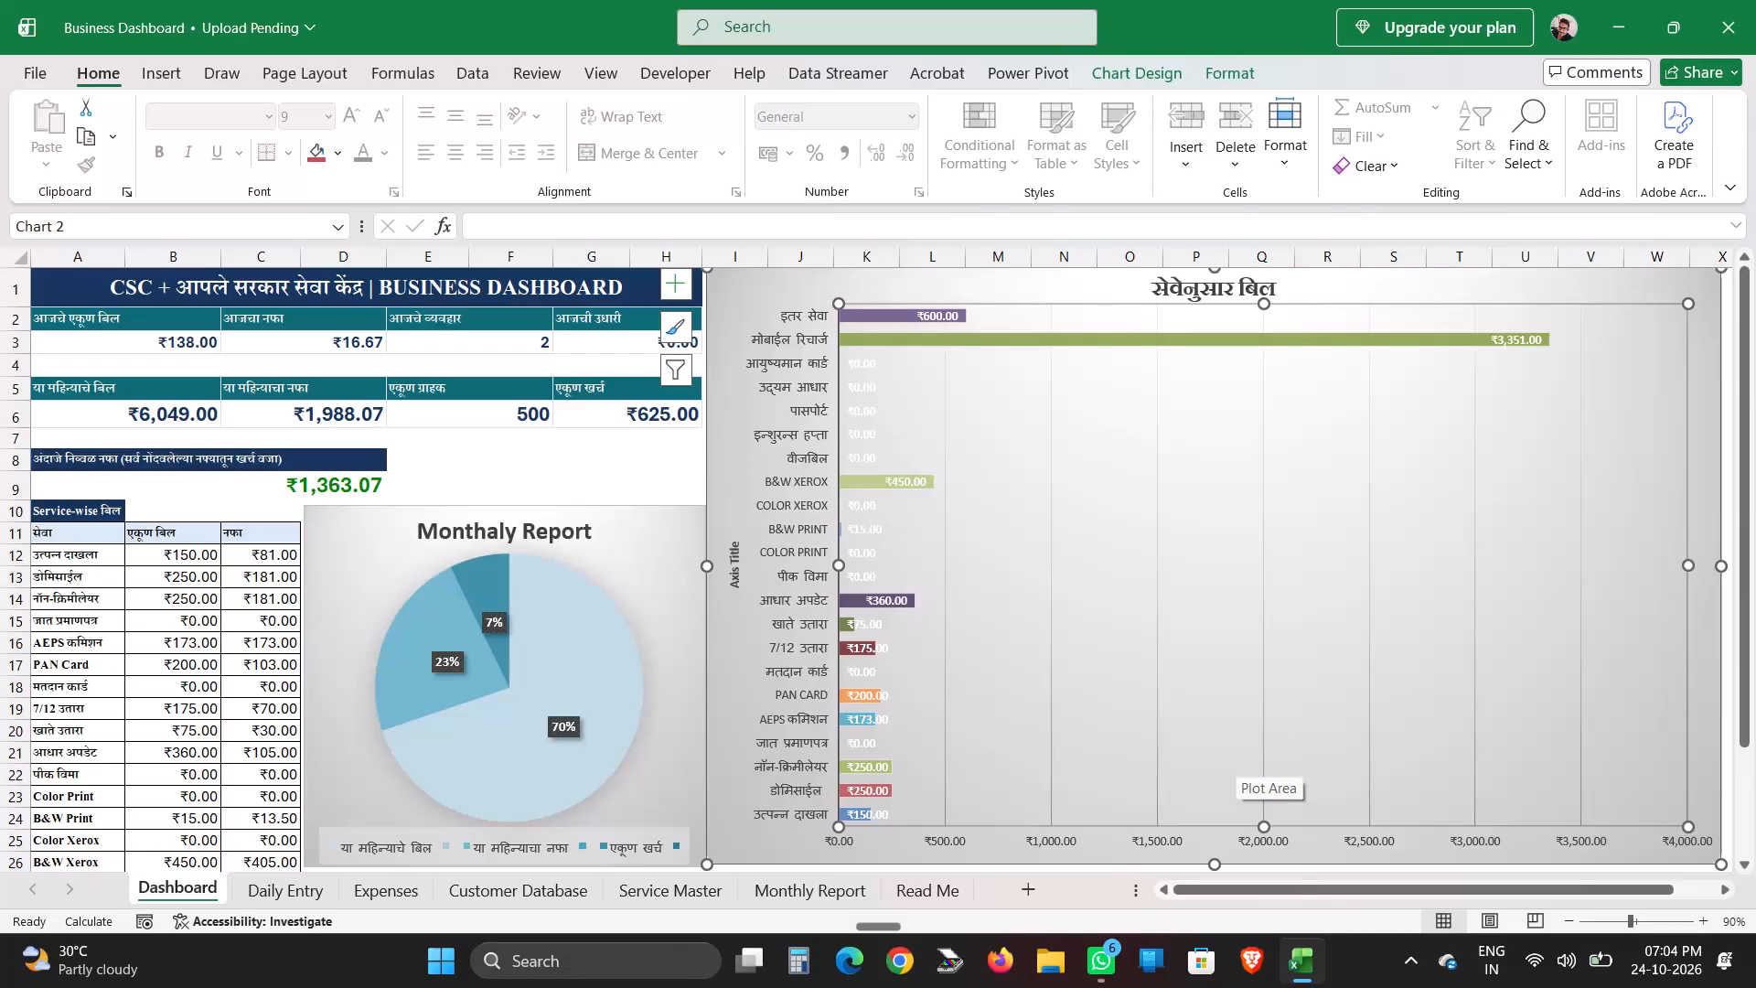
# On the Daily Entry sheet, enter the date 25-10-26 in the first empty row, row 50.
pyautogui.click(326, 891)
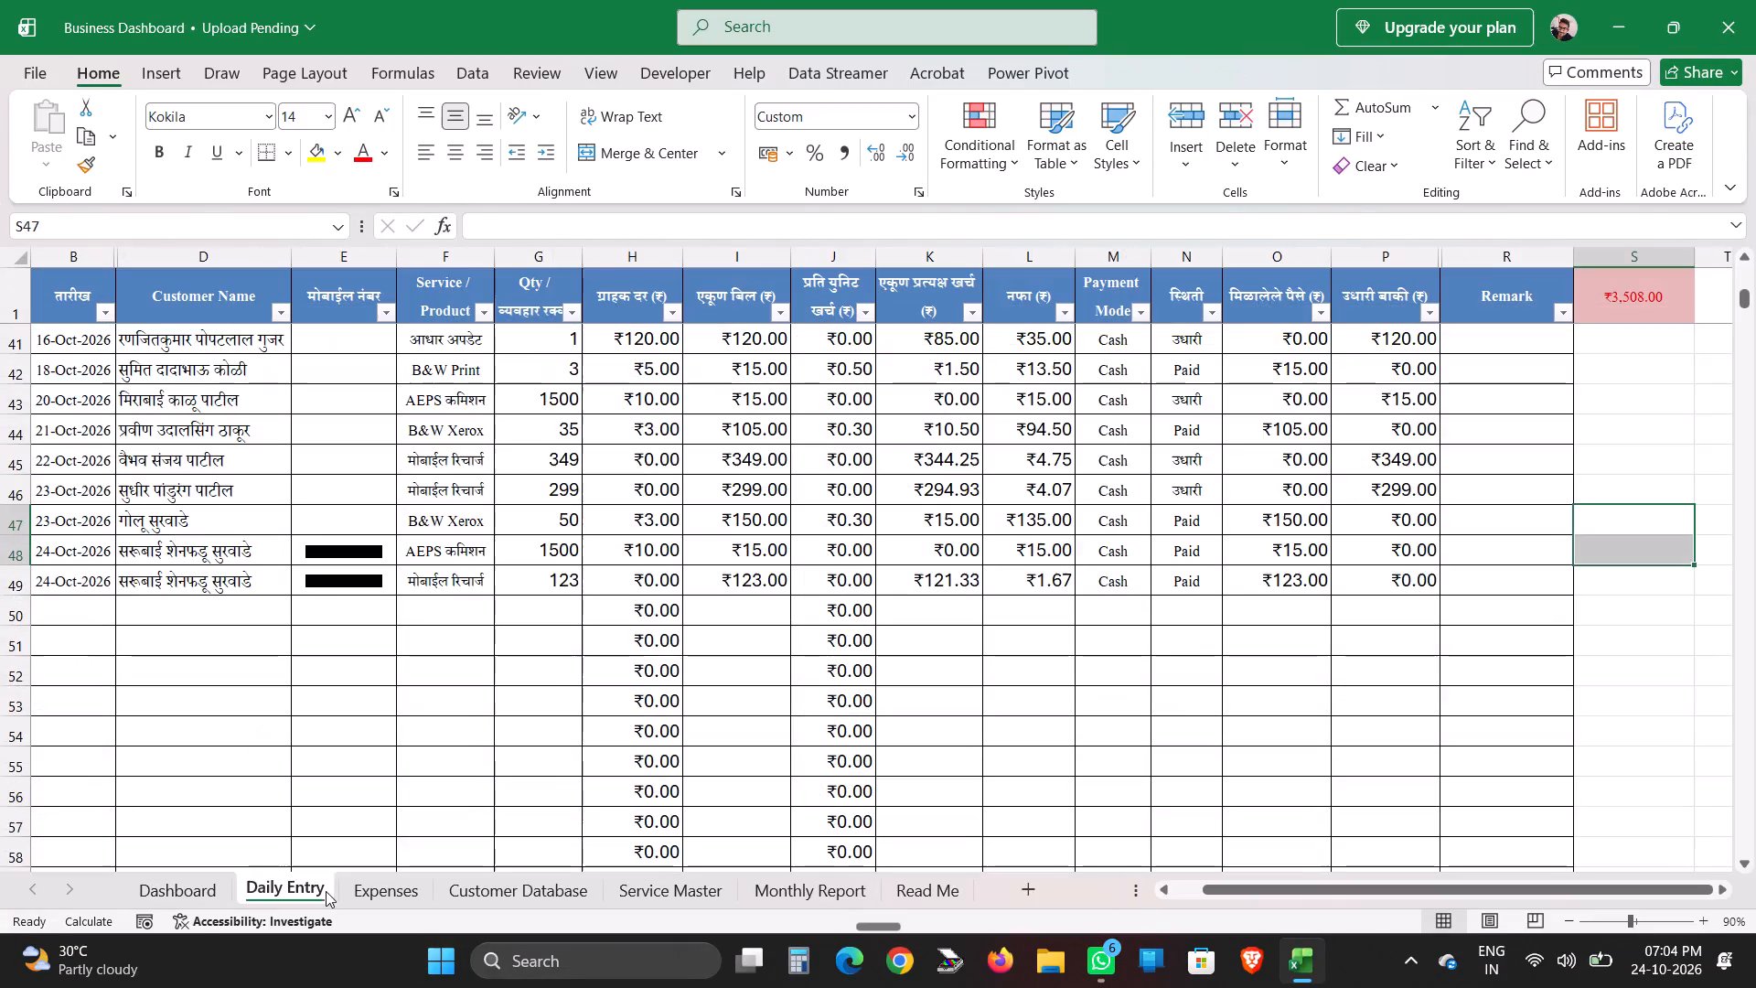
pyautogui.click(91, 608)
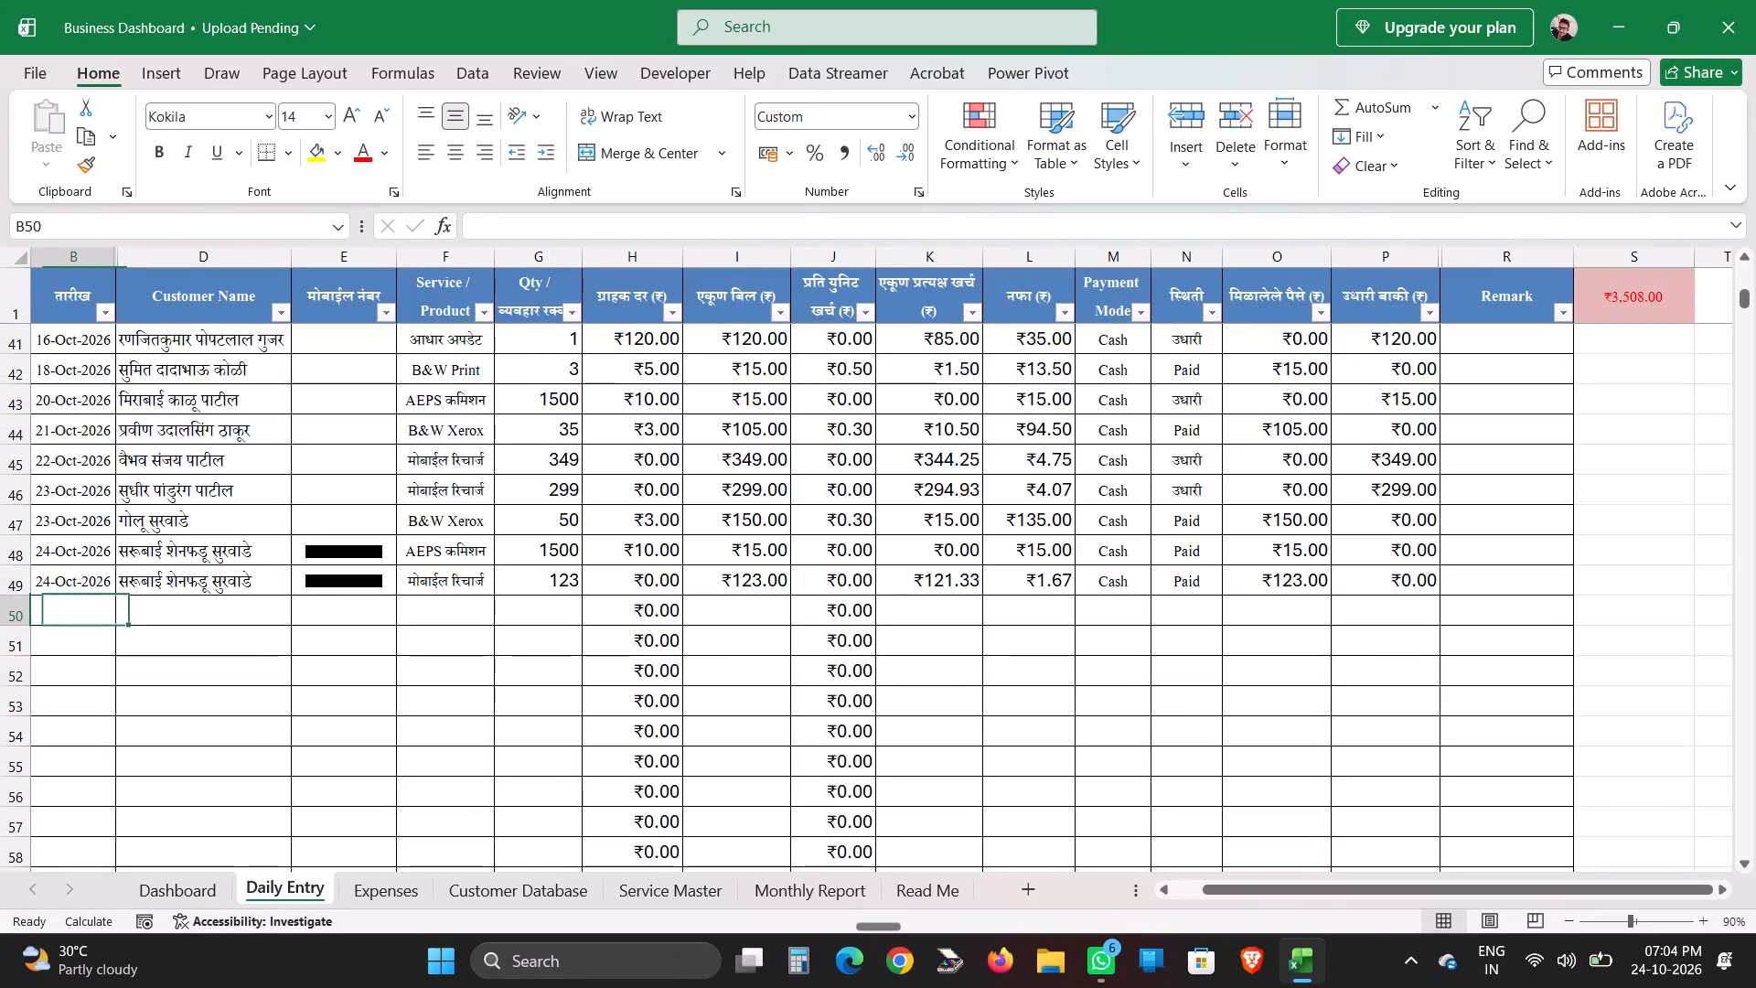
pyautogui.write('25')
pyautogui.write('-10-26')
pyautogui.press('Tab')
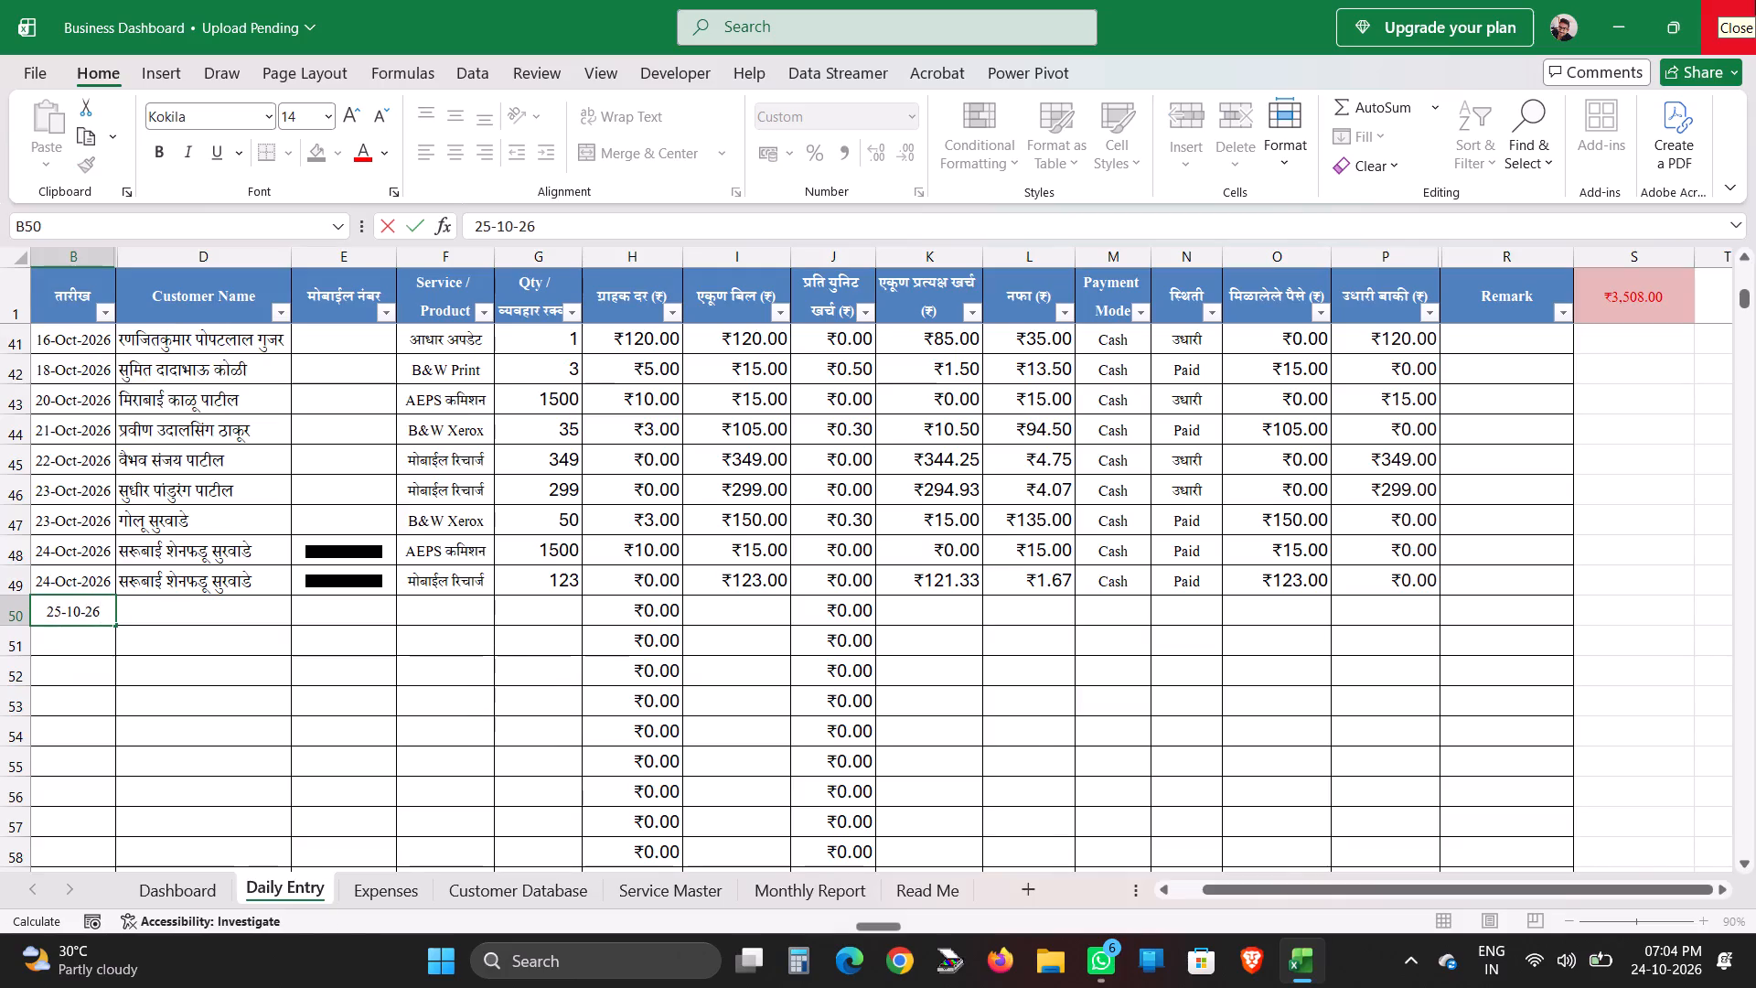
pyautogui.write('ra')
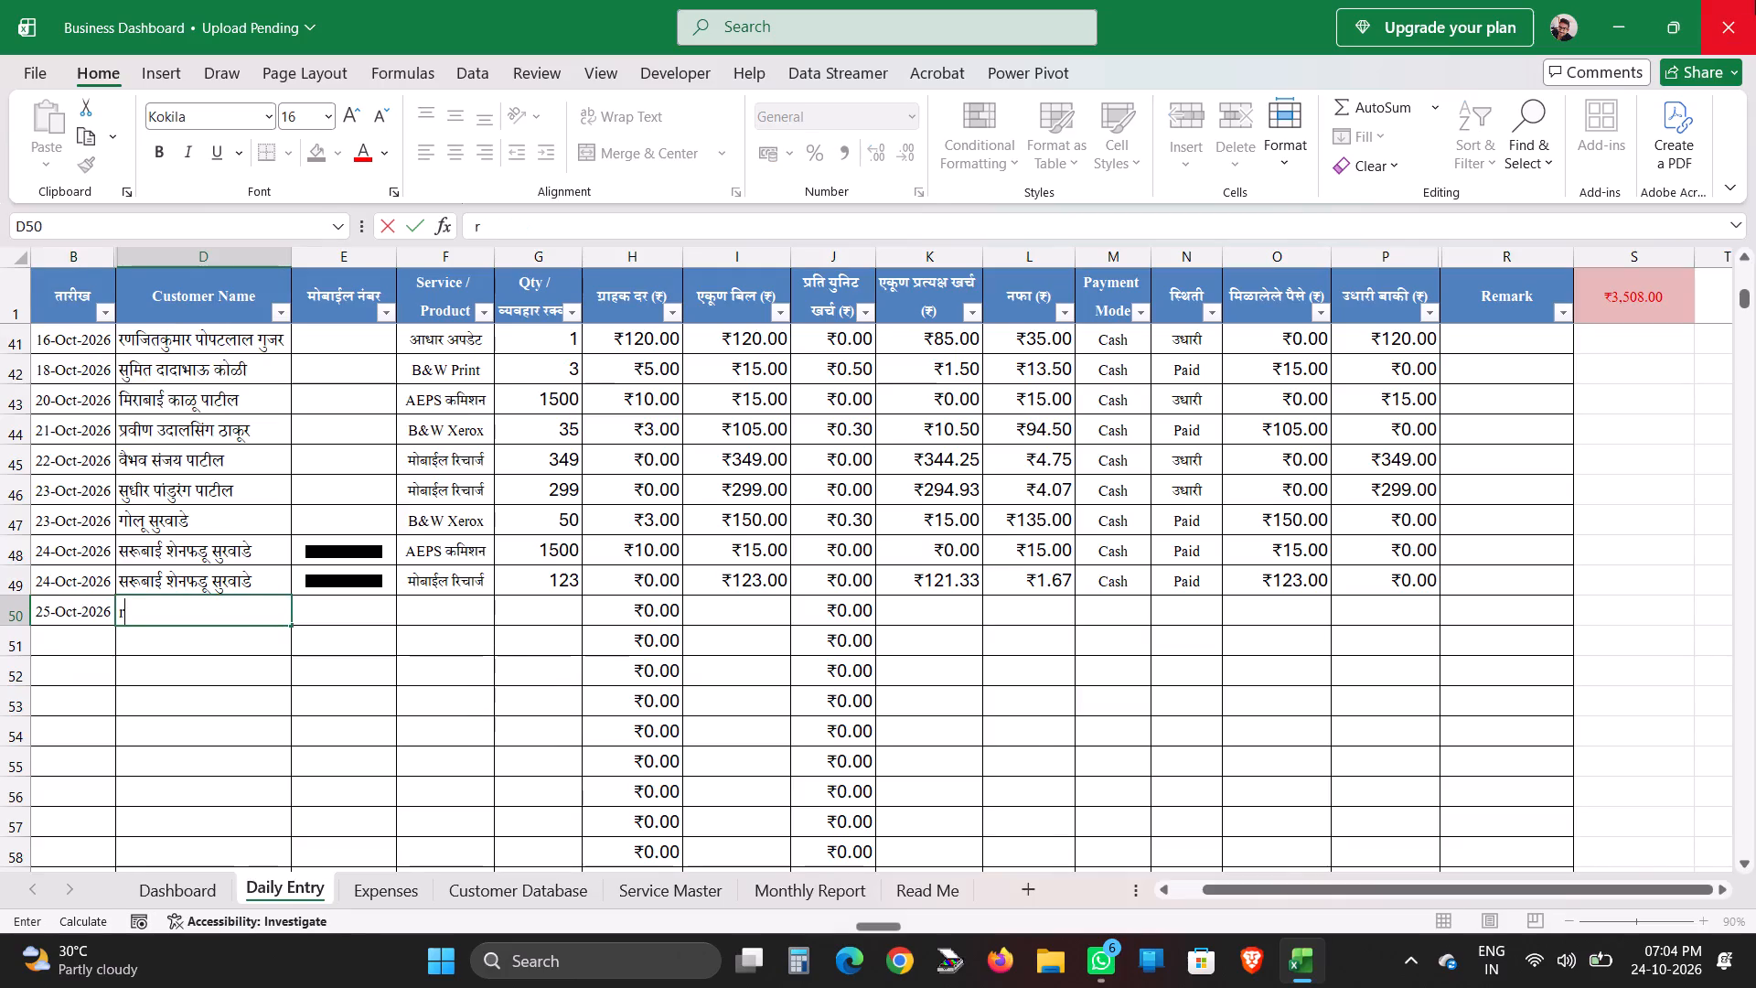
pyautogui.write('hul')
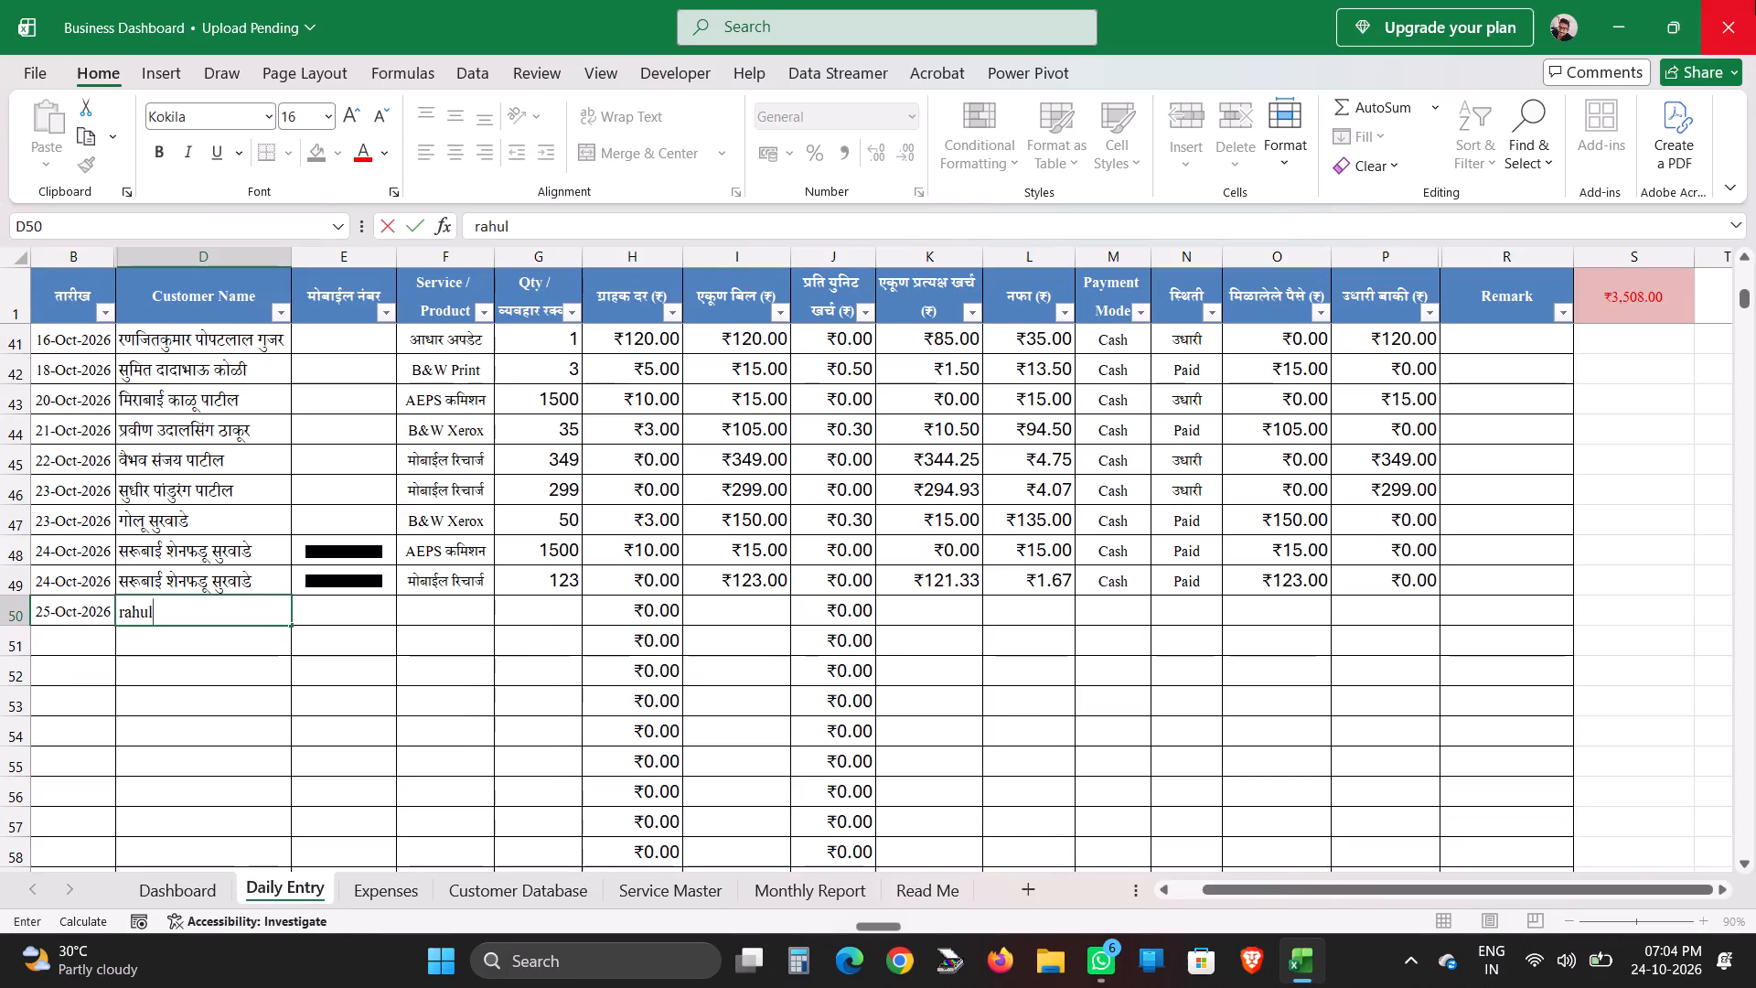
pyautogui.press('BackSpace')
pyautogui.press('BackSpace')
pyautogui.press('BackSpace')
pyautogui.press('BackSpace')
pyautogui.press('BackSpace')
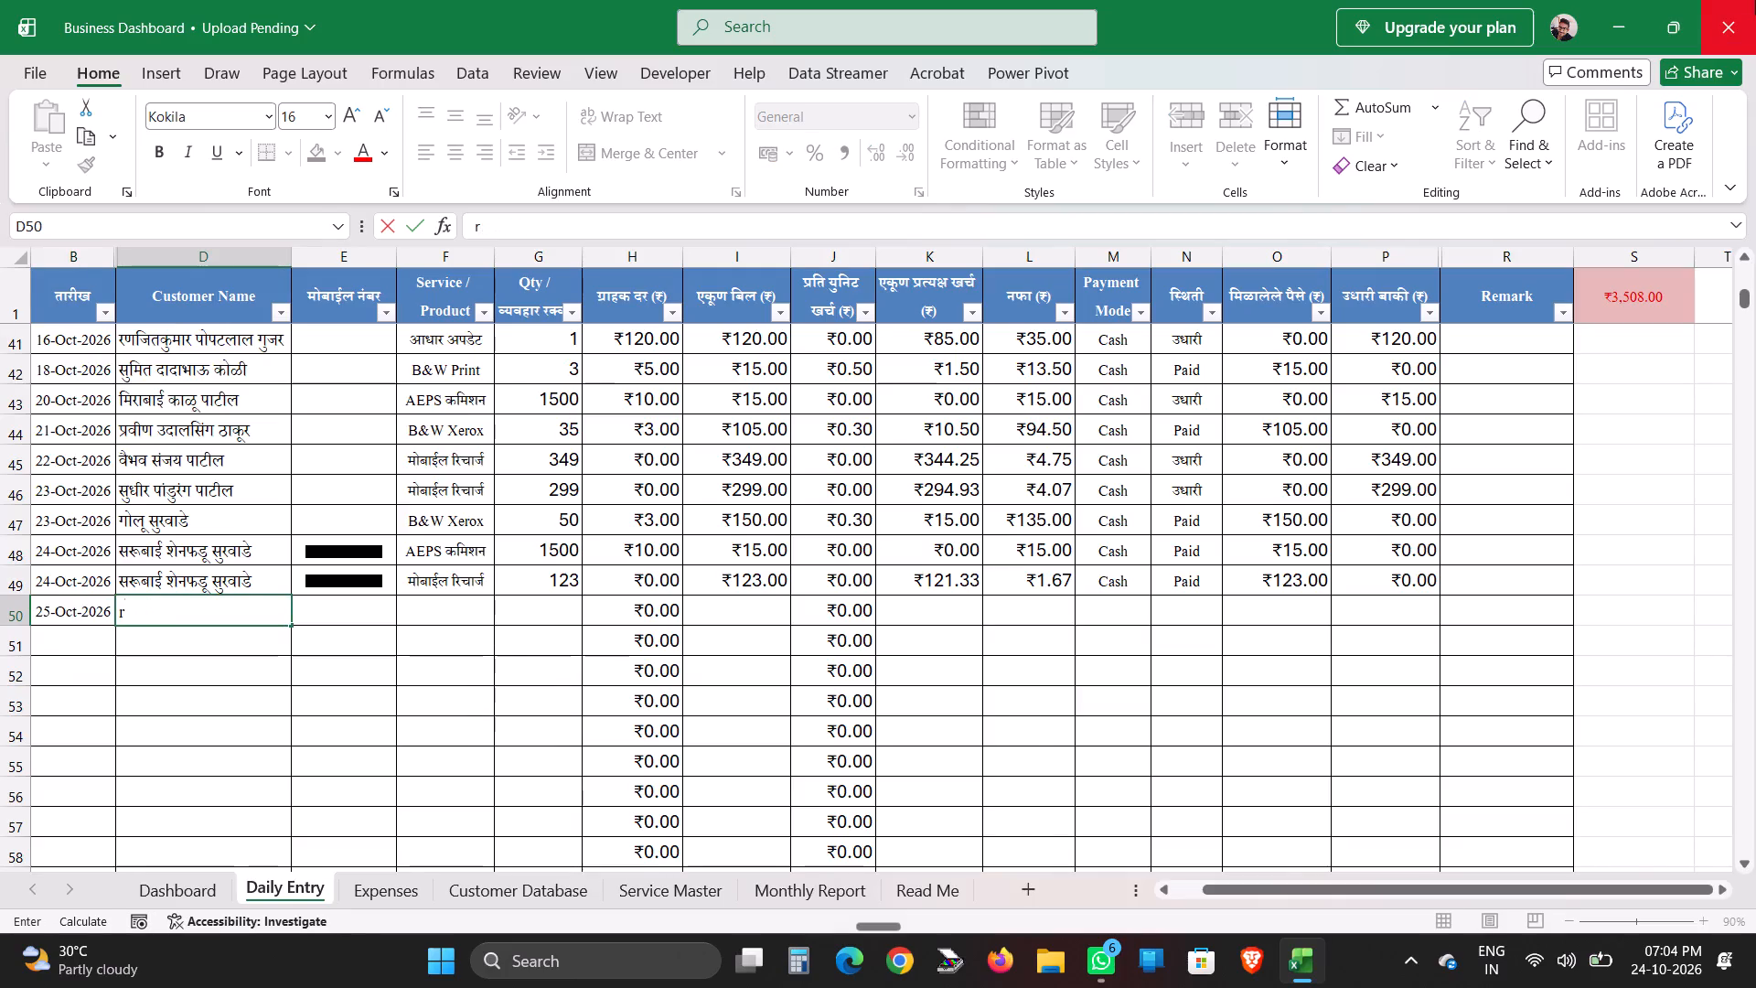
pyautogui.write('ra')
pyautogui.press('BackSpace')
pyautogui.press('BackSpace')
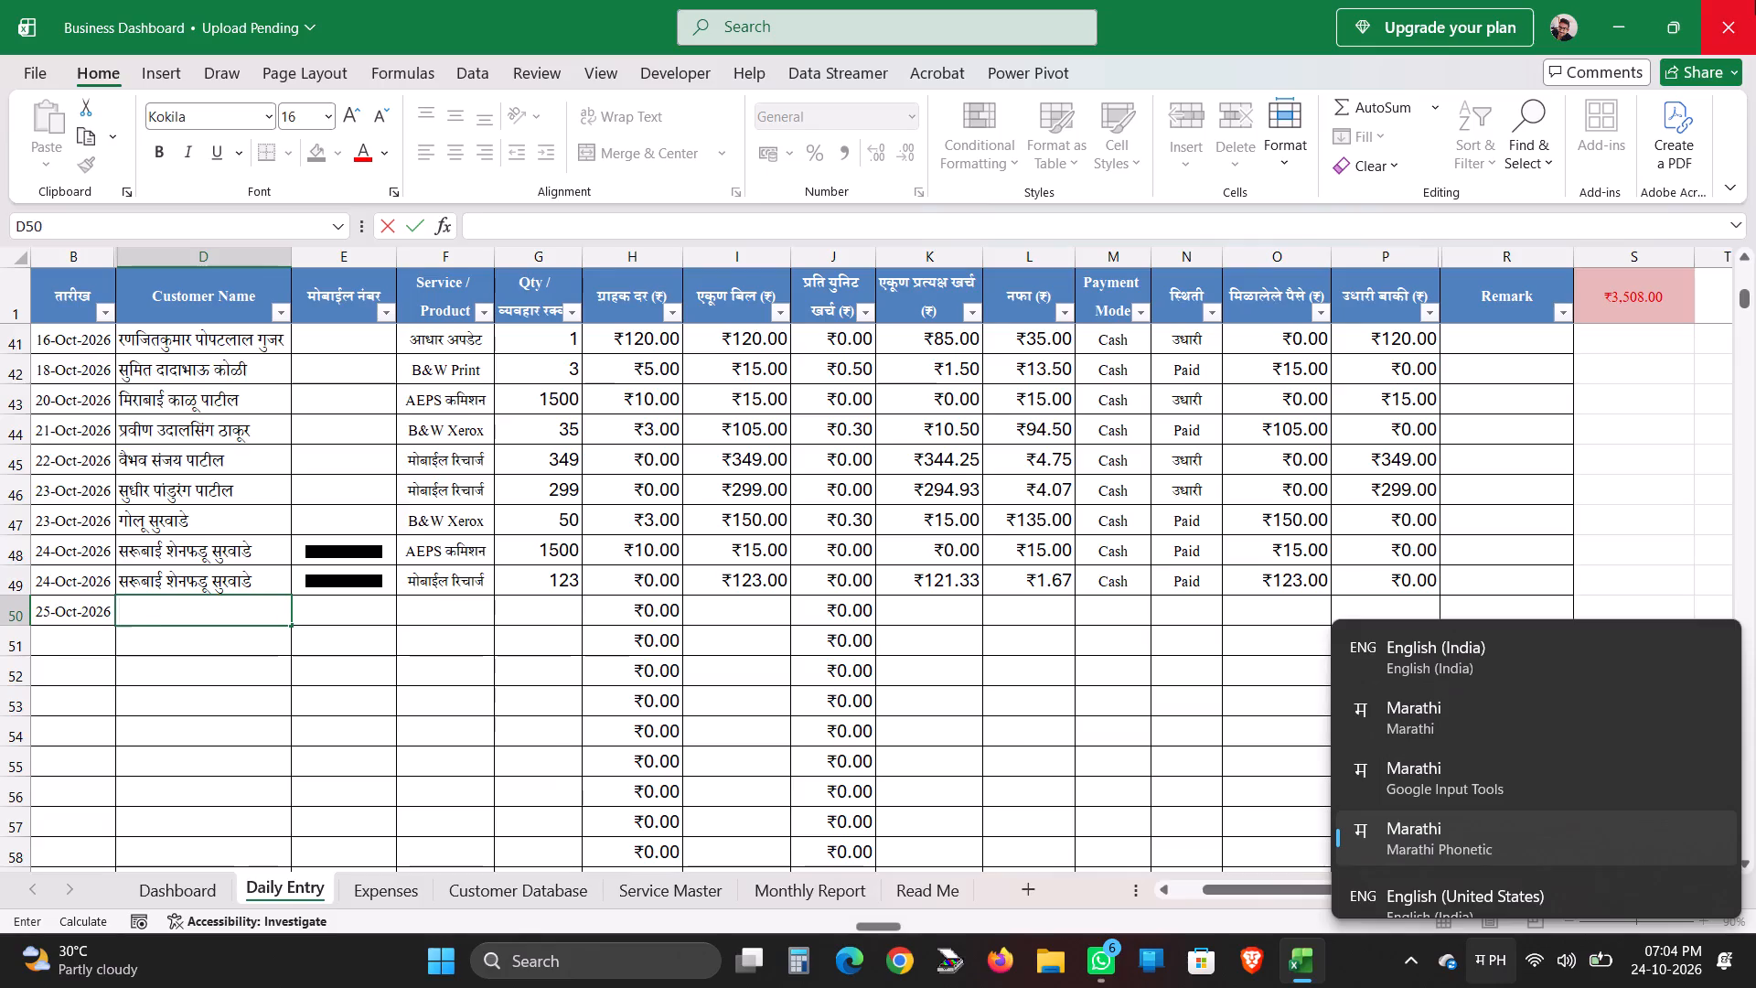
# Switch the input language to Marathi with Google Input Tools and enter the customer's full name in Marathi in row 50.
pyautogui.keyDown('alt'); pyautogui.click(1439, 747); pyautogui.keyUp('alt')
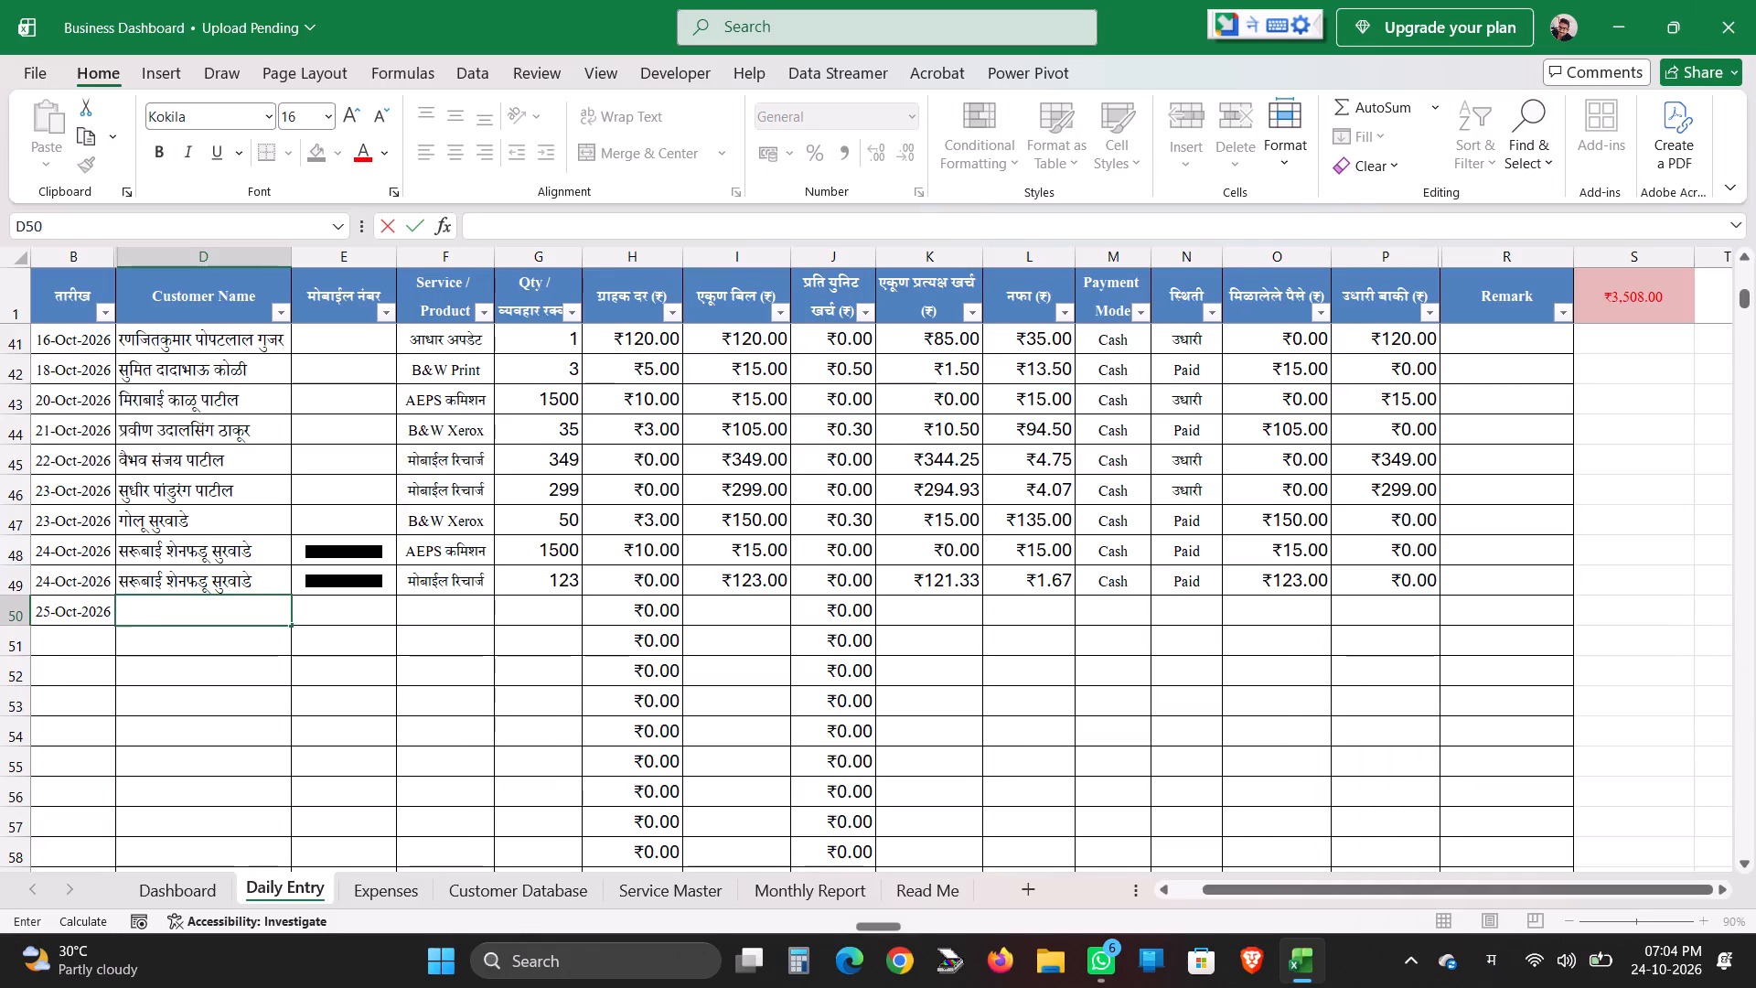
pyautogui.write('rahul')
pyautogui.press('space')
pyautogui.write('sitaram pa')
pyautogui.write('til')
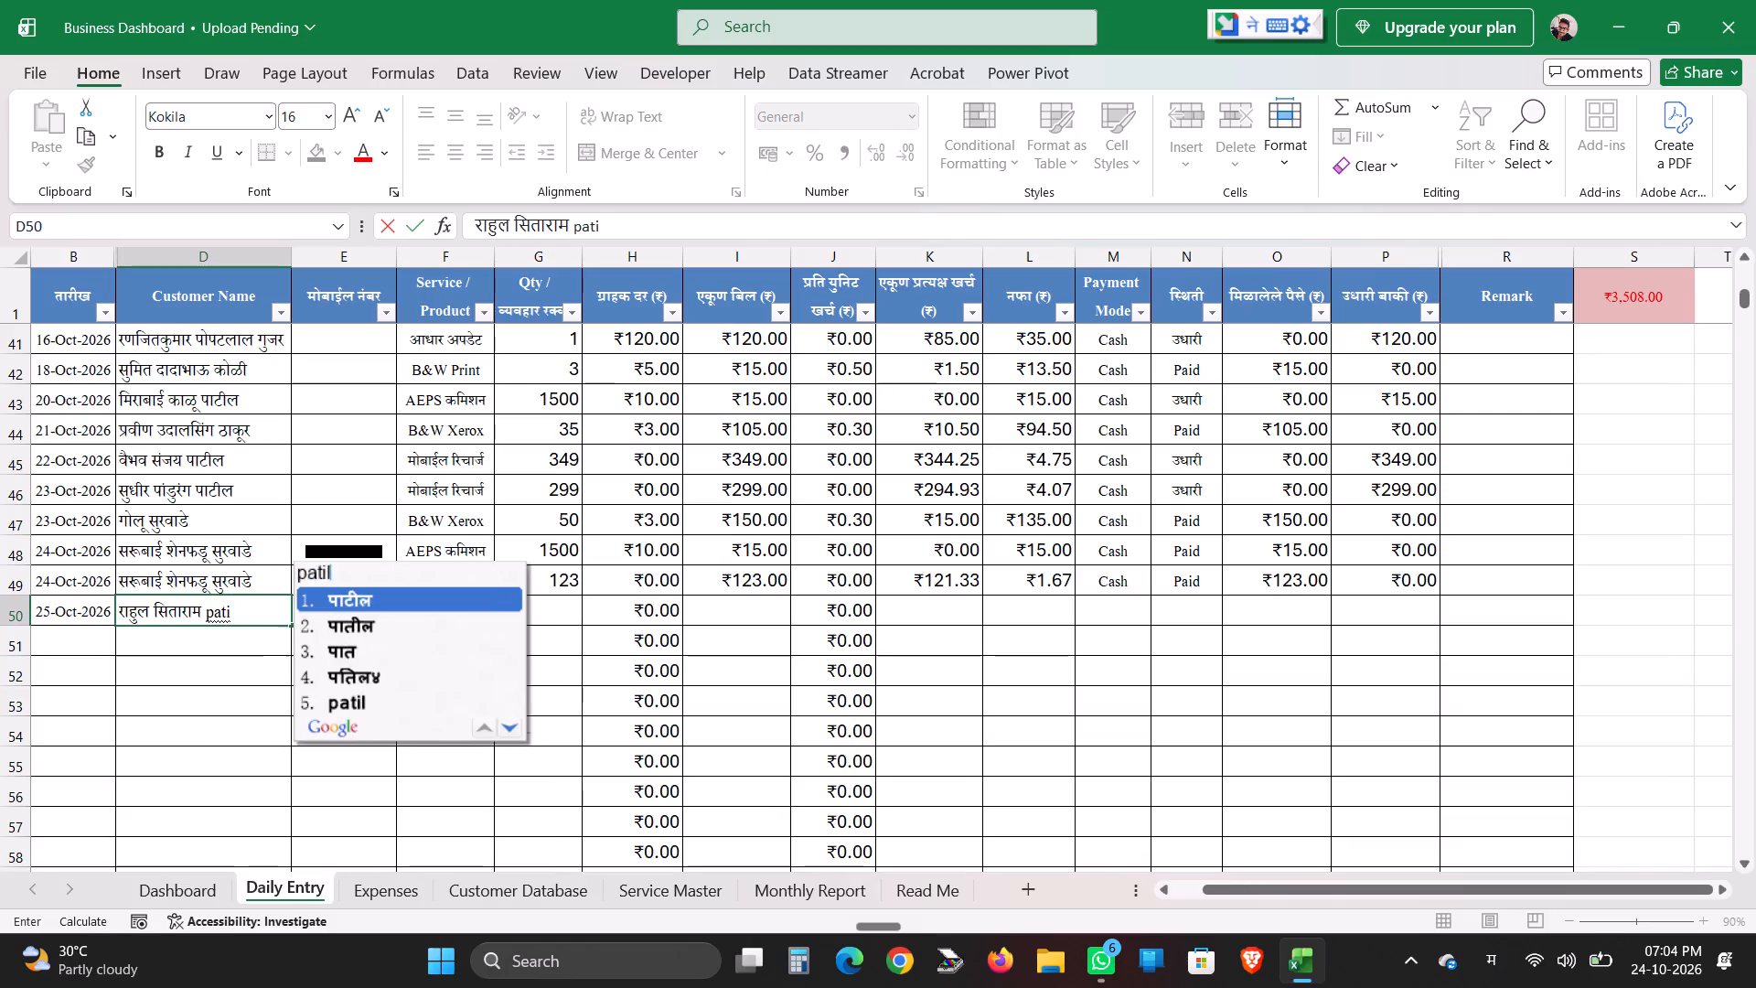
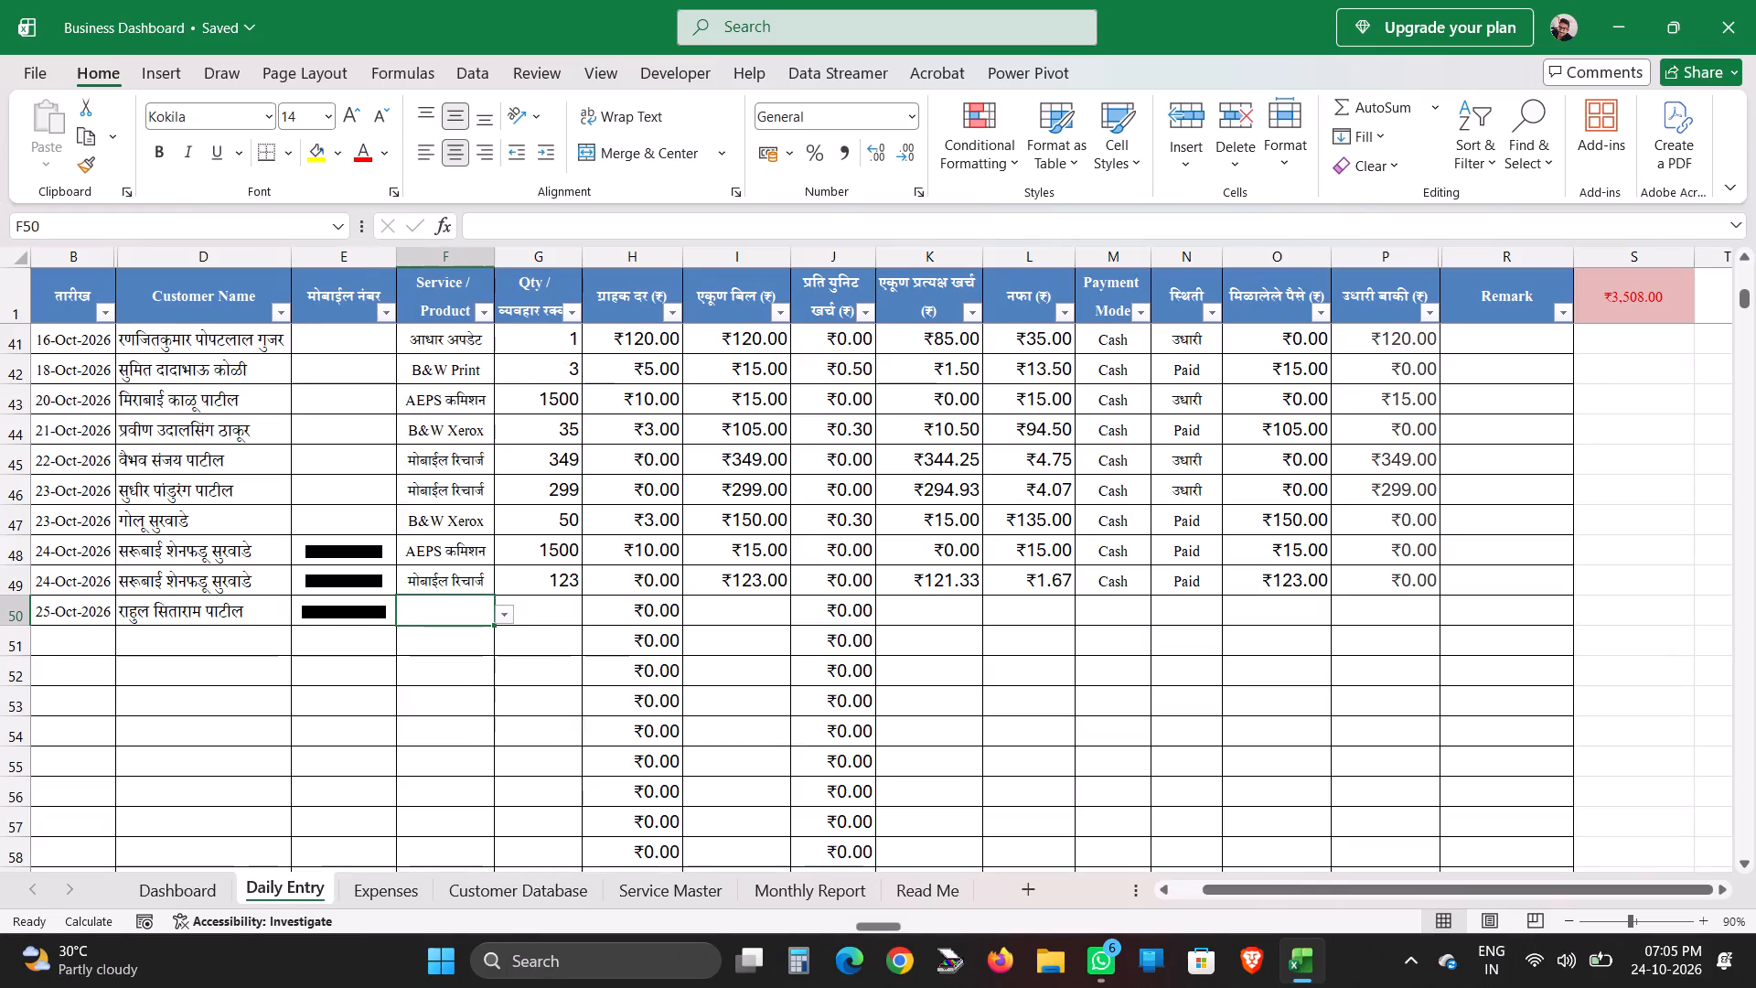
# In row 50, choose 7/12 उतारा as the service and set the quantity to 2.
pyautogui.click(505, 621)
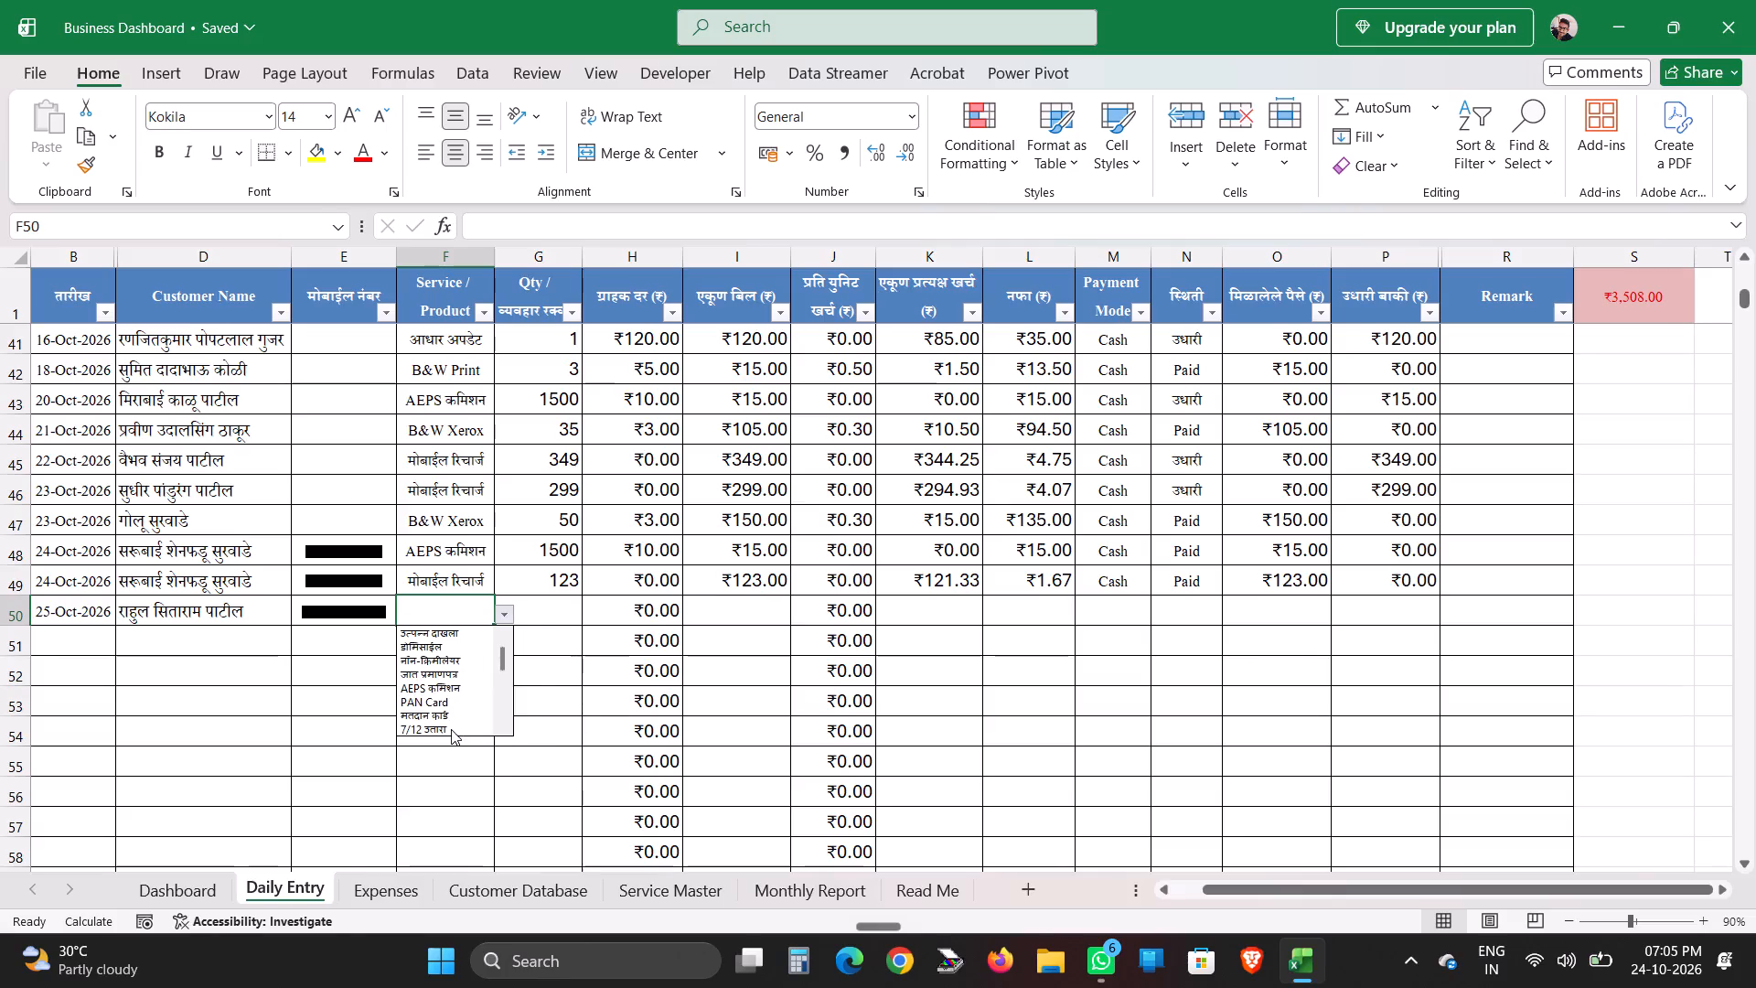
pyautogui.click(451, 729)
pyautogui.click(538, 614)
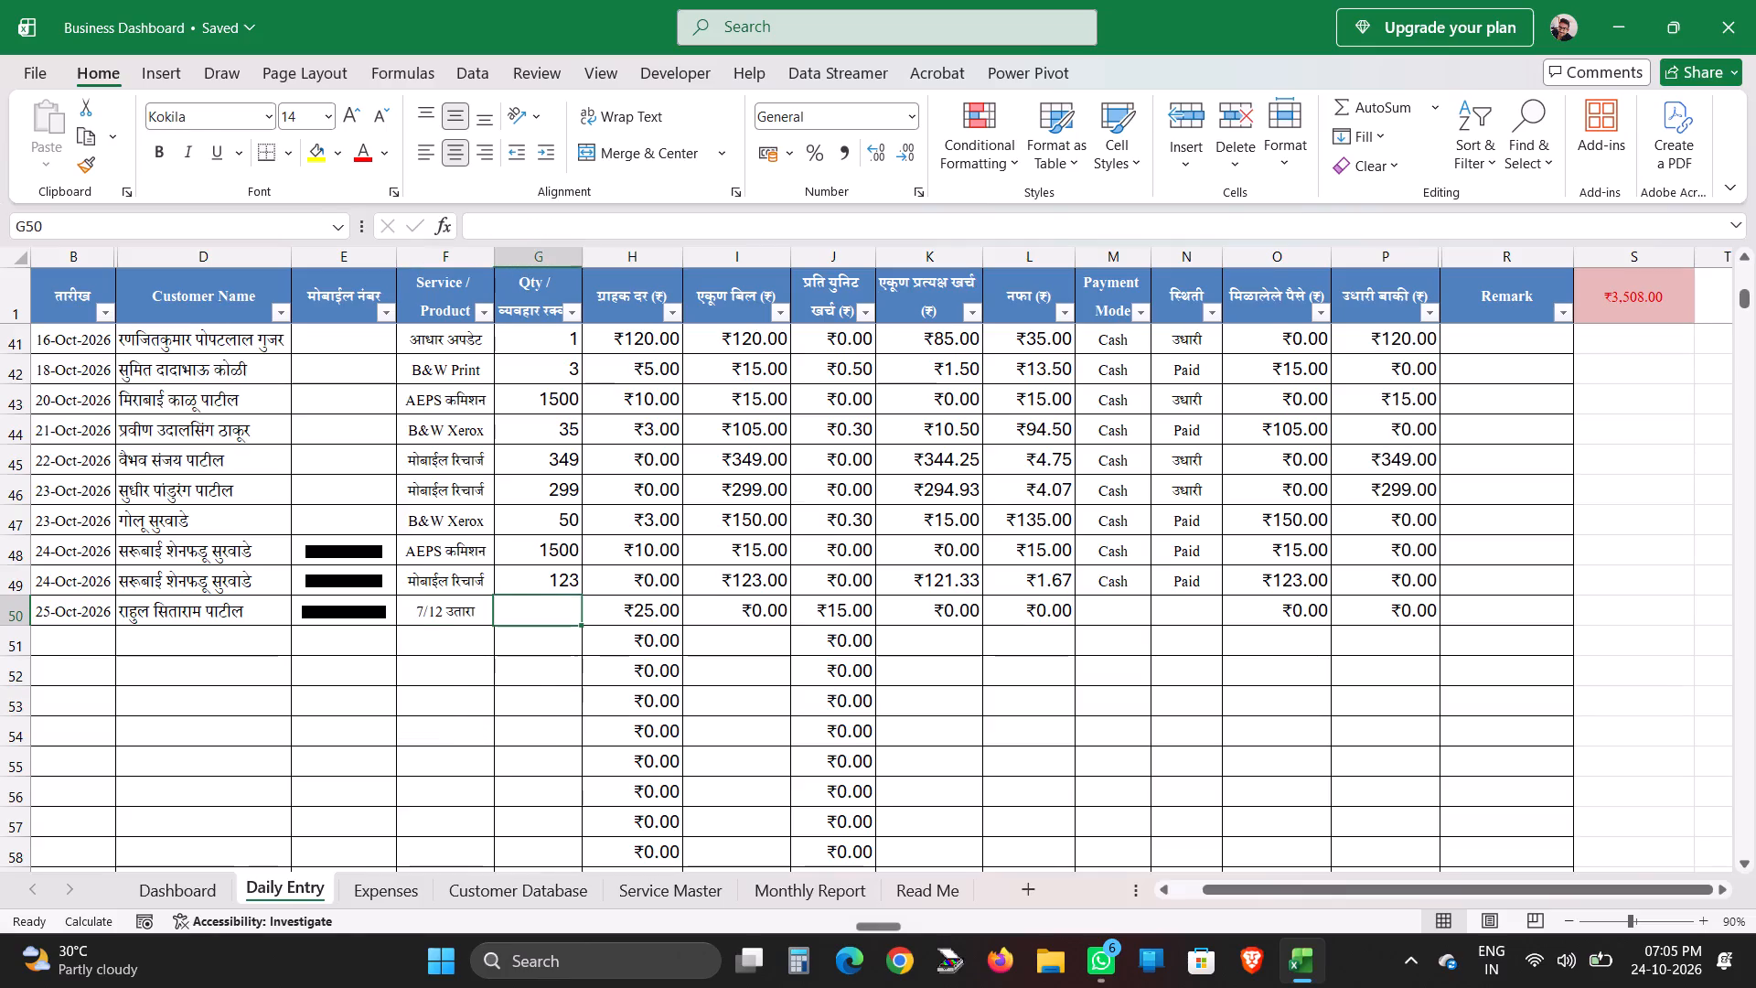
pyautogui.press('4')
pyautogui.press('Tab')
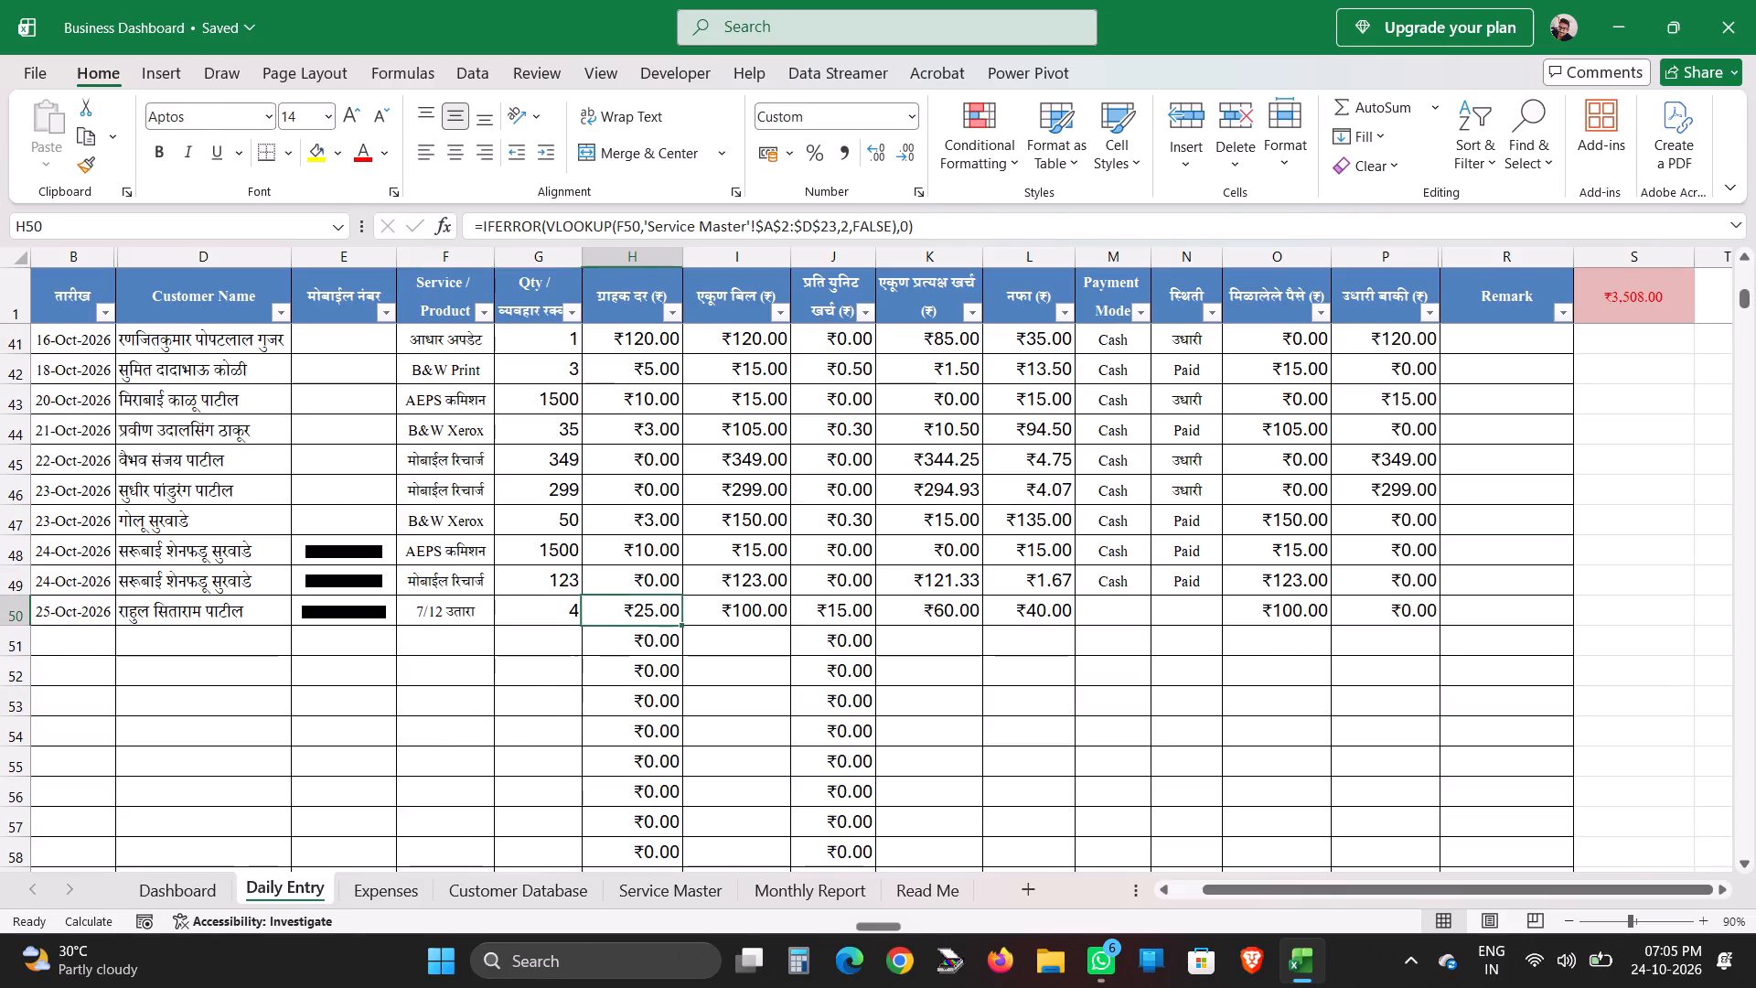
pyautogui.press('Left')
pyautogui.press('2')
pyautogui.press('Tab')
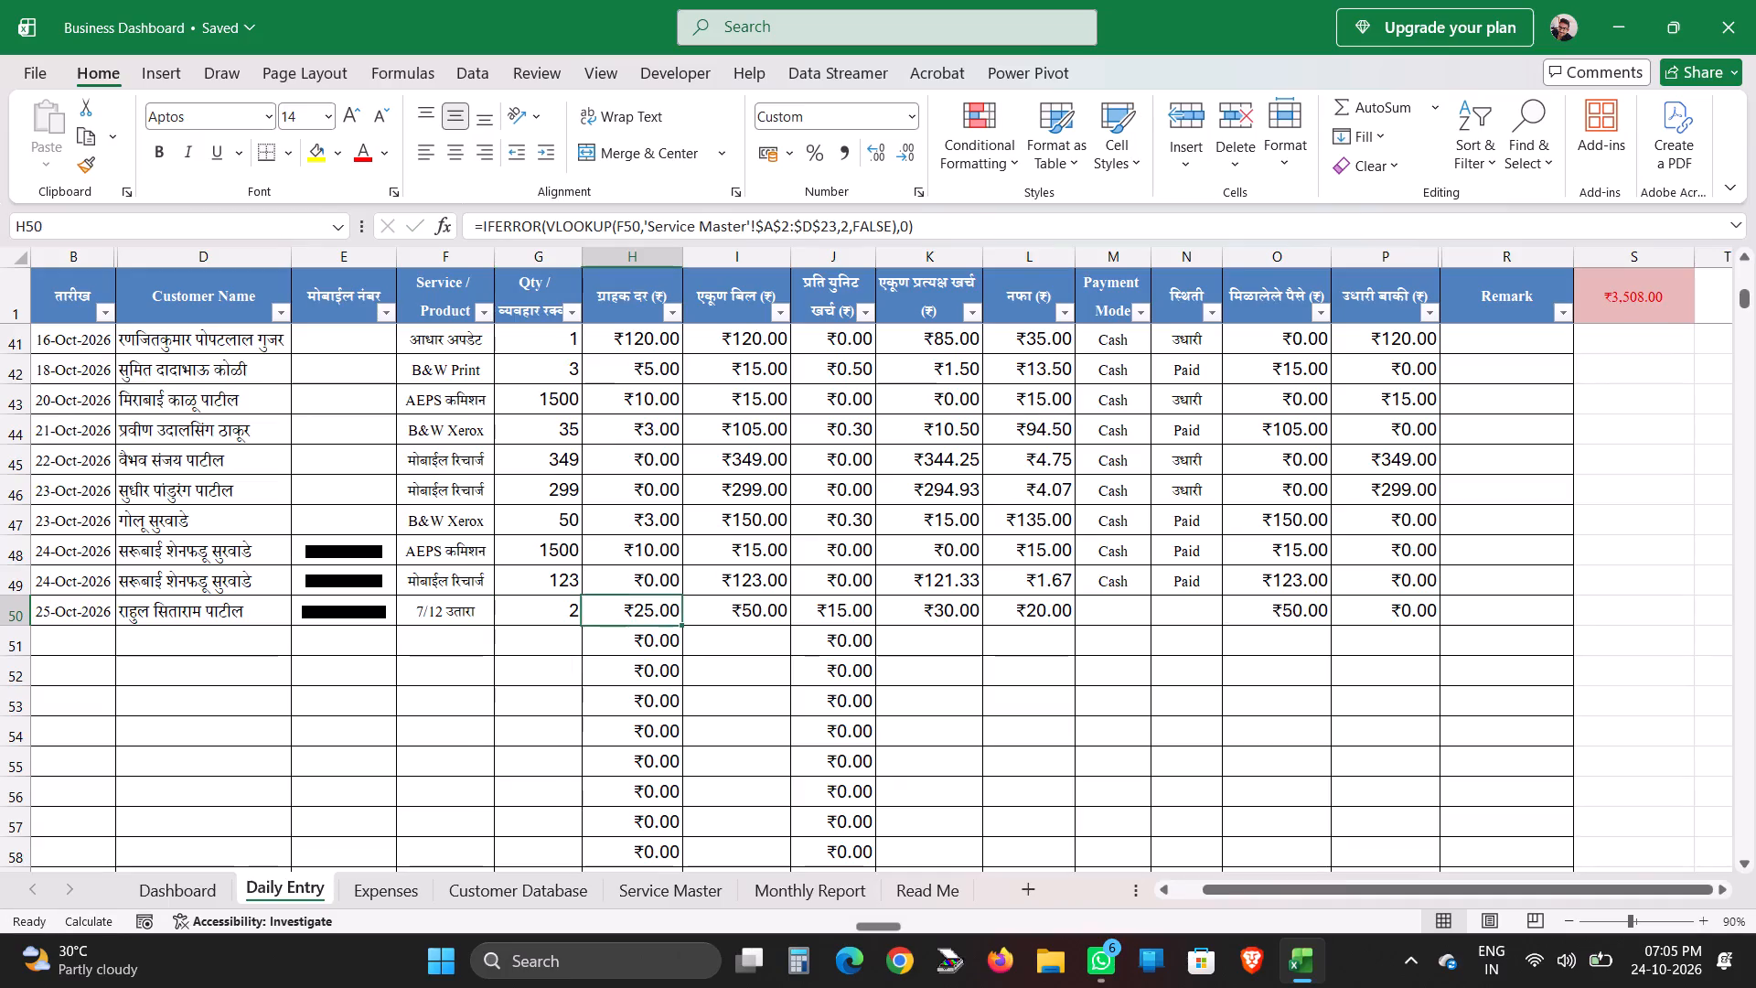
# Set row 50's payment mode to Cash and its स्थिती (status) to Paid.
pyautogui.press('Tab')
pyautogui.press('Tab')
pyautogui.press('Tab')
pyautogui.press('Tab')
pyautogui.press('Tab')
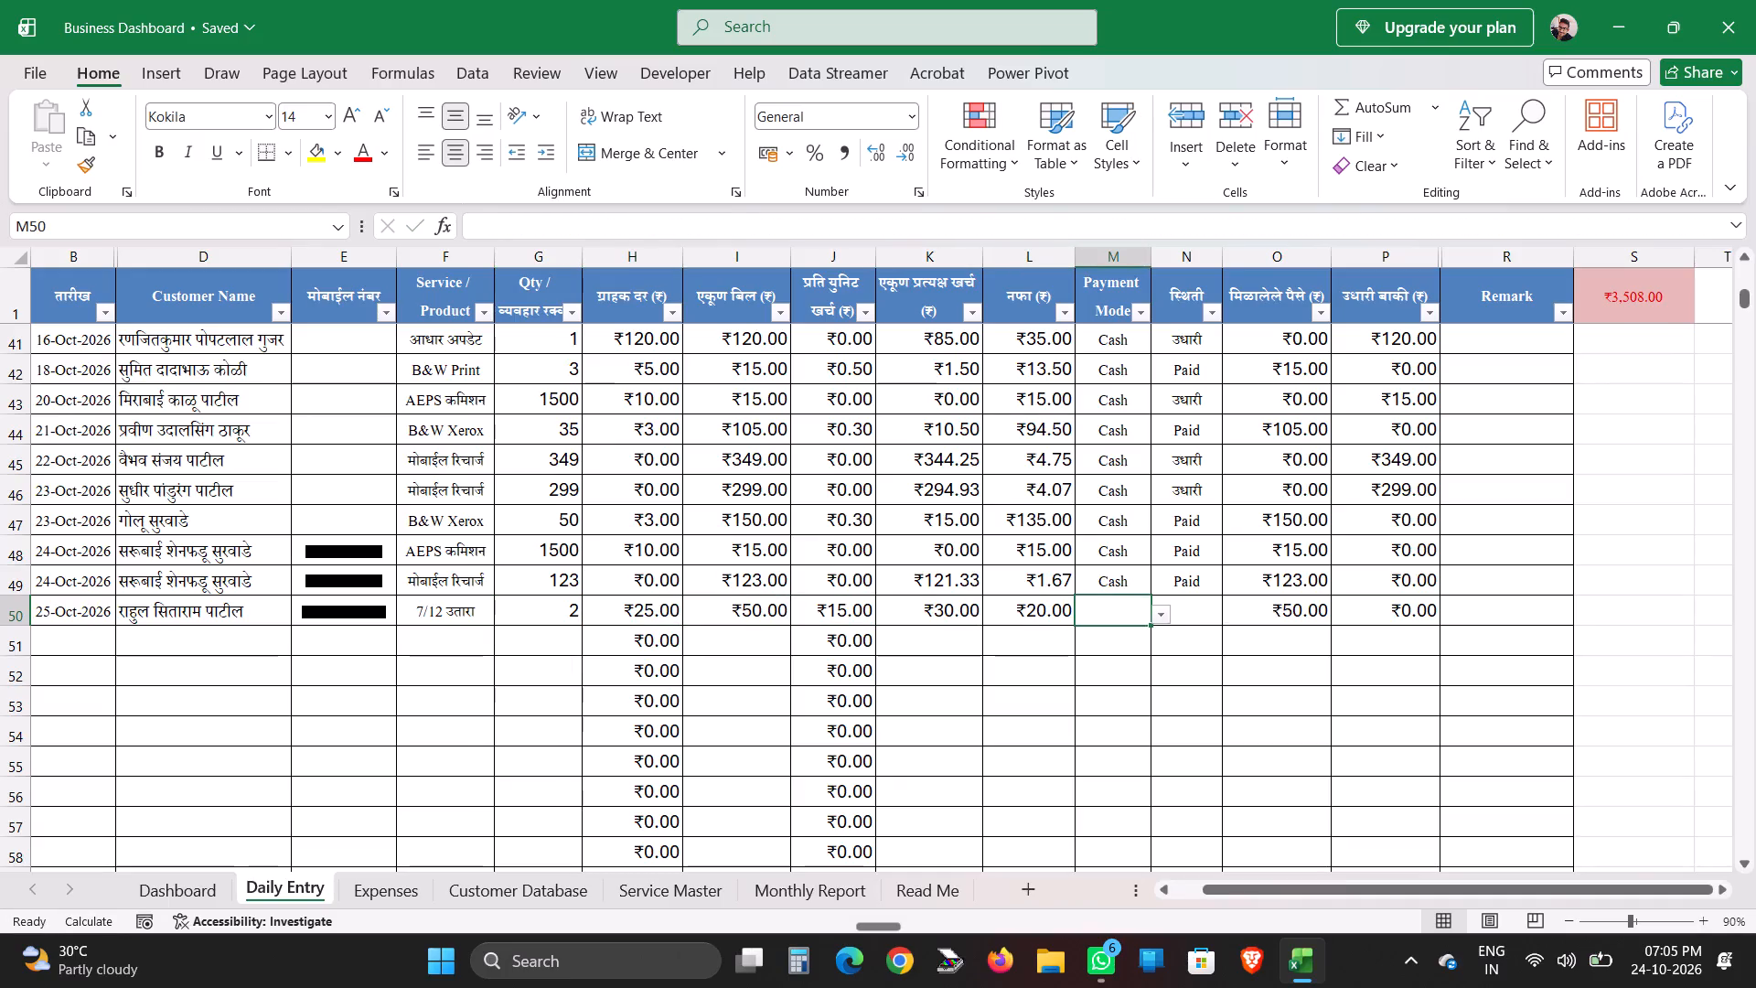
pyautogui.click(1159, 621)
pyautogui.click(1151, 635)
pyautogui.click(1215, 612)
pyautogui.click(1242, 620)
pyautogui.click(1204, 606)
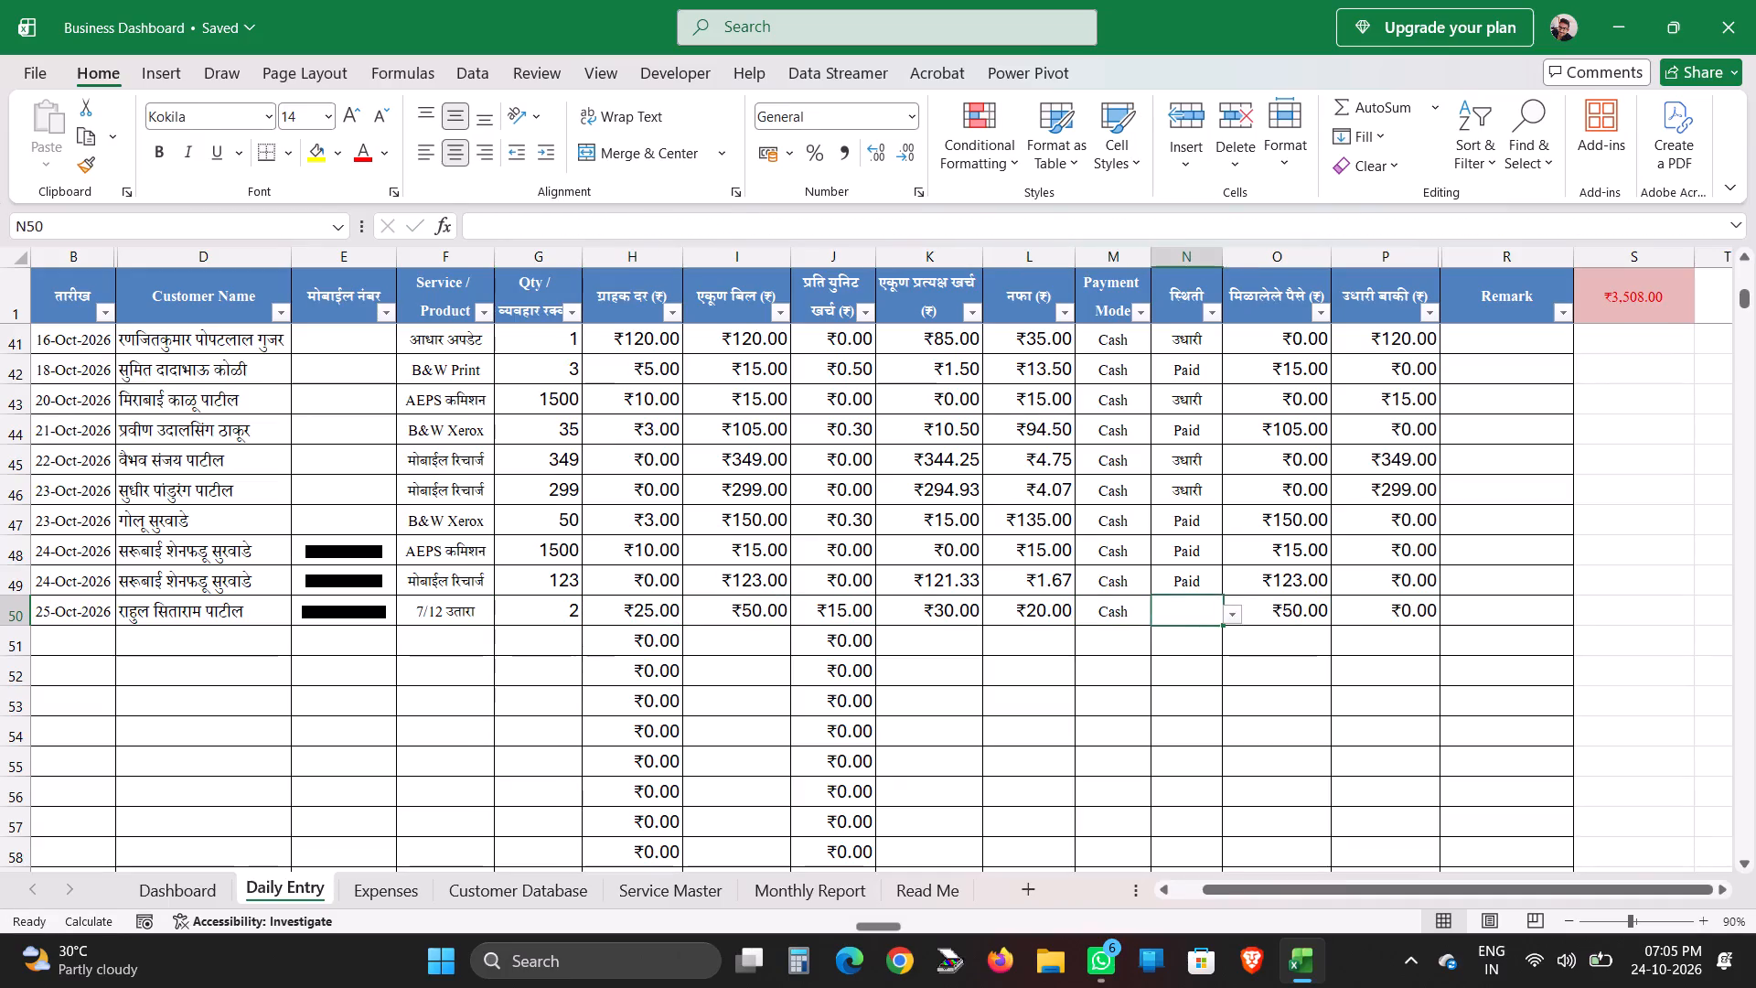
pyautogui.click(1237, 616)
pyautogui.click(1203, 634)
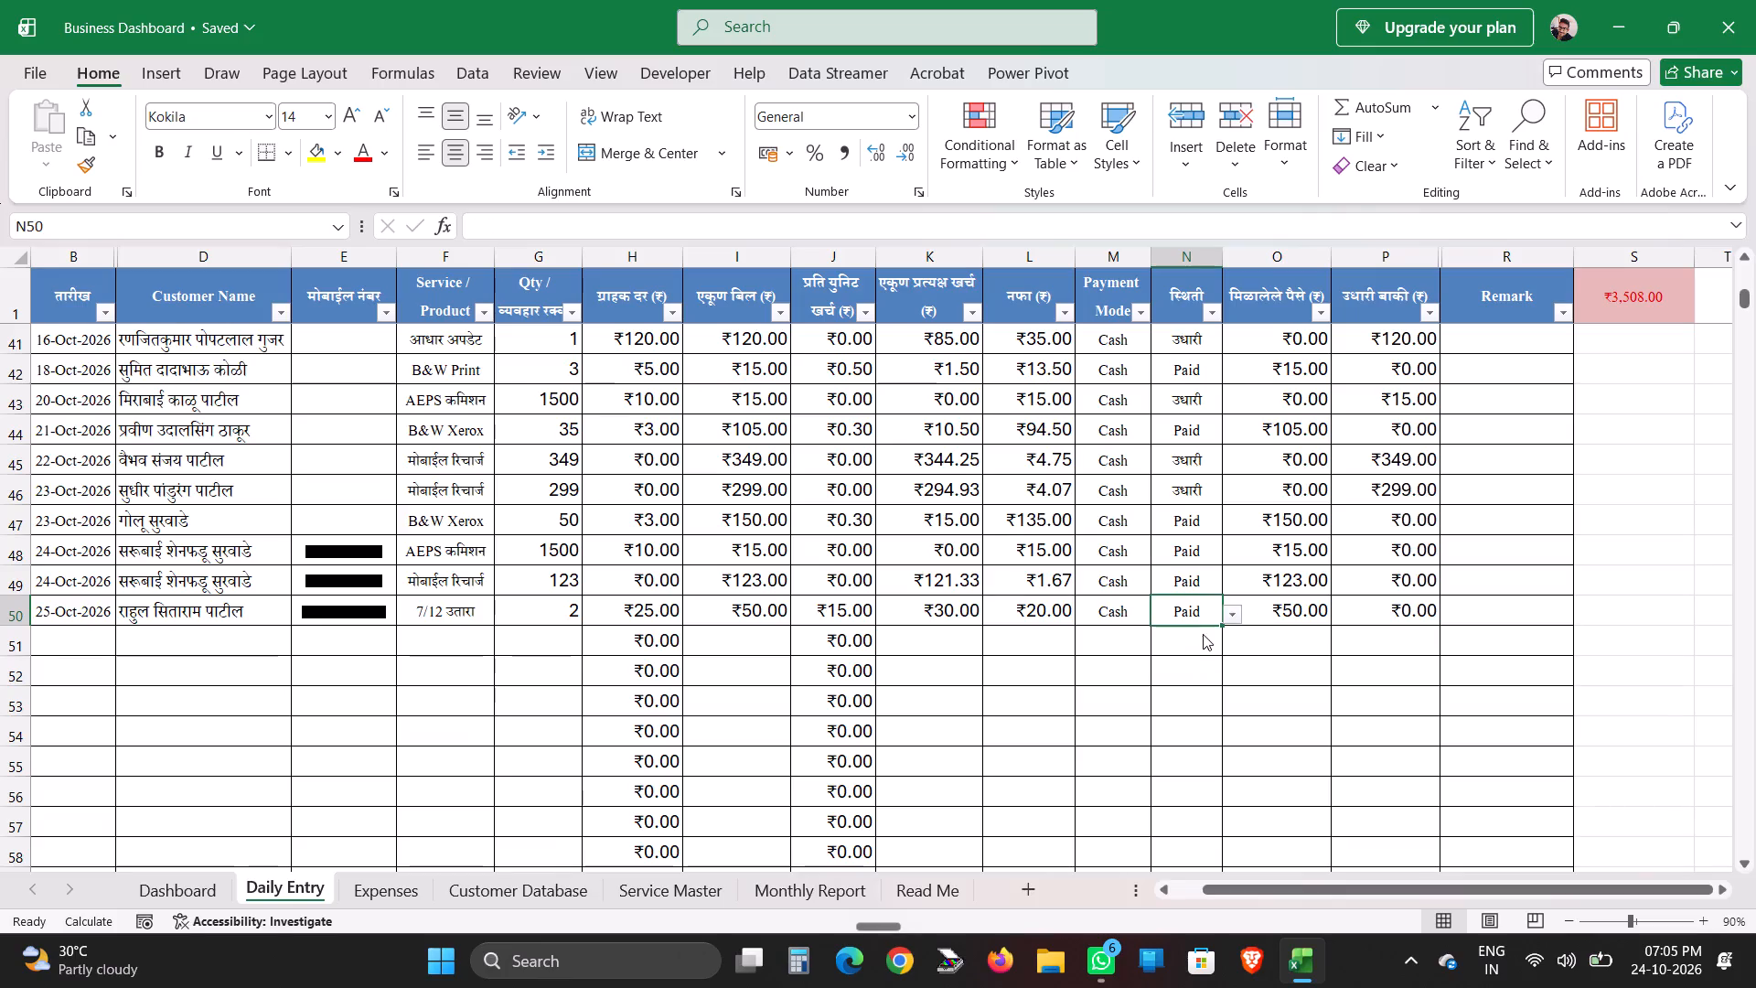
pyautogui.click(1175, 691)
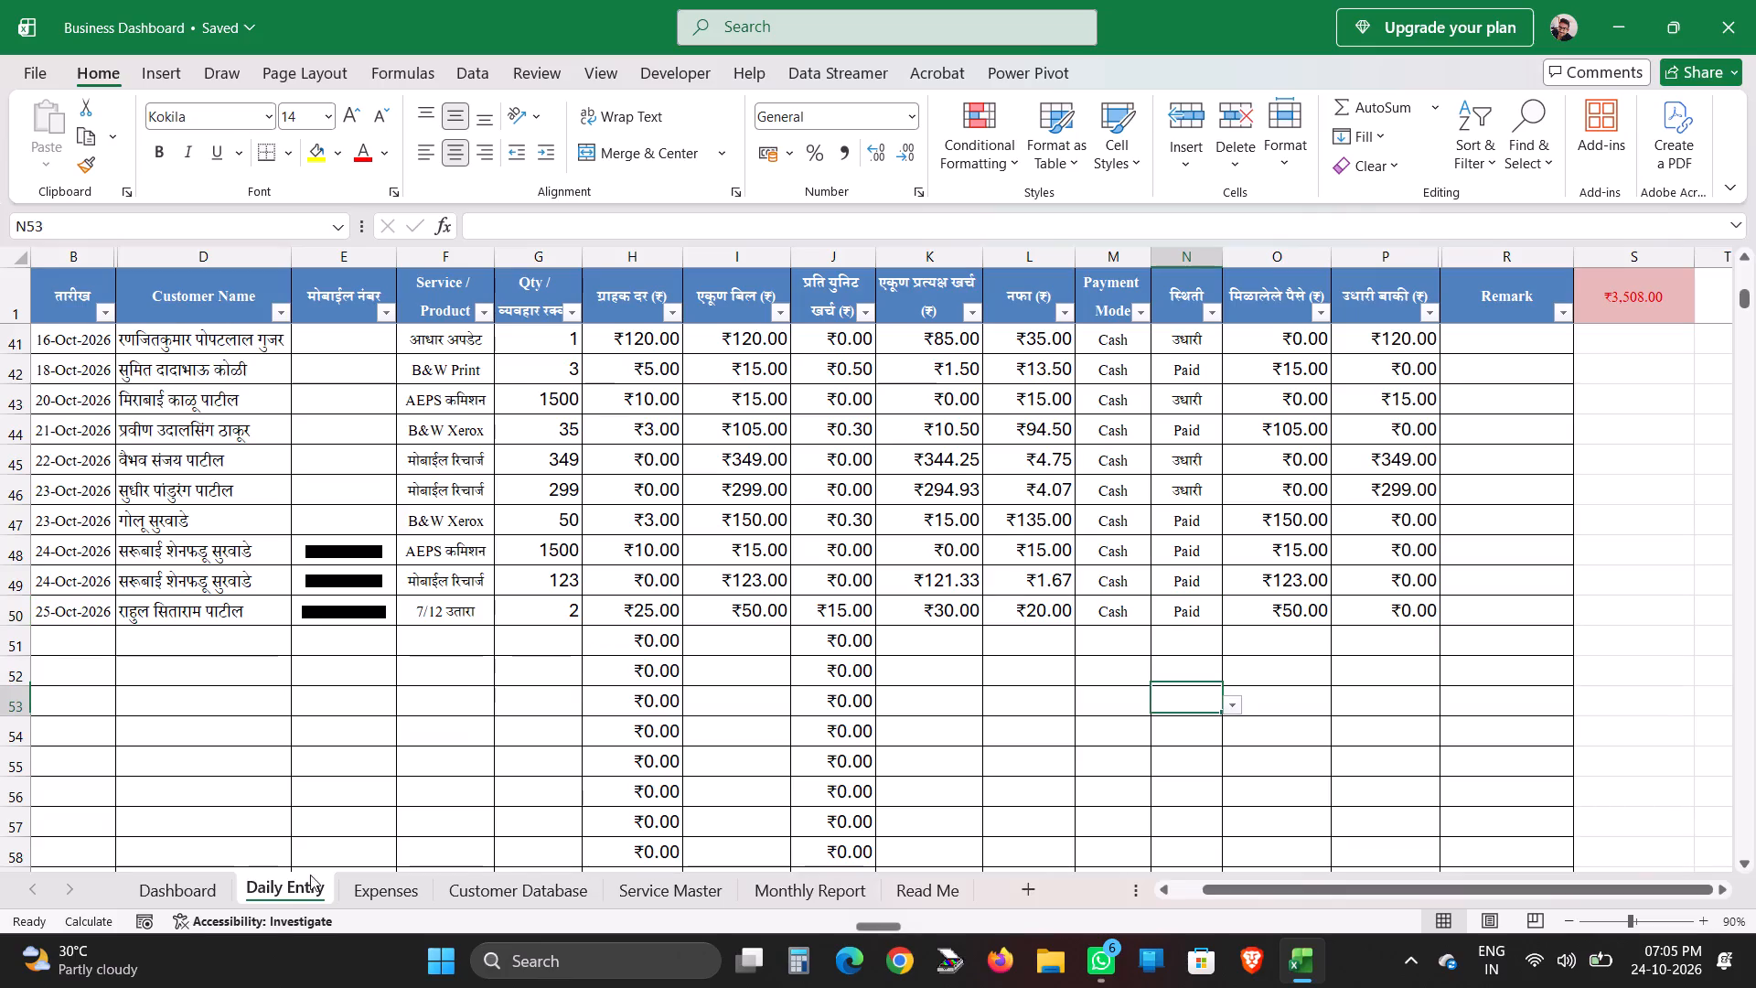
# Go to the Dashboard sheet and save the workbook.
pyautogui.click(177, 898)
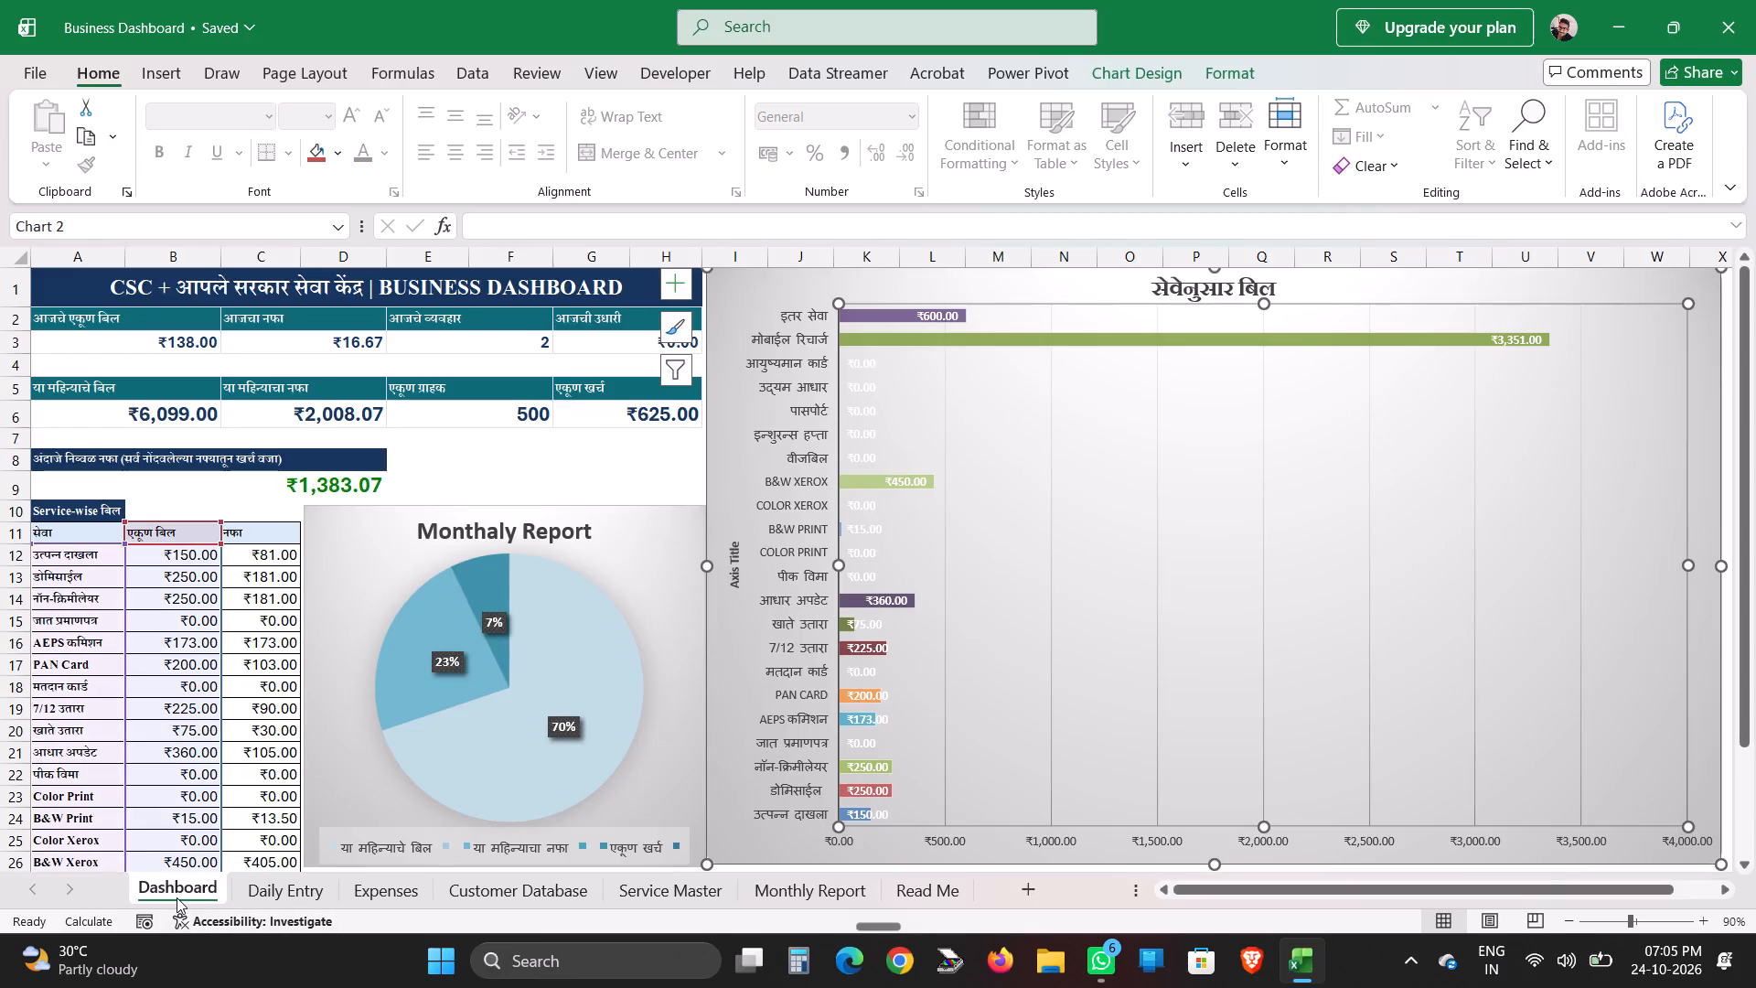
pyautogui.hotkey('ctrl', 's')
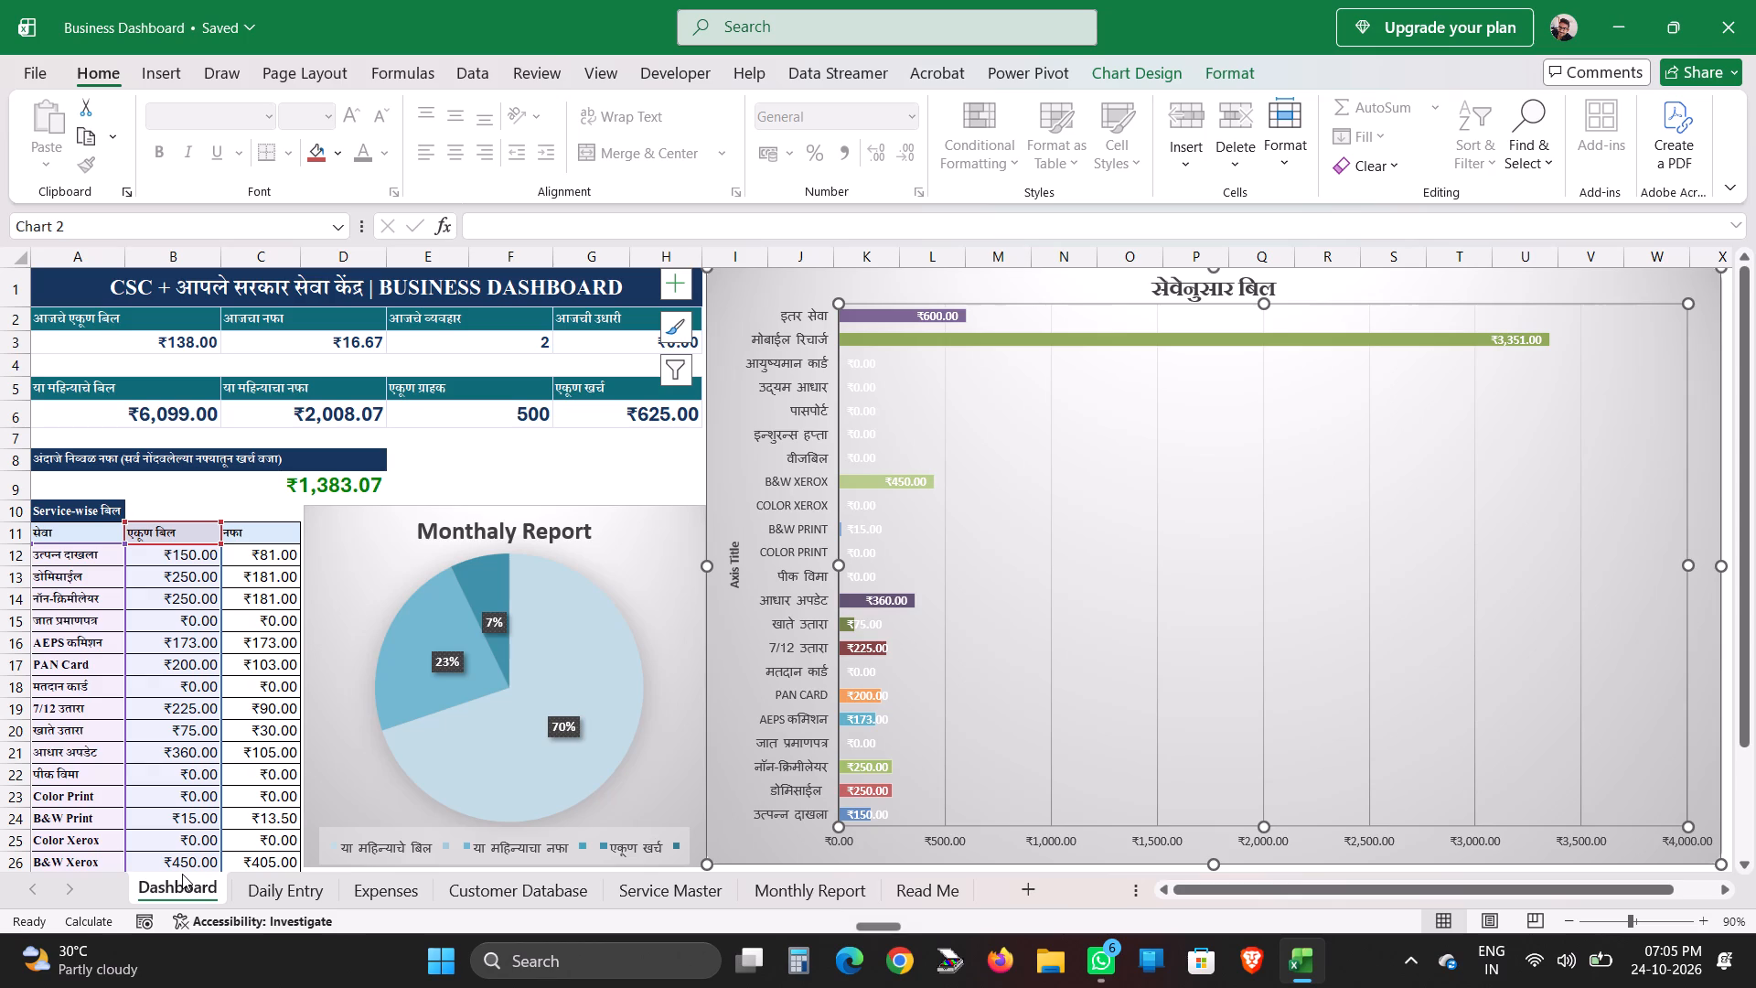
pyautogui.click(332, 409)
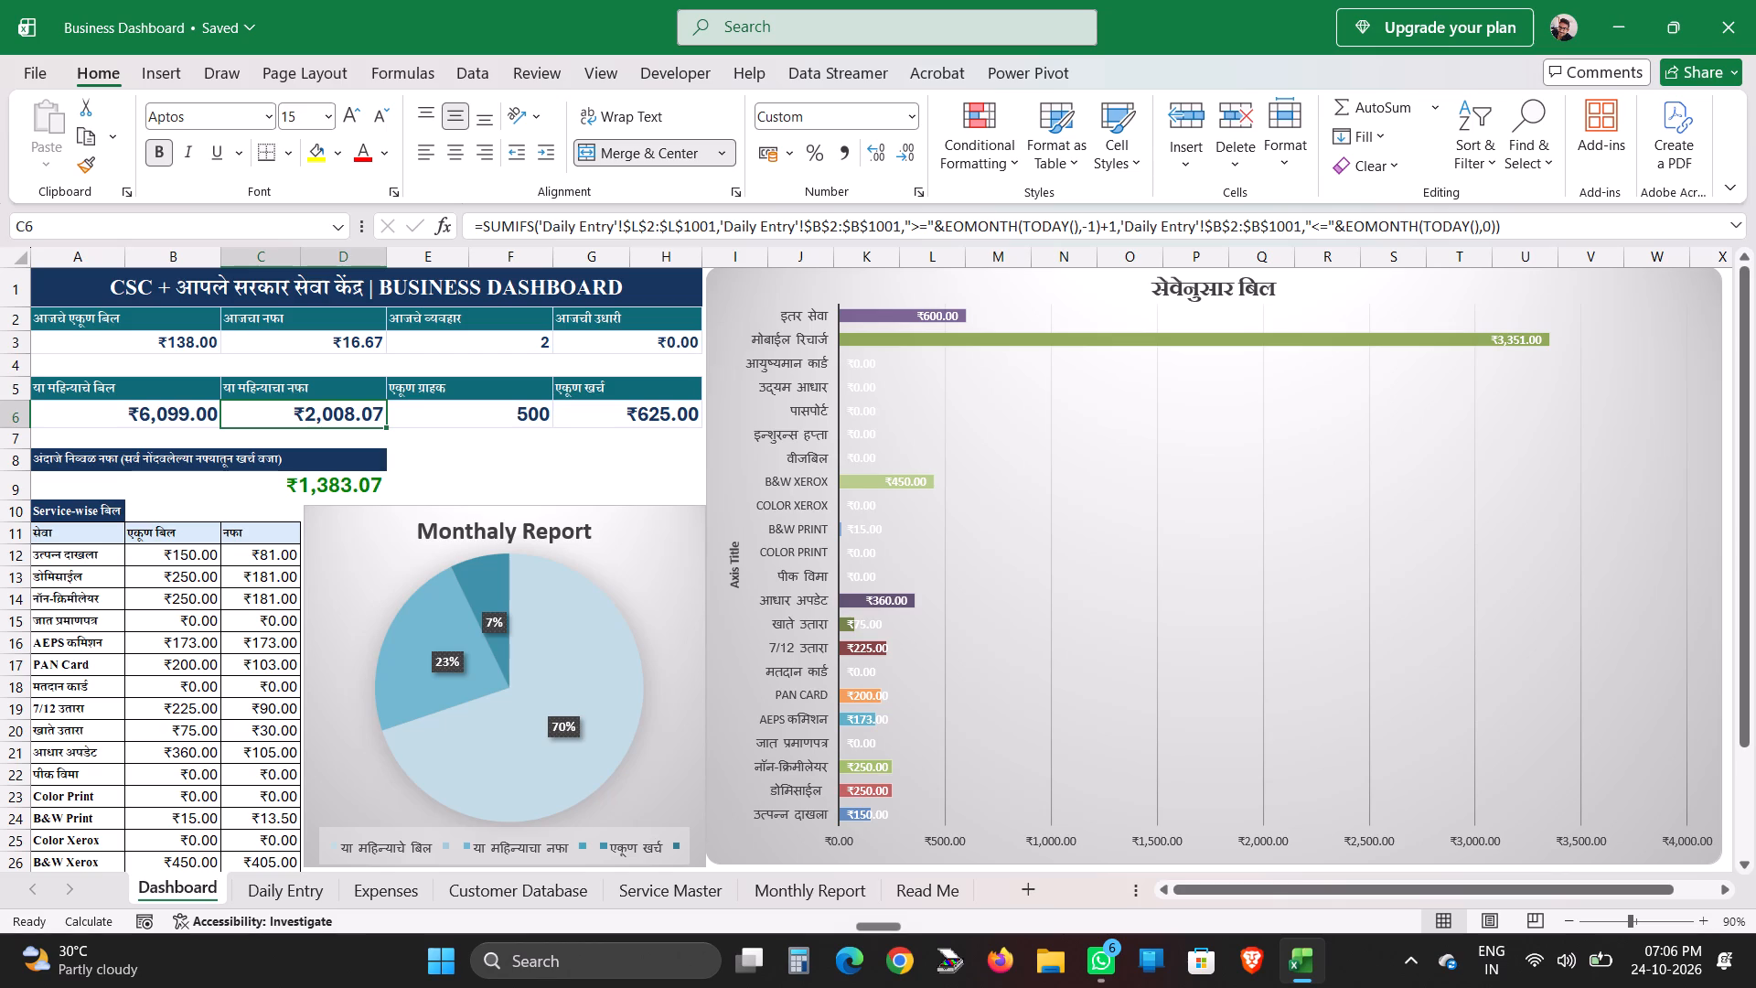
# Browse the design options for the सेवेनुसार बिल bar chart: chart styles, quick layouts and chart elements.
pyautogui.click(1431, 417)
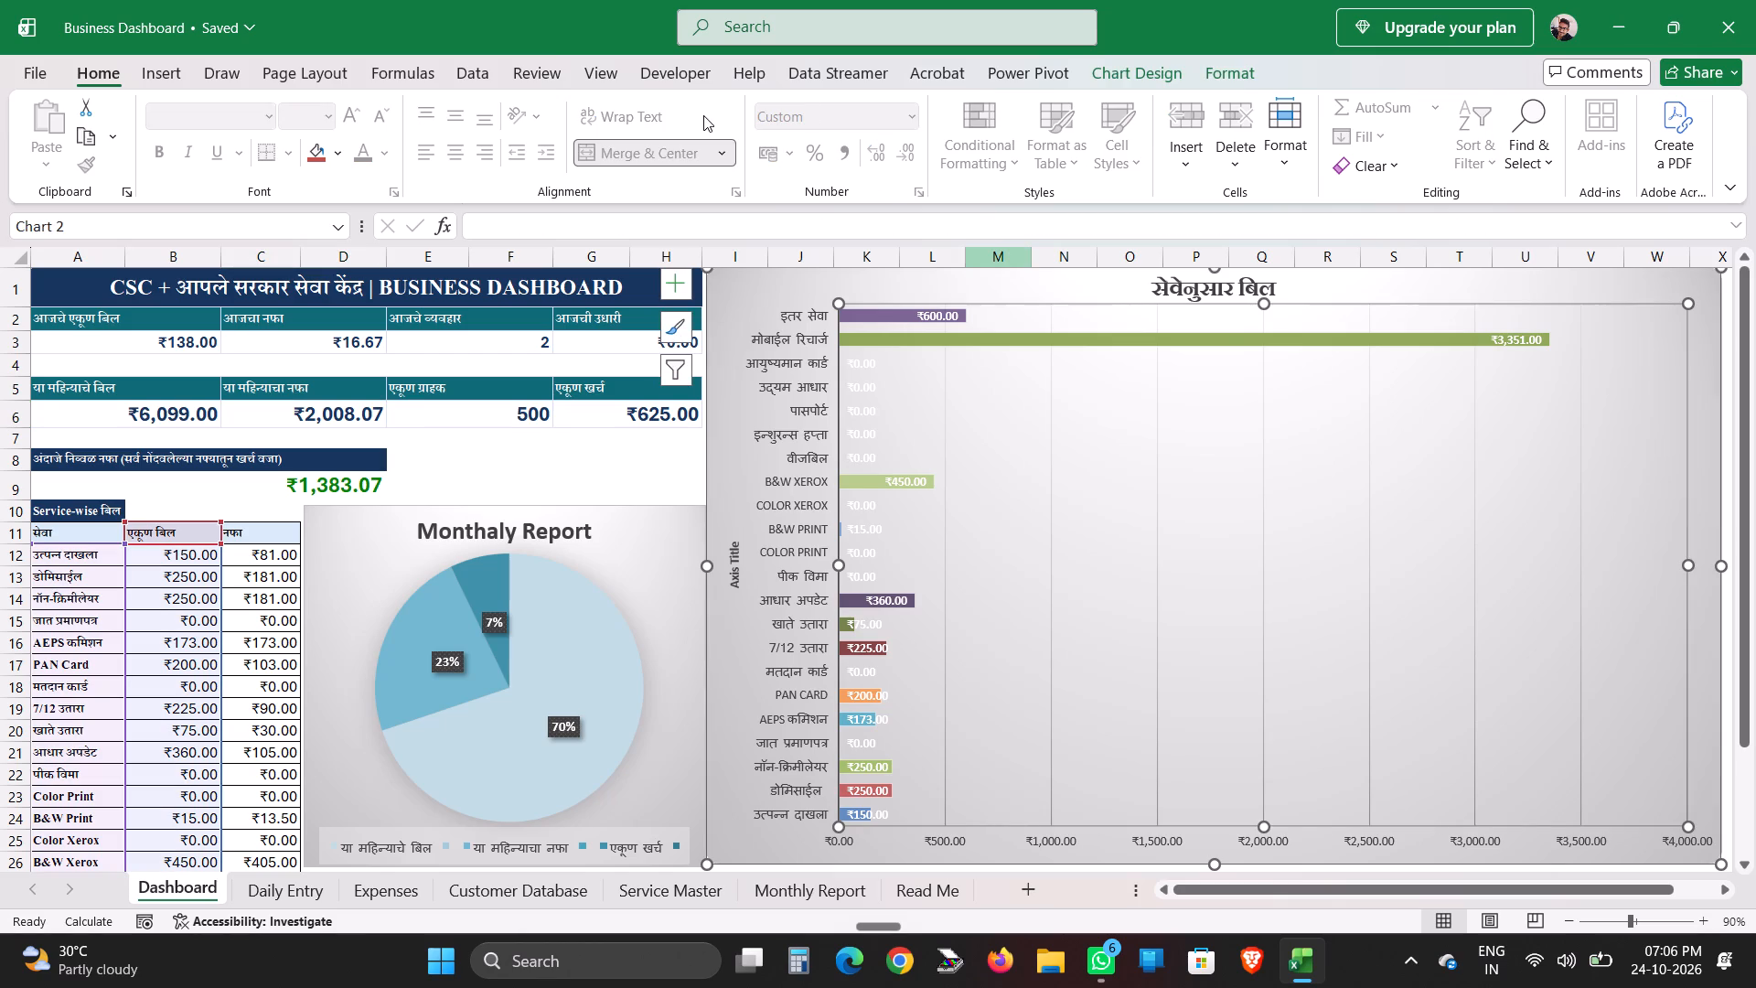
pyautogui.click(1173, 75)
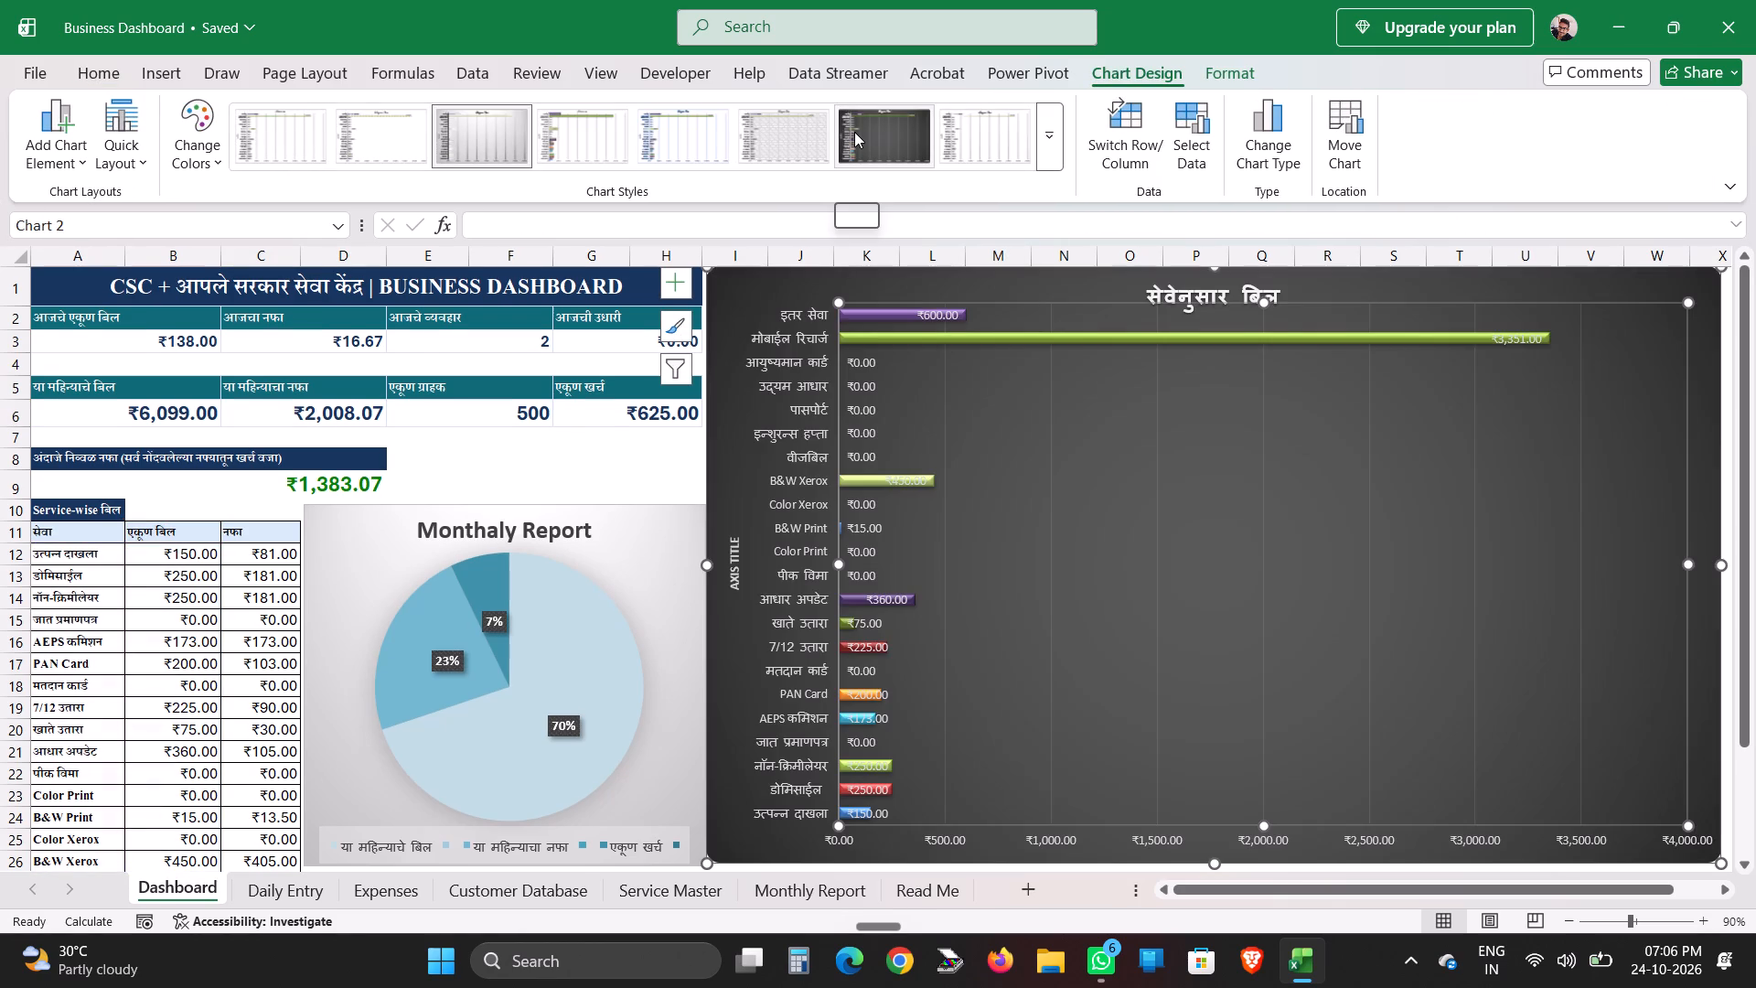
pyautogui.click(1041, 131)
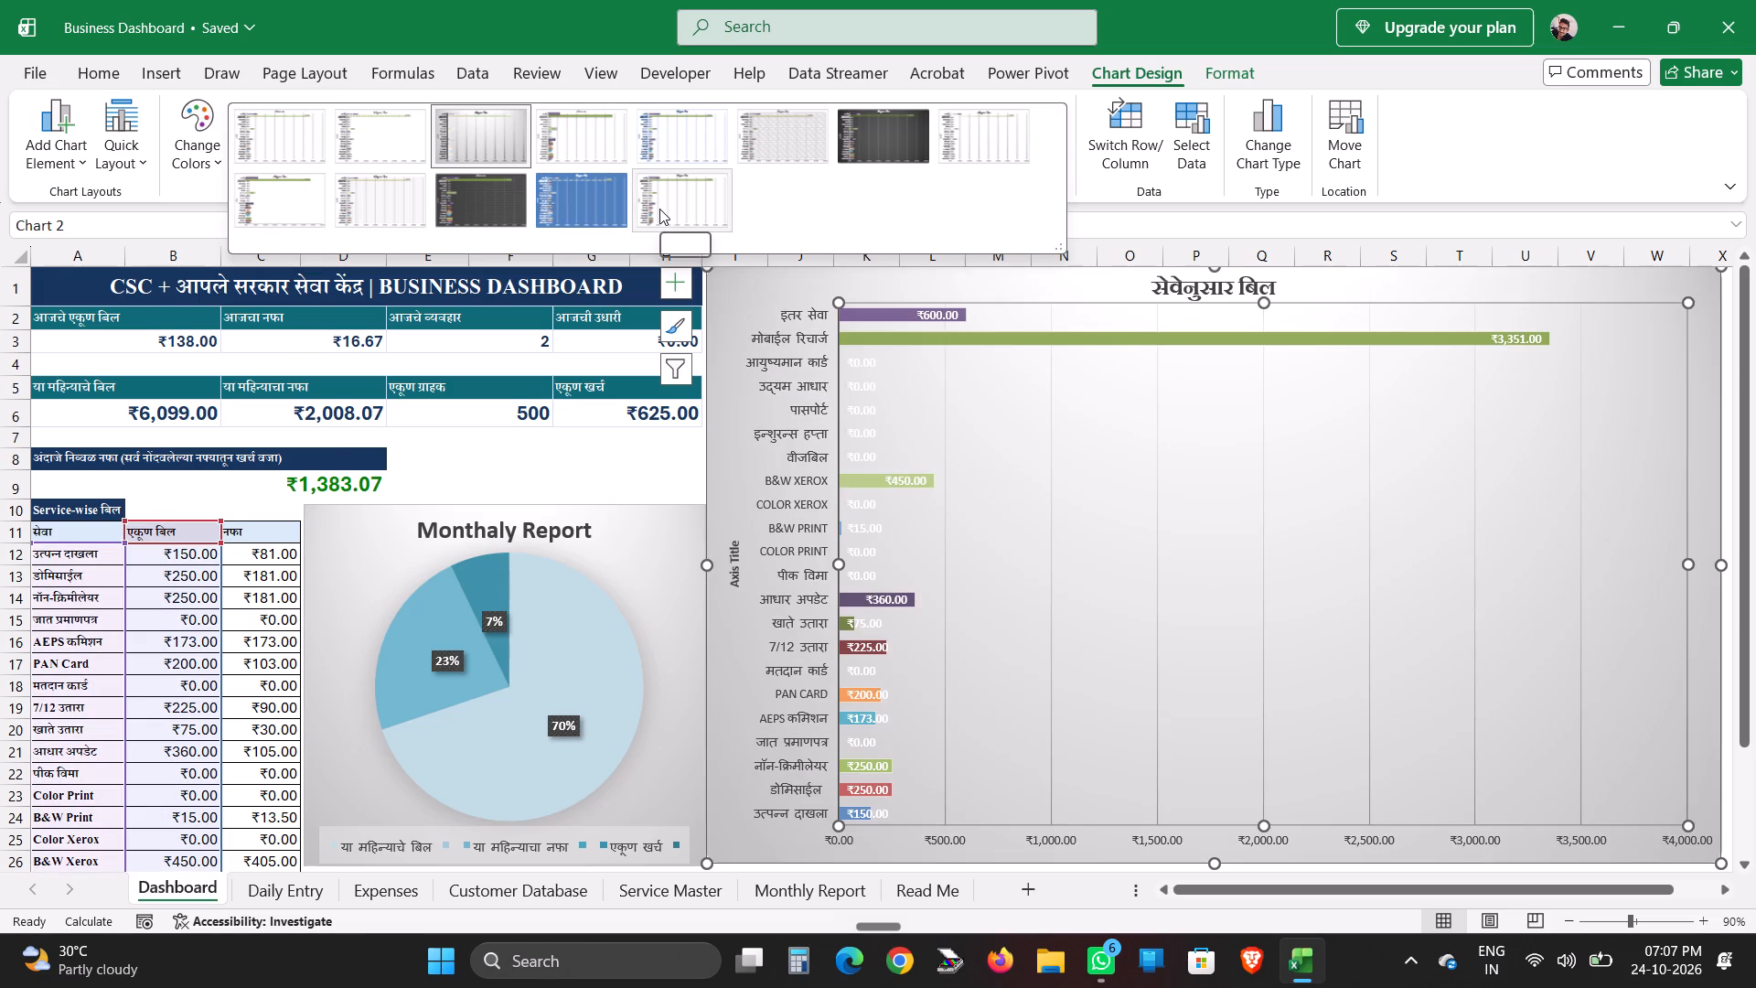
pyautogui.click(1458, 134)
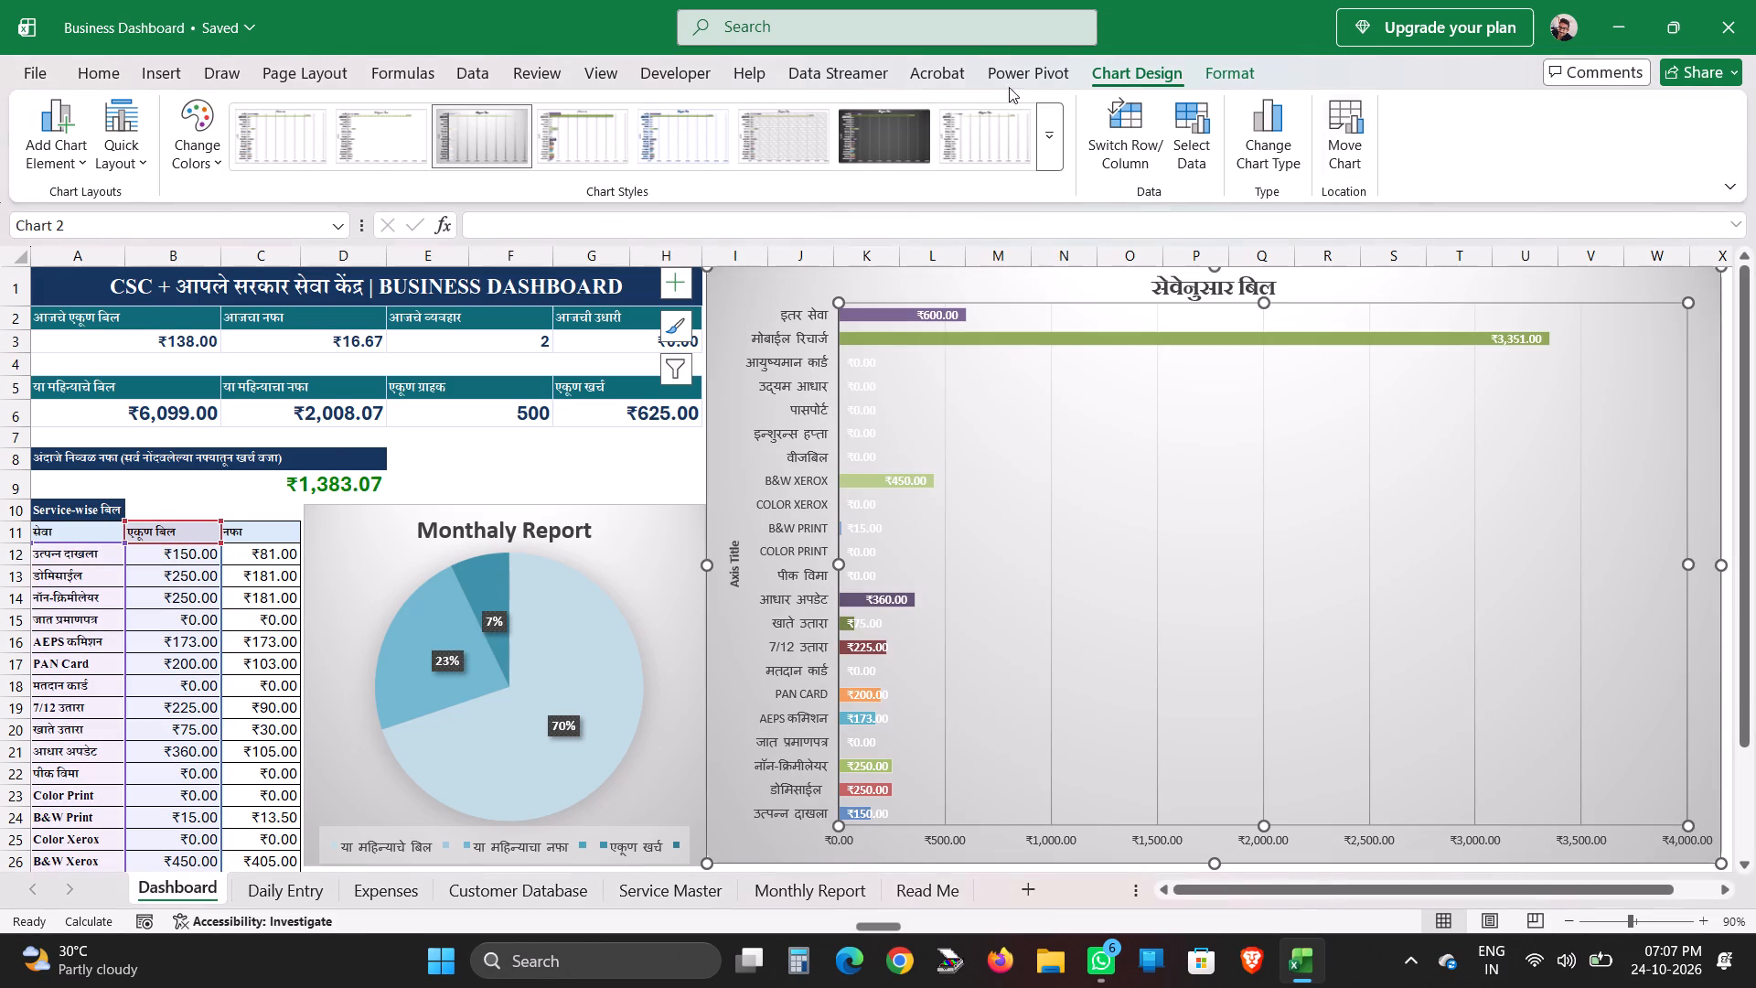
pyautogui.click(1077, 153)
pyautogui.click(1068, 150)
pyautogui.click(1044, 149)
pyautogui.click(1037, 149)
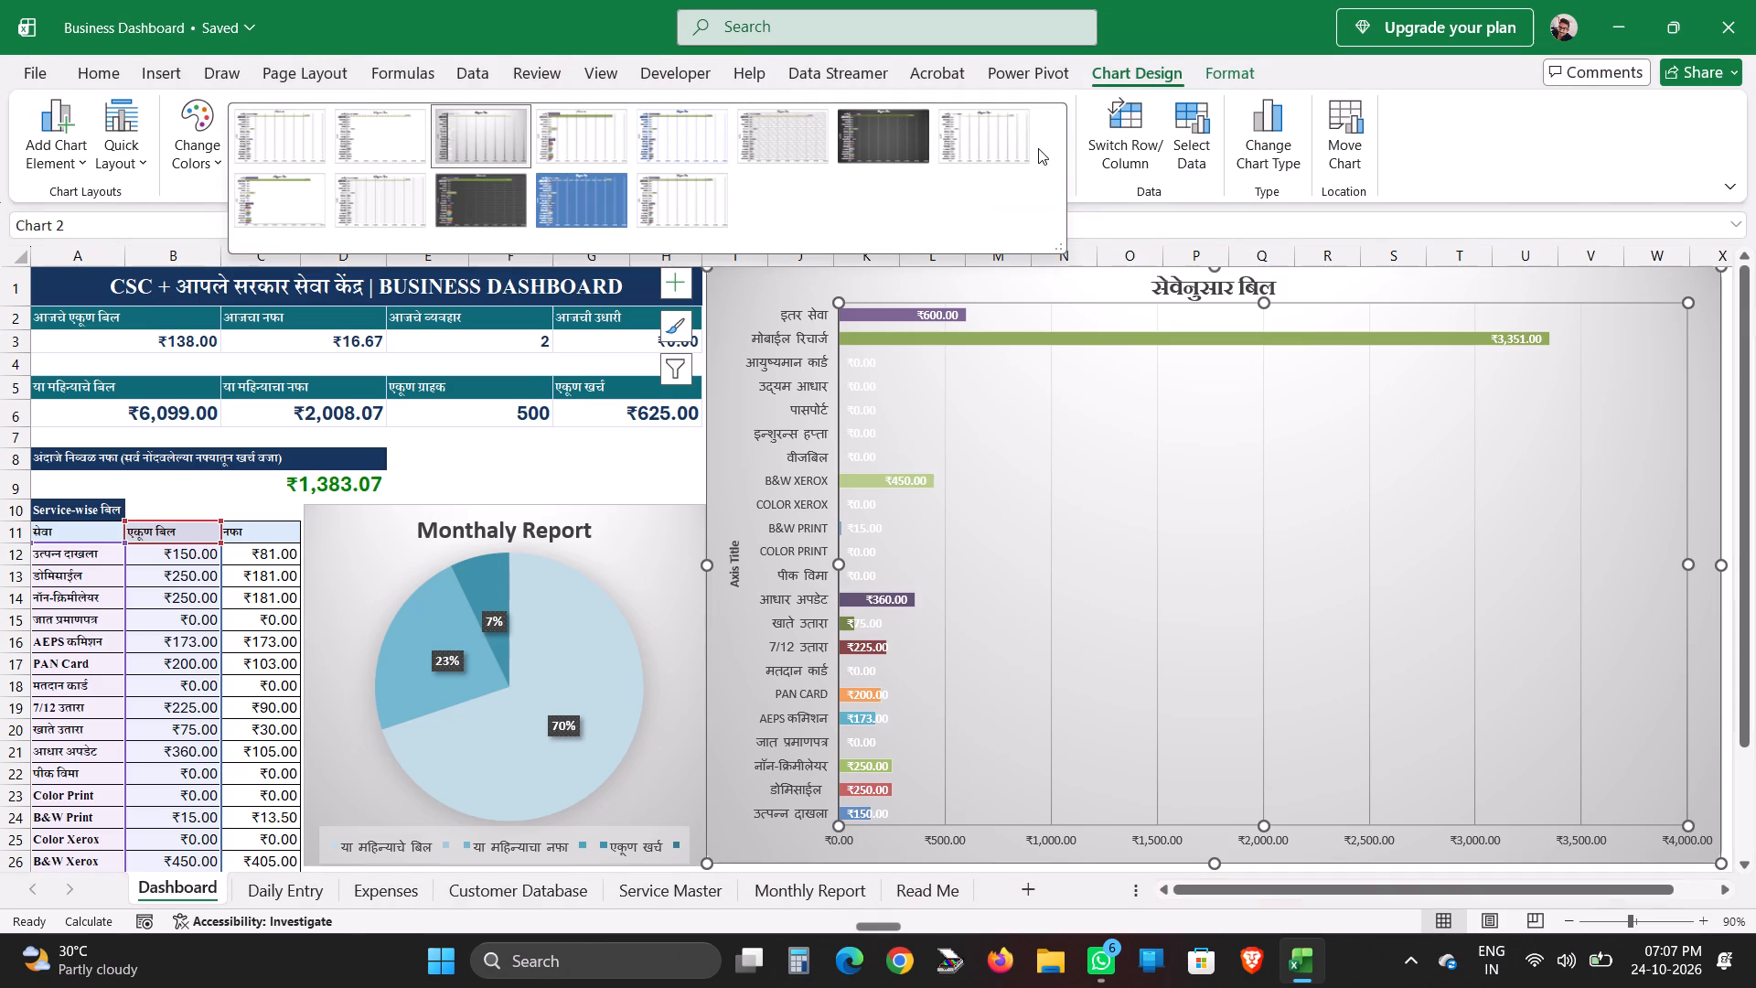
pyautogui.click(1071, 156)
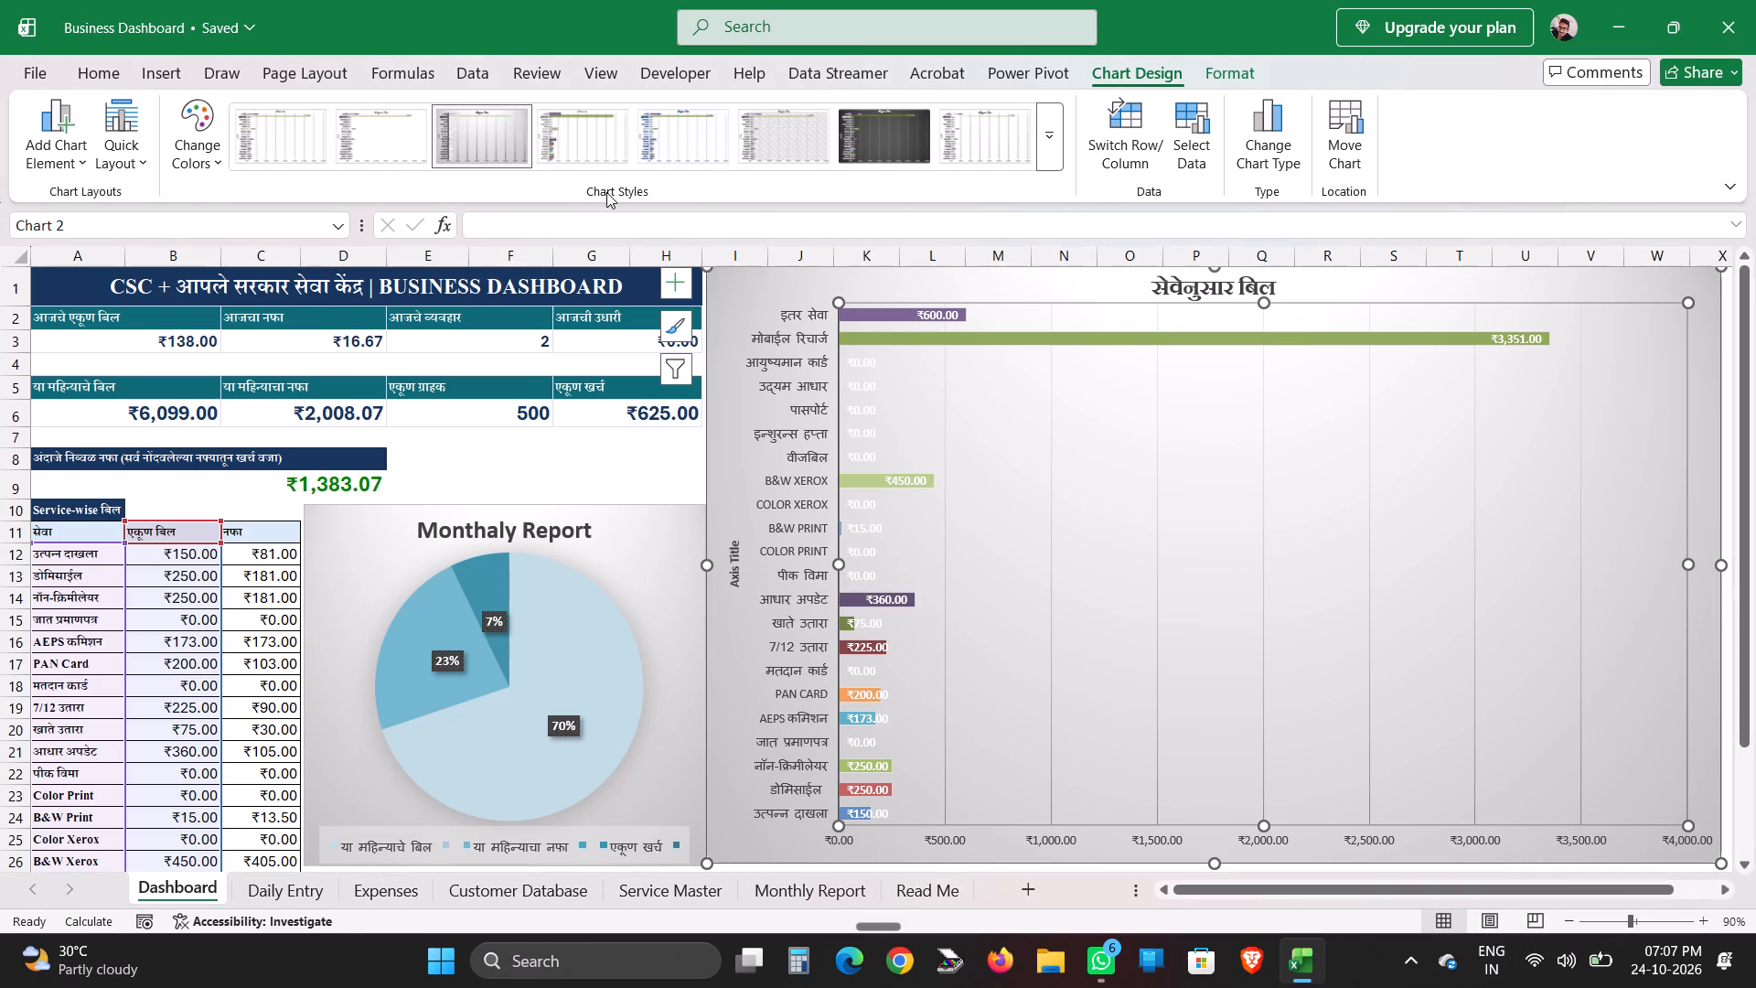
pyautogui.click(606, 192)
pyautogui.click(140, 162)
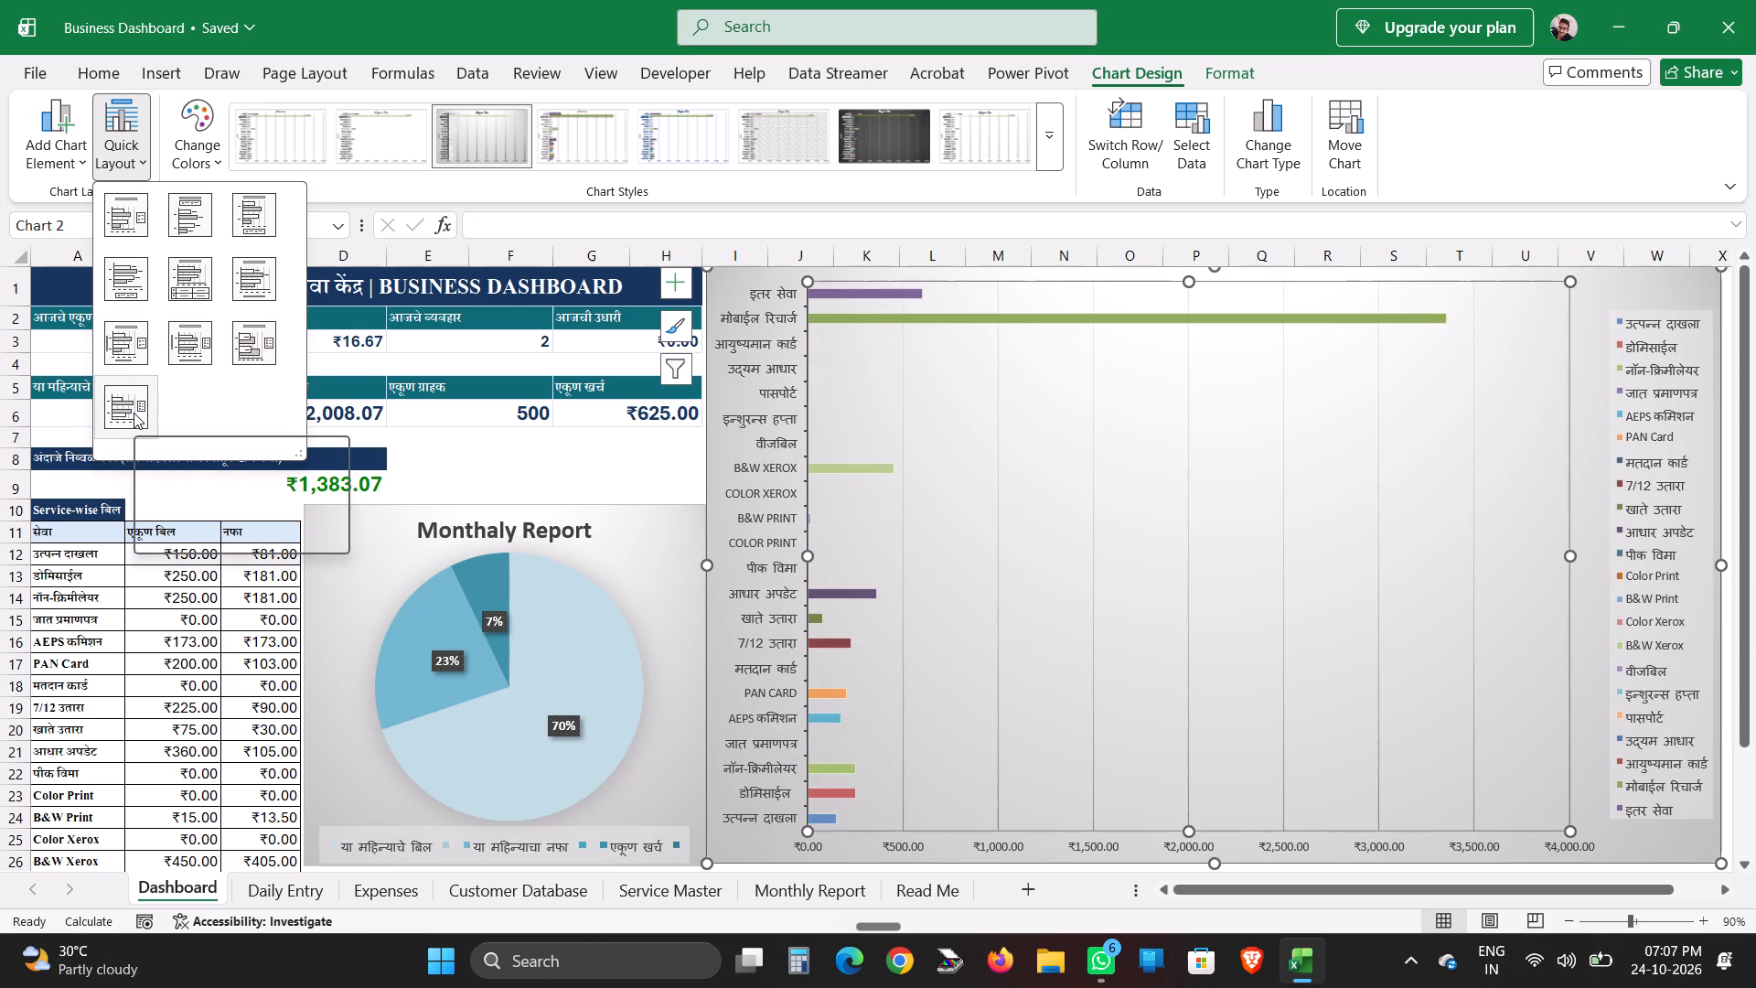
pyautogui.click(81, 161)
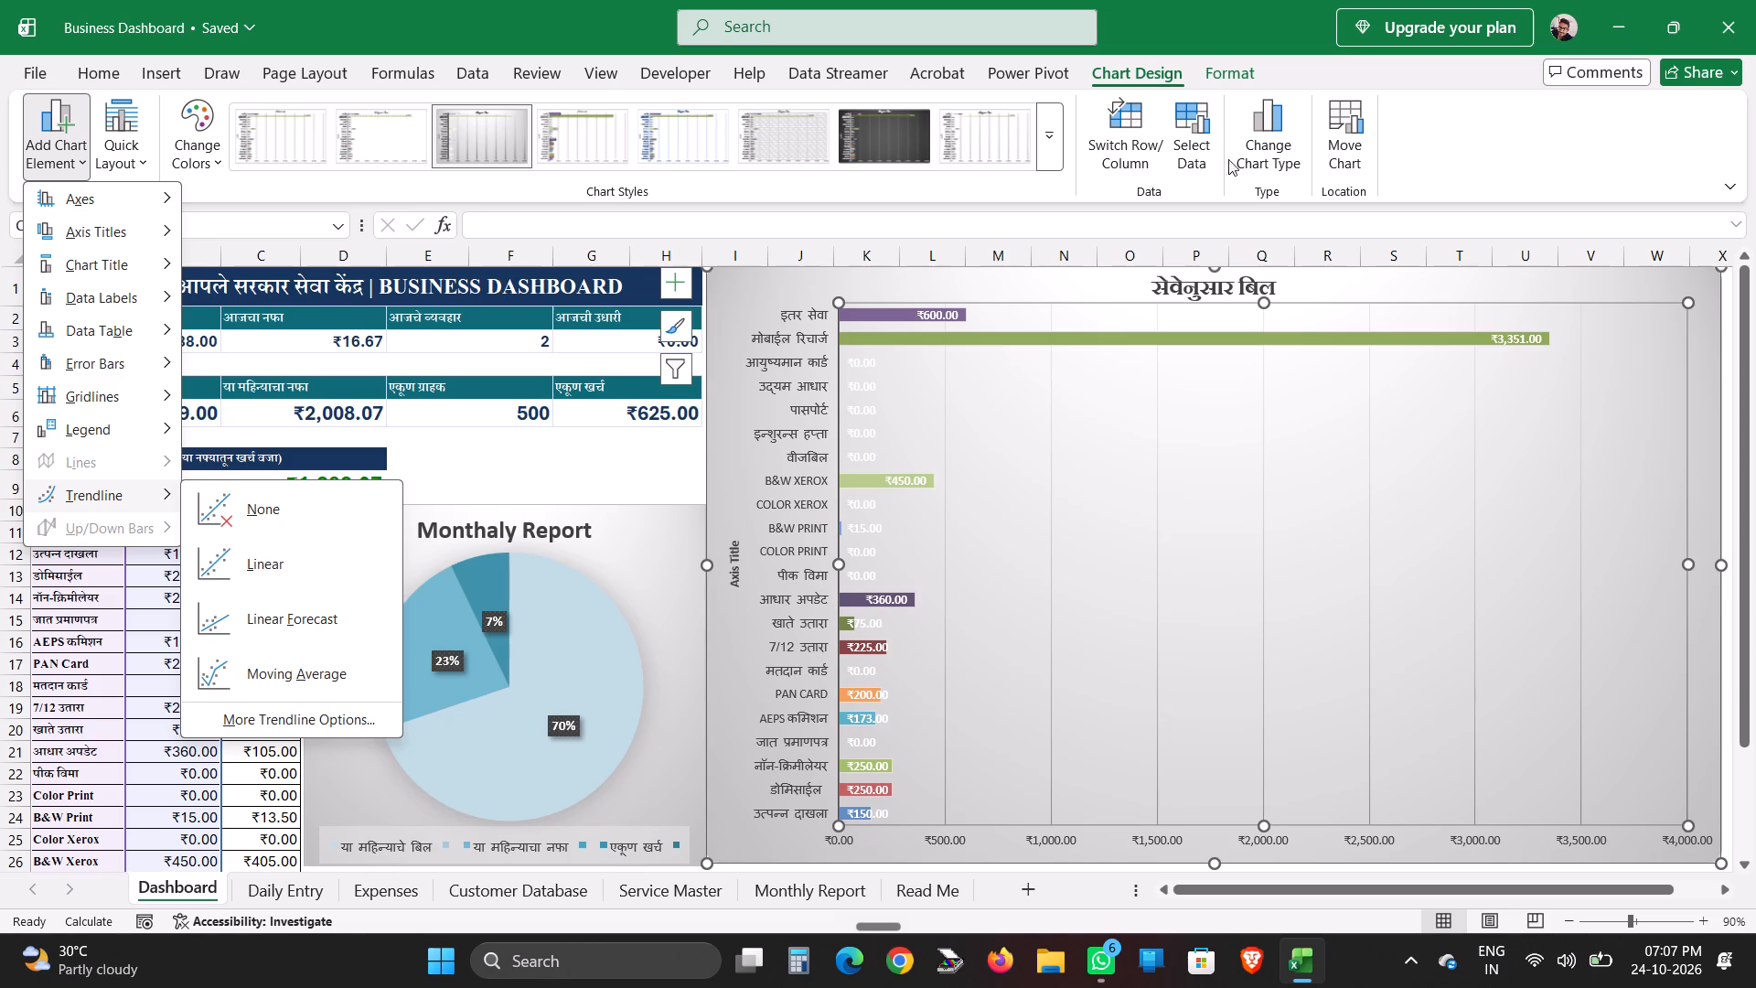
# Open Change Chart Type for the सेवेनुसार बिल chart and preview the pie, doughnut and bar variants, including the 3-D ones.
pyautogui.click(1249, 169)
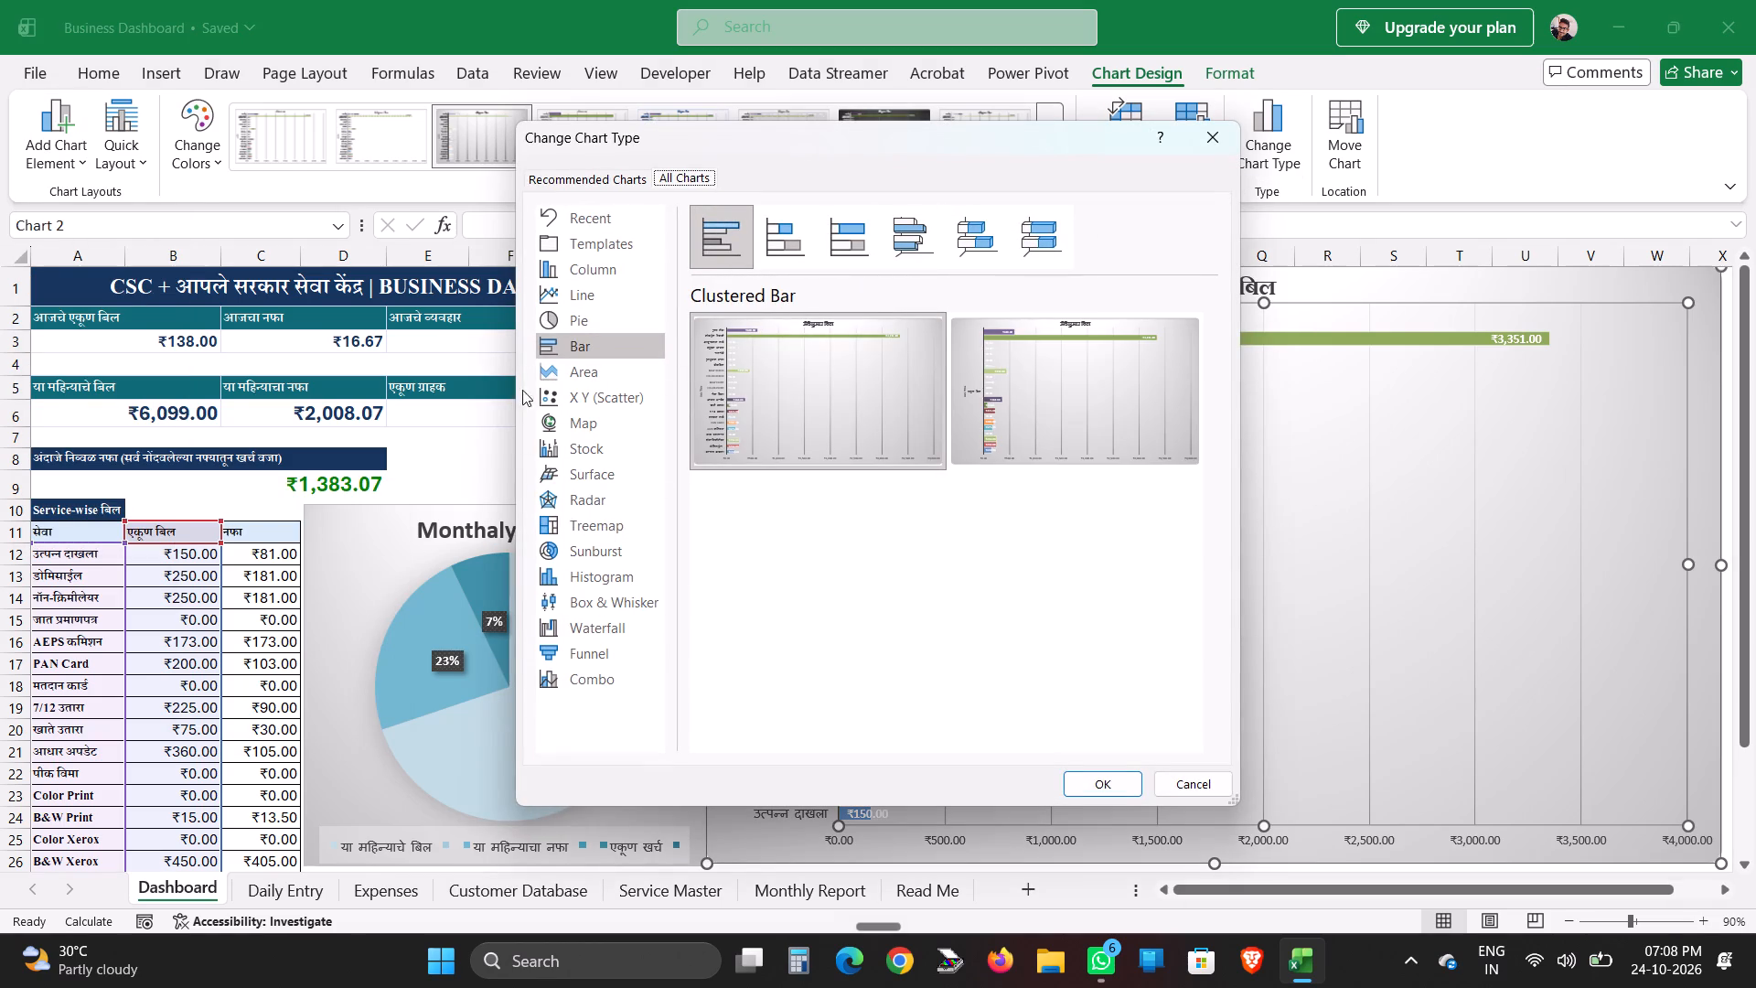
pyautogui.click(562, 317)
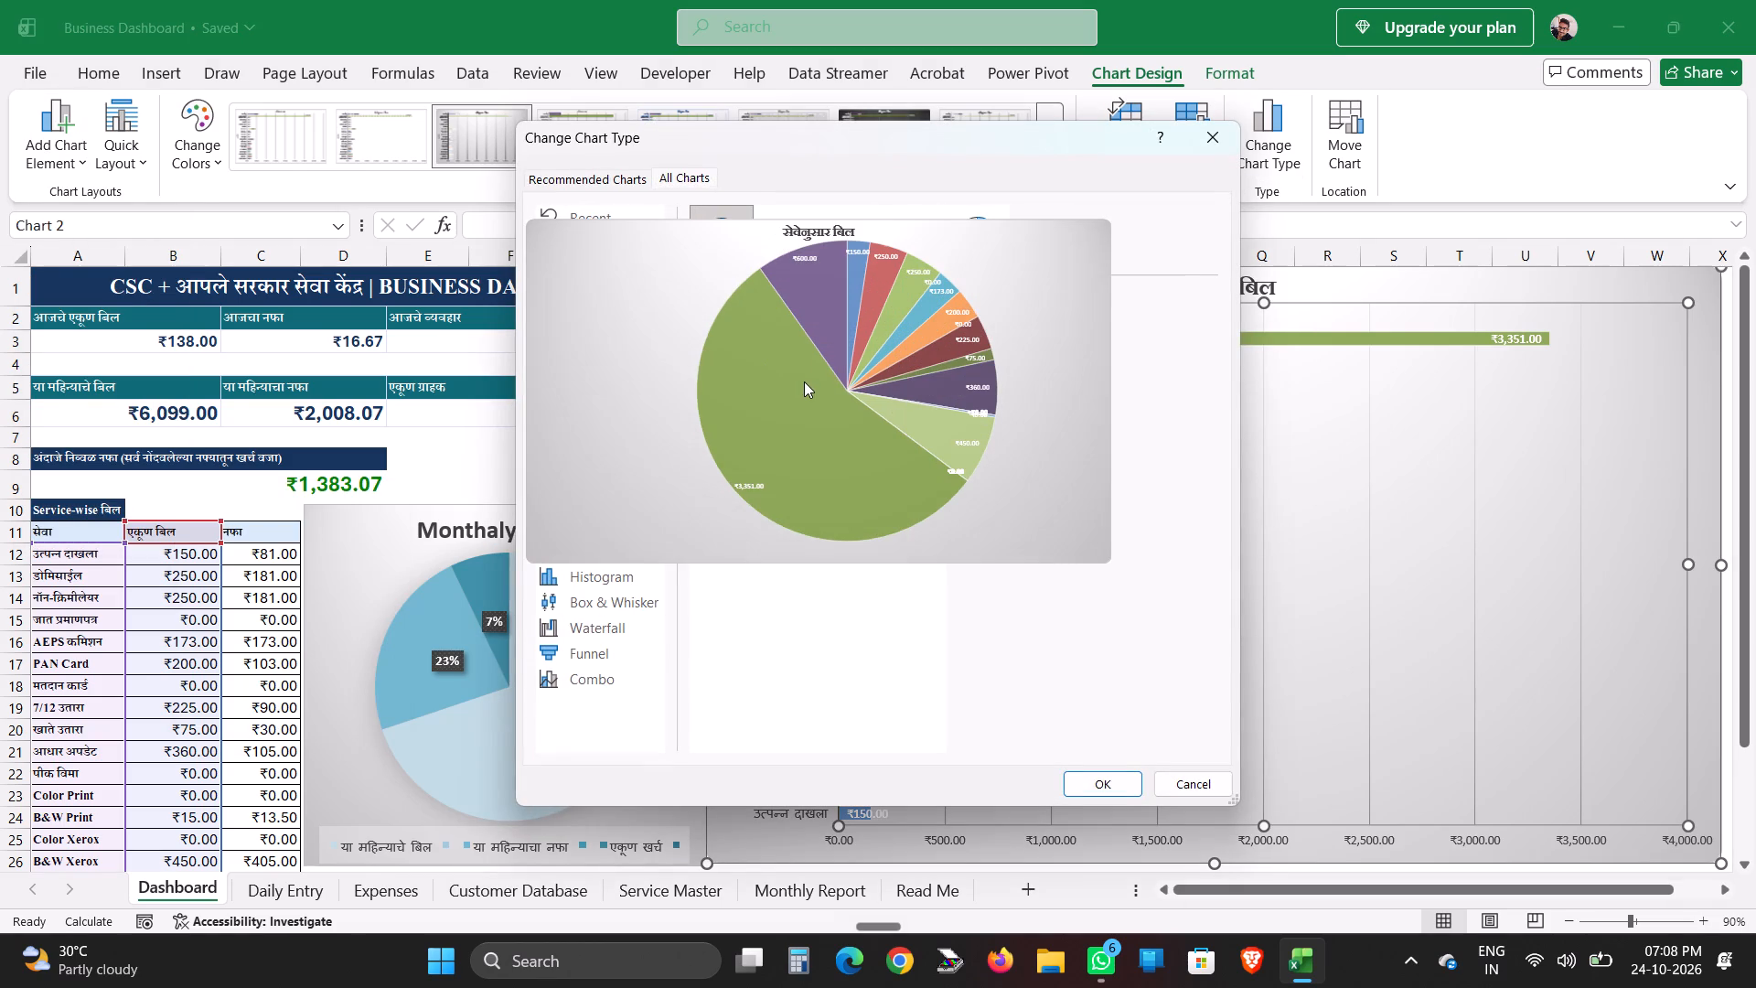
pyautogui.click(804, 381)
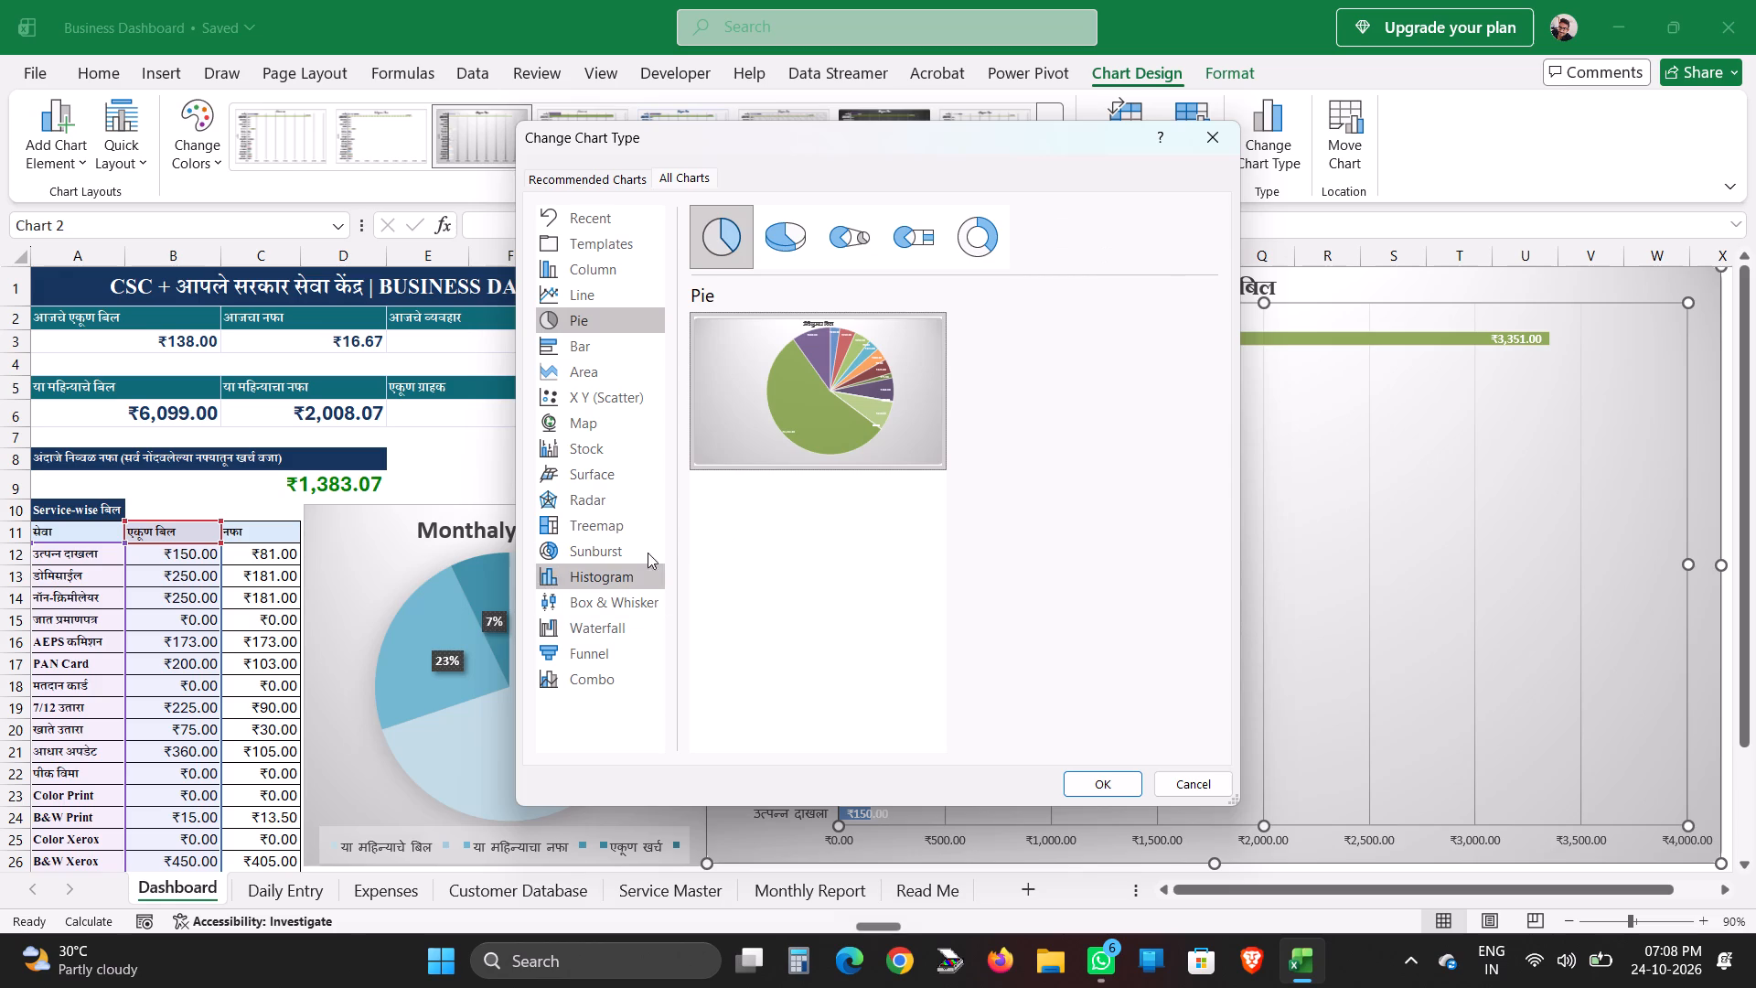
pyautogui.click(793, 237)
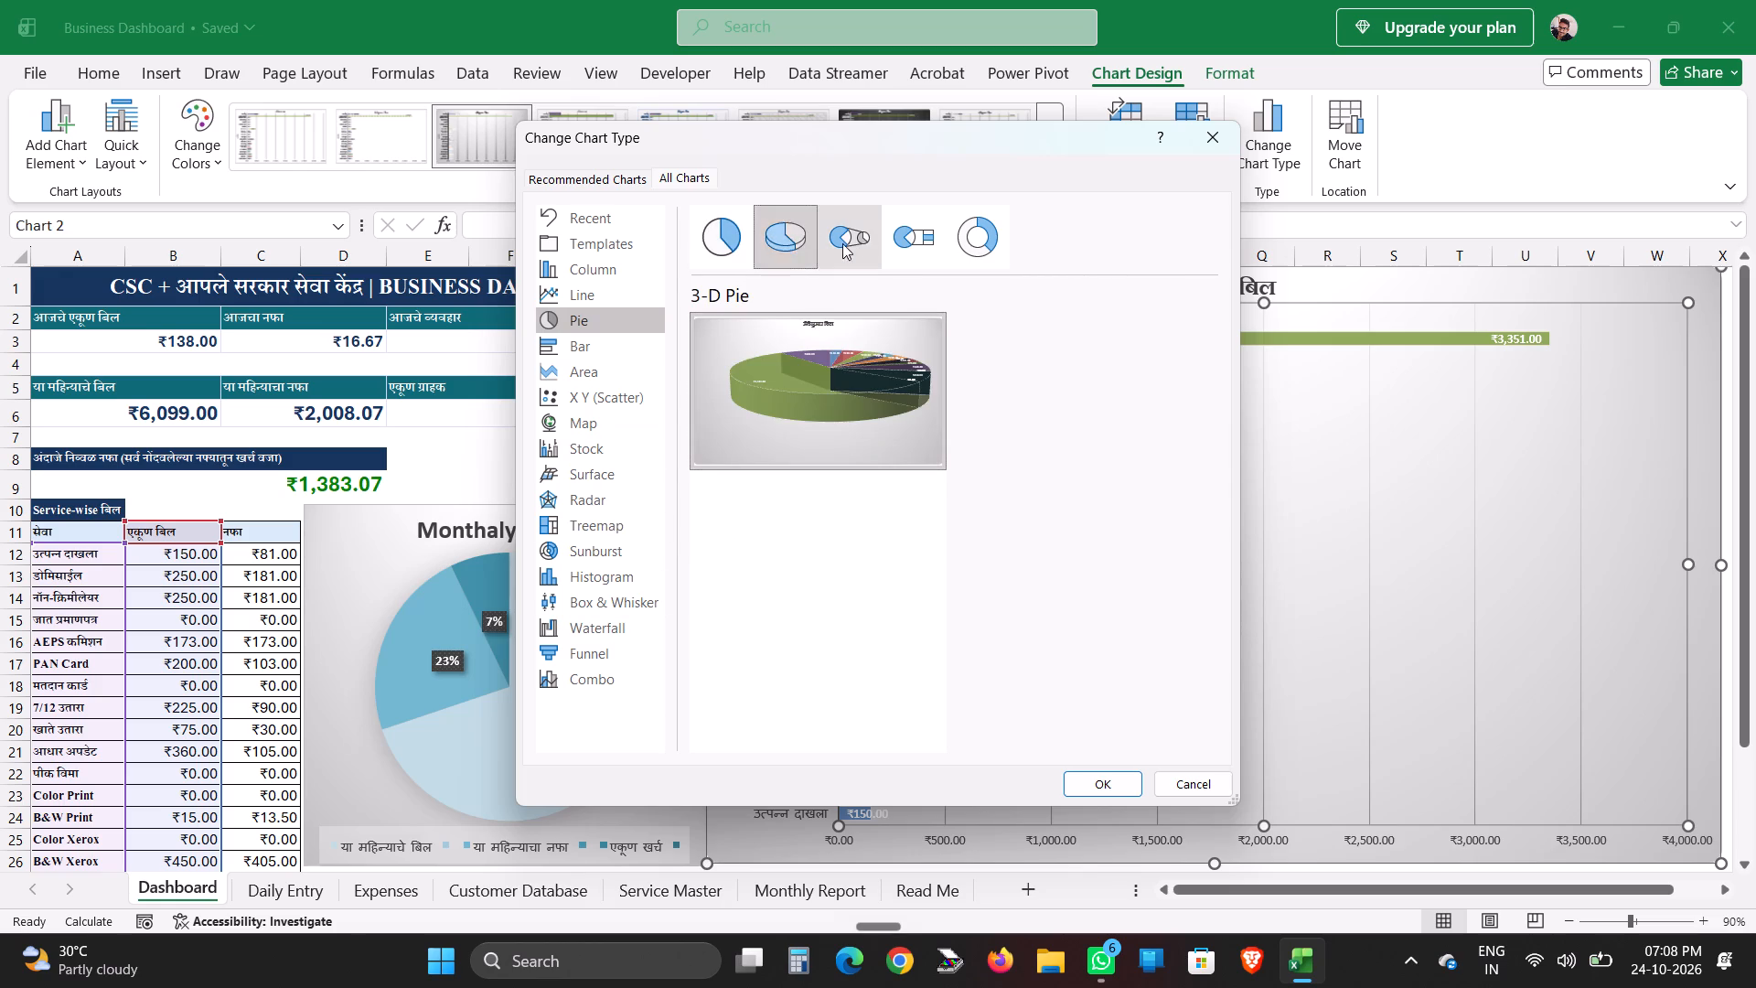
pyautogui.click(864, 237)
pyautogui.click(905, 243)
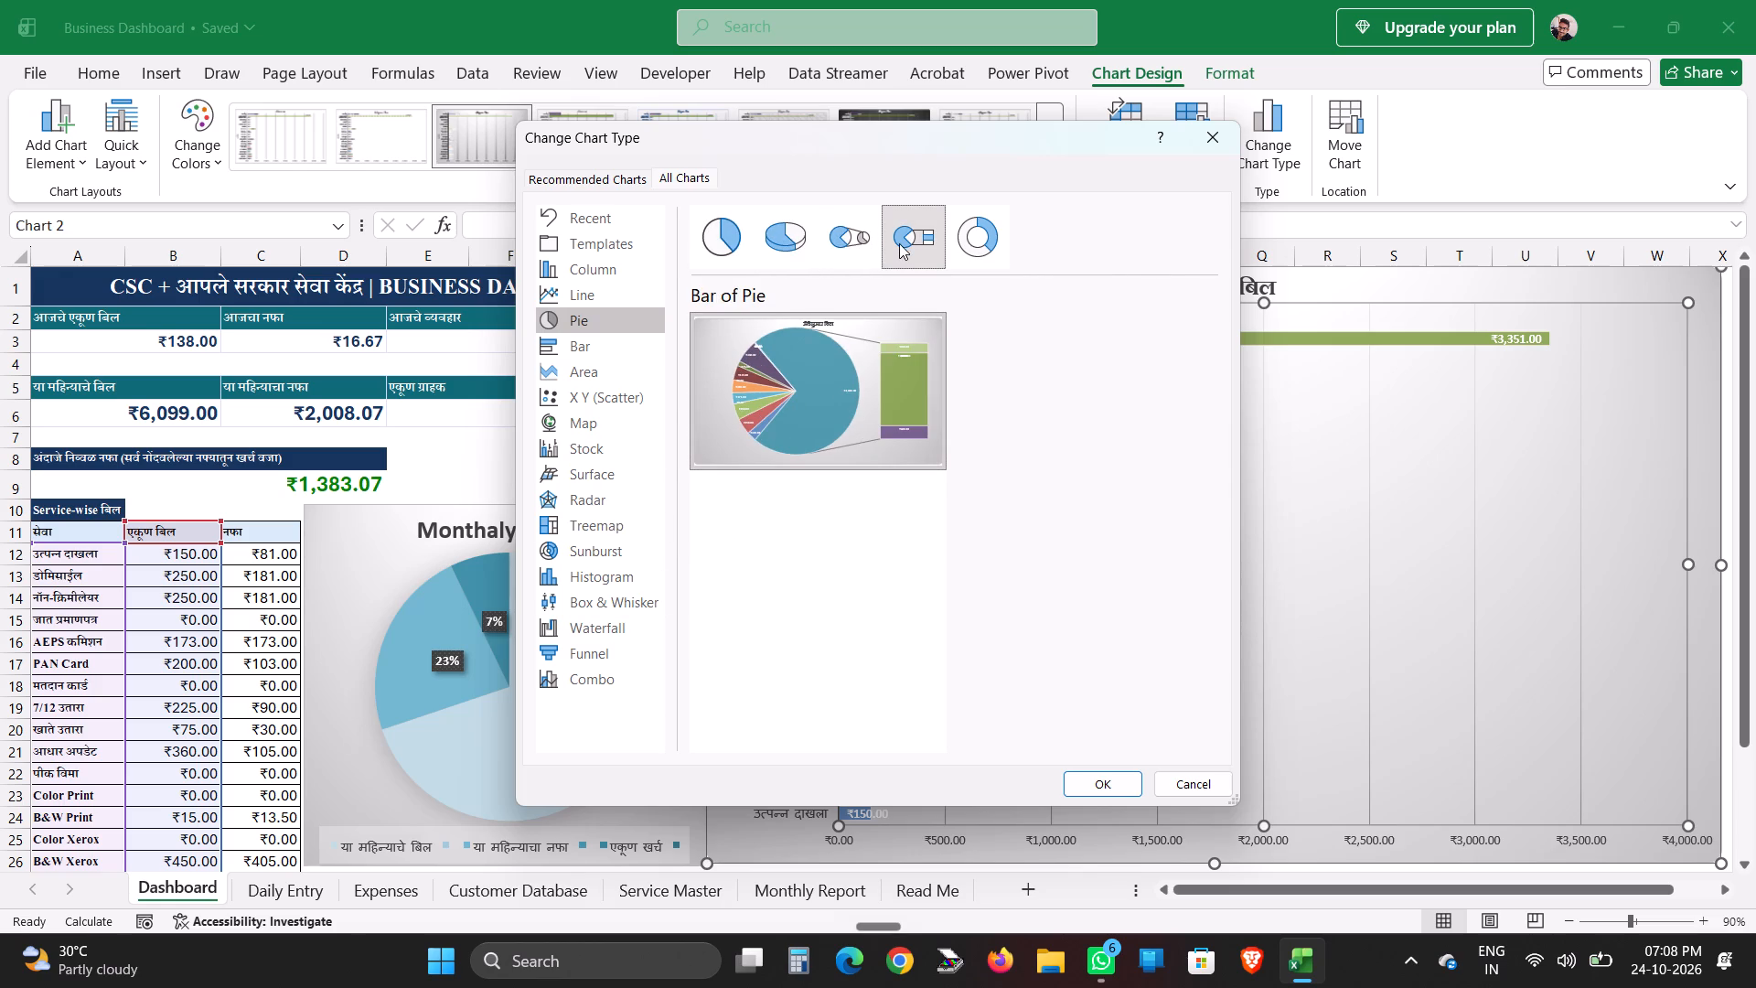
pyautogui.click(973, 258)
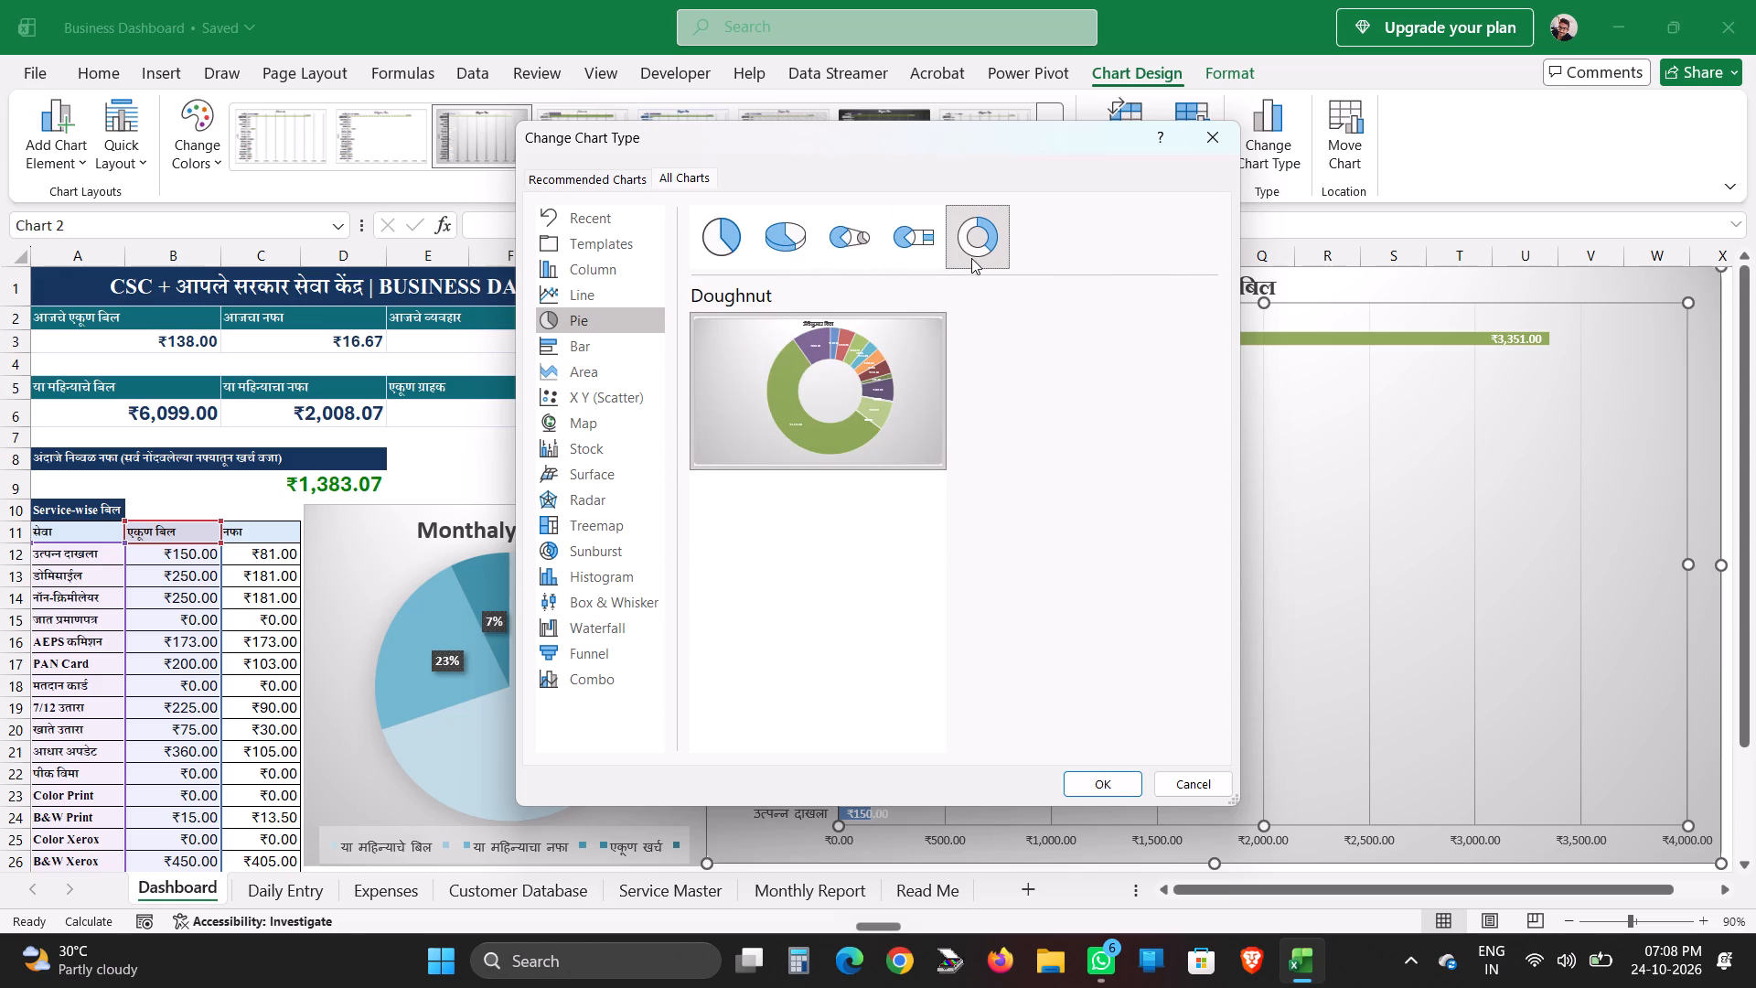
pyautogui.click(560, 349)
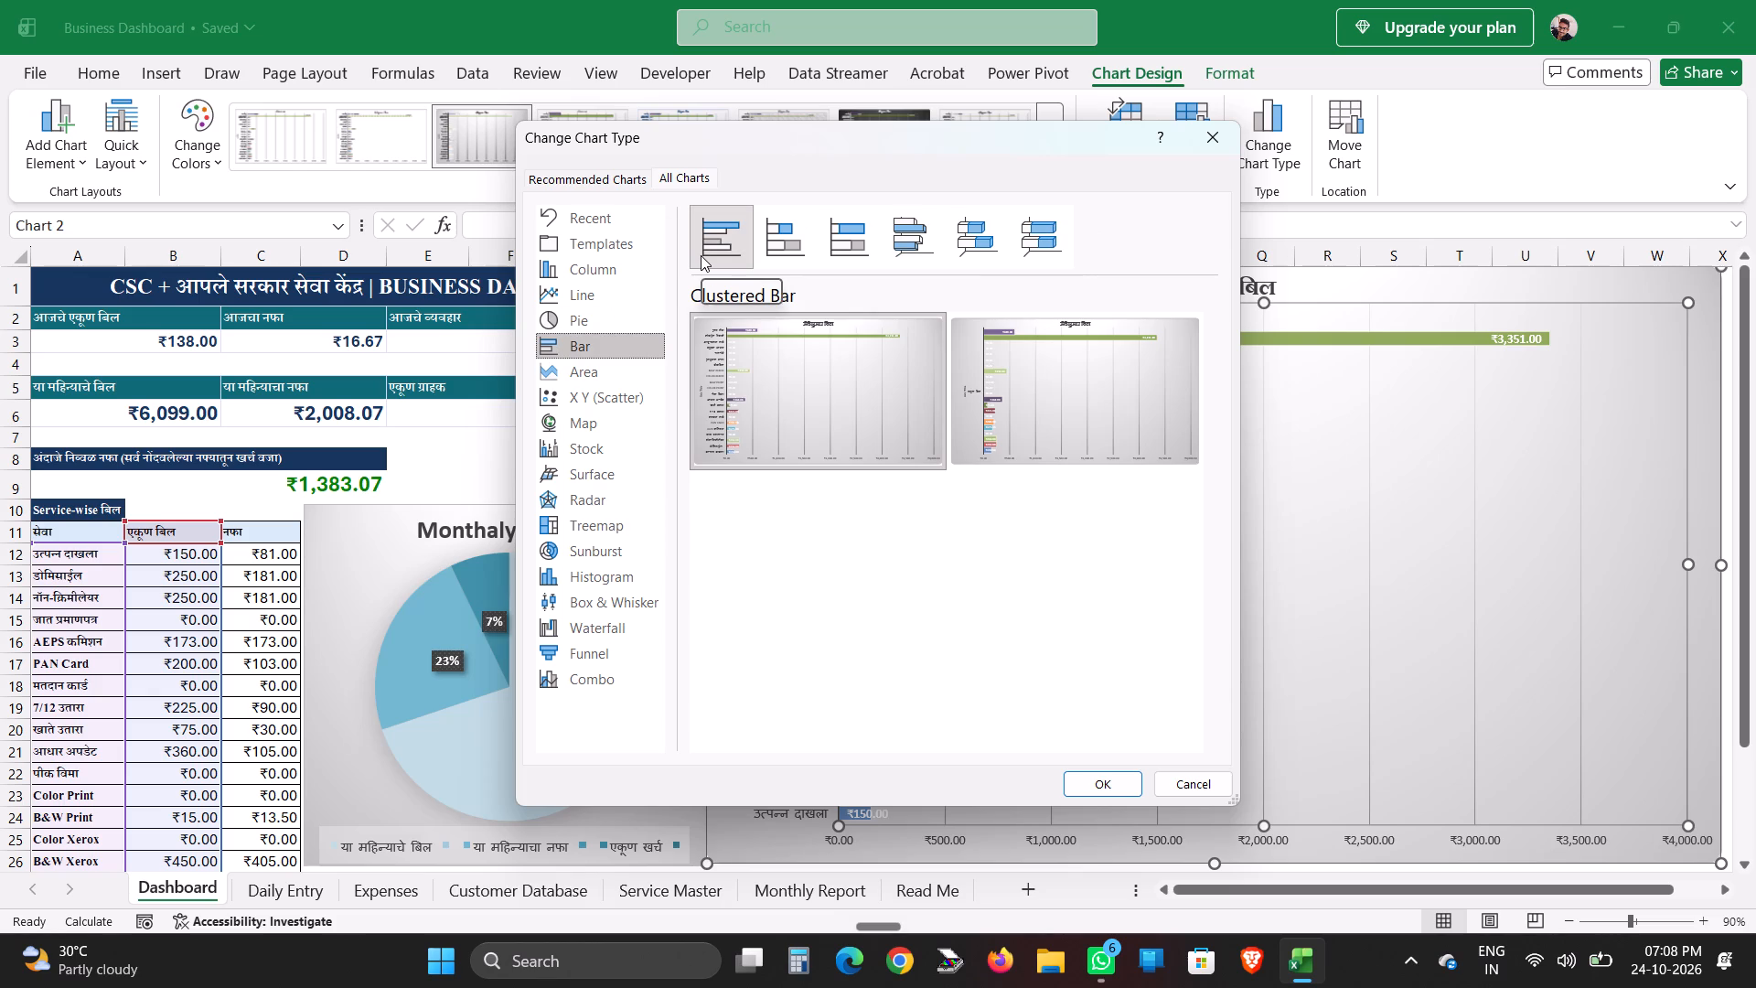
pyautogui.click(756, 209)
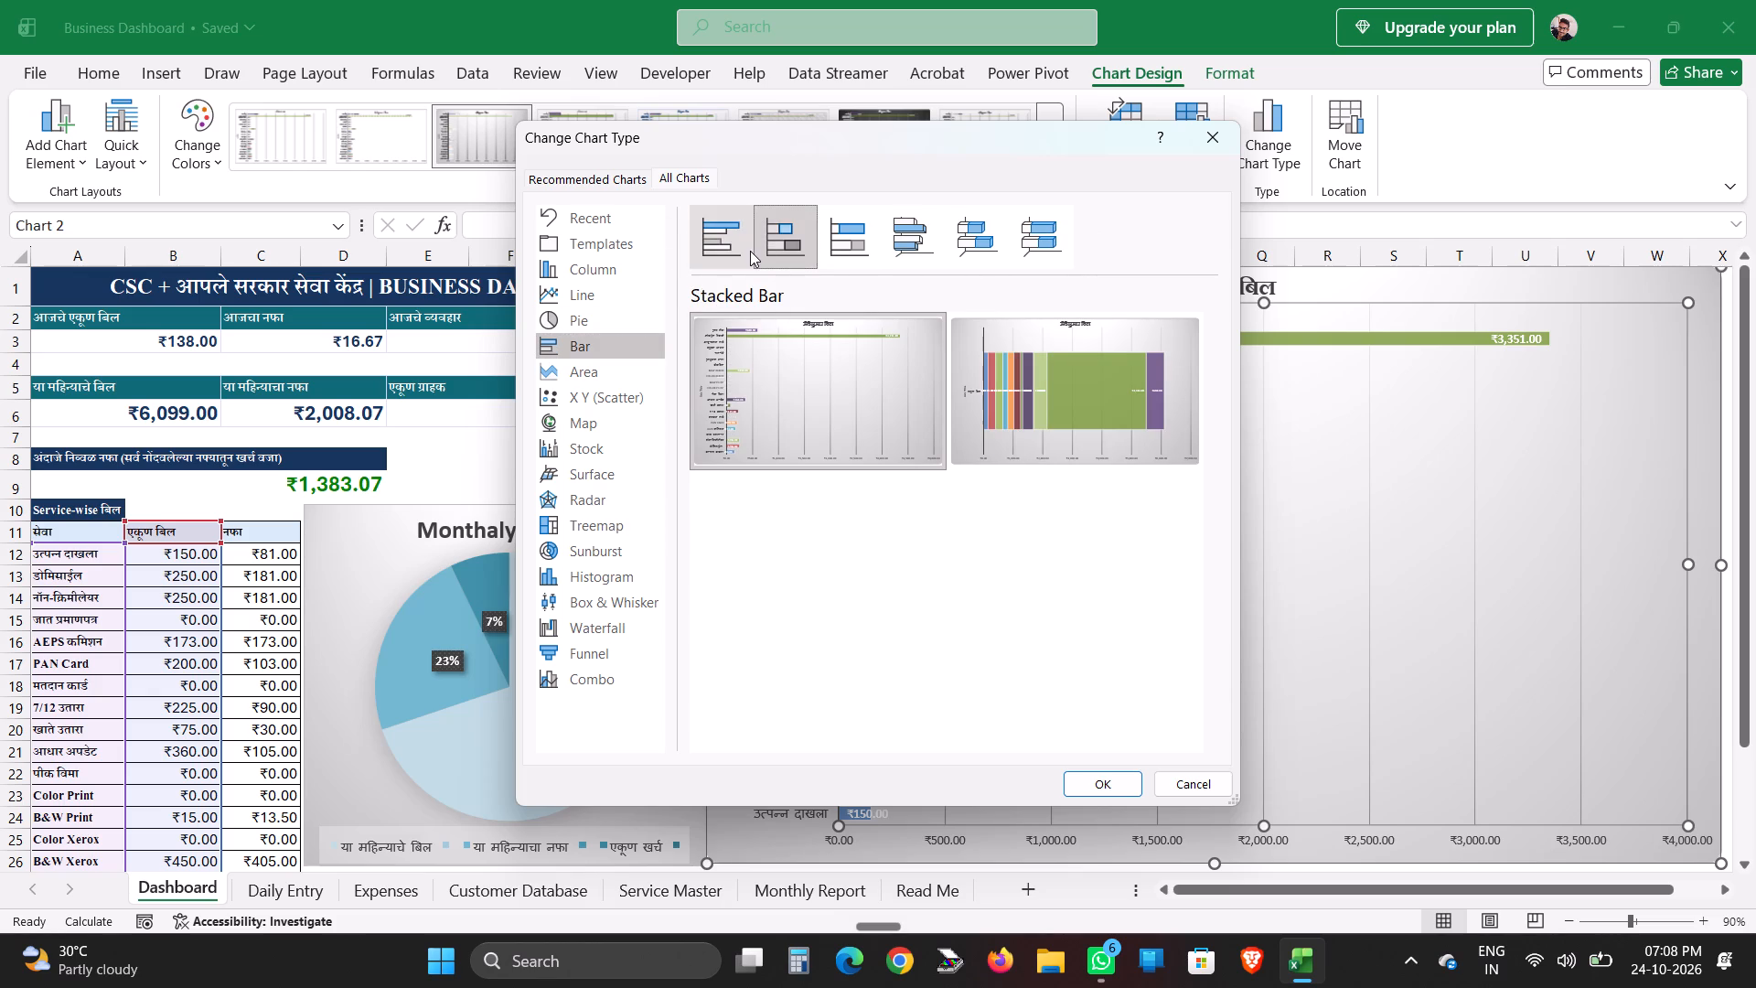
pyautogui.click(845, 228)
pyautogui.click(926, 228)
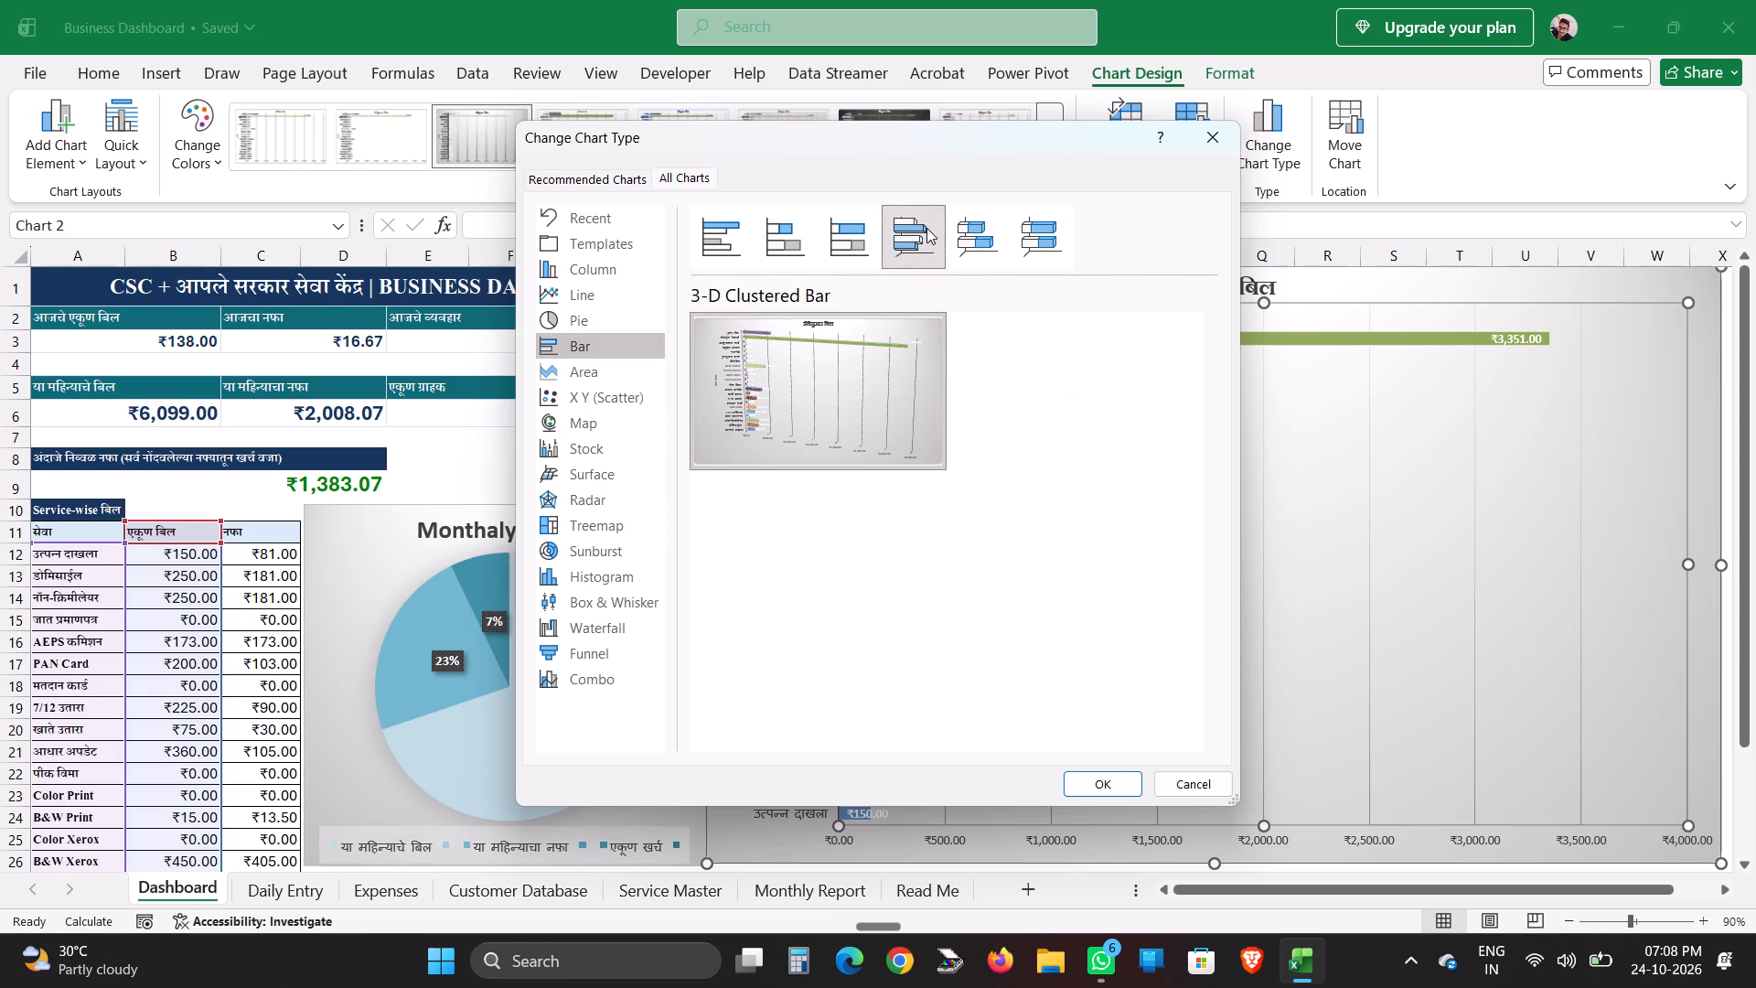
pyautogui.click(991, 241)
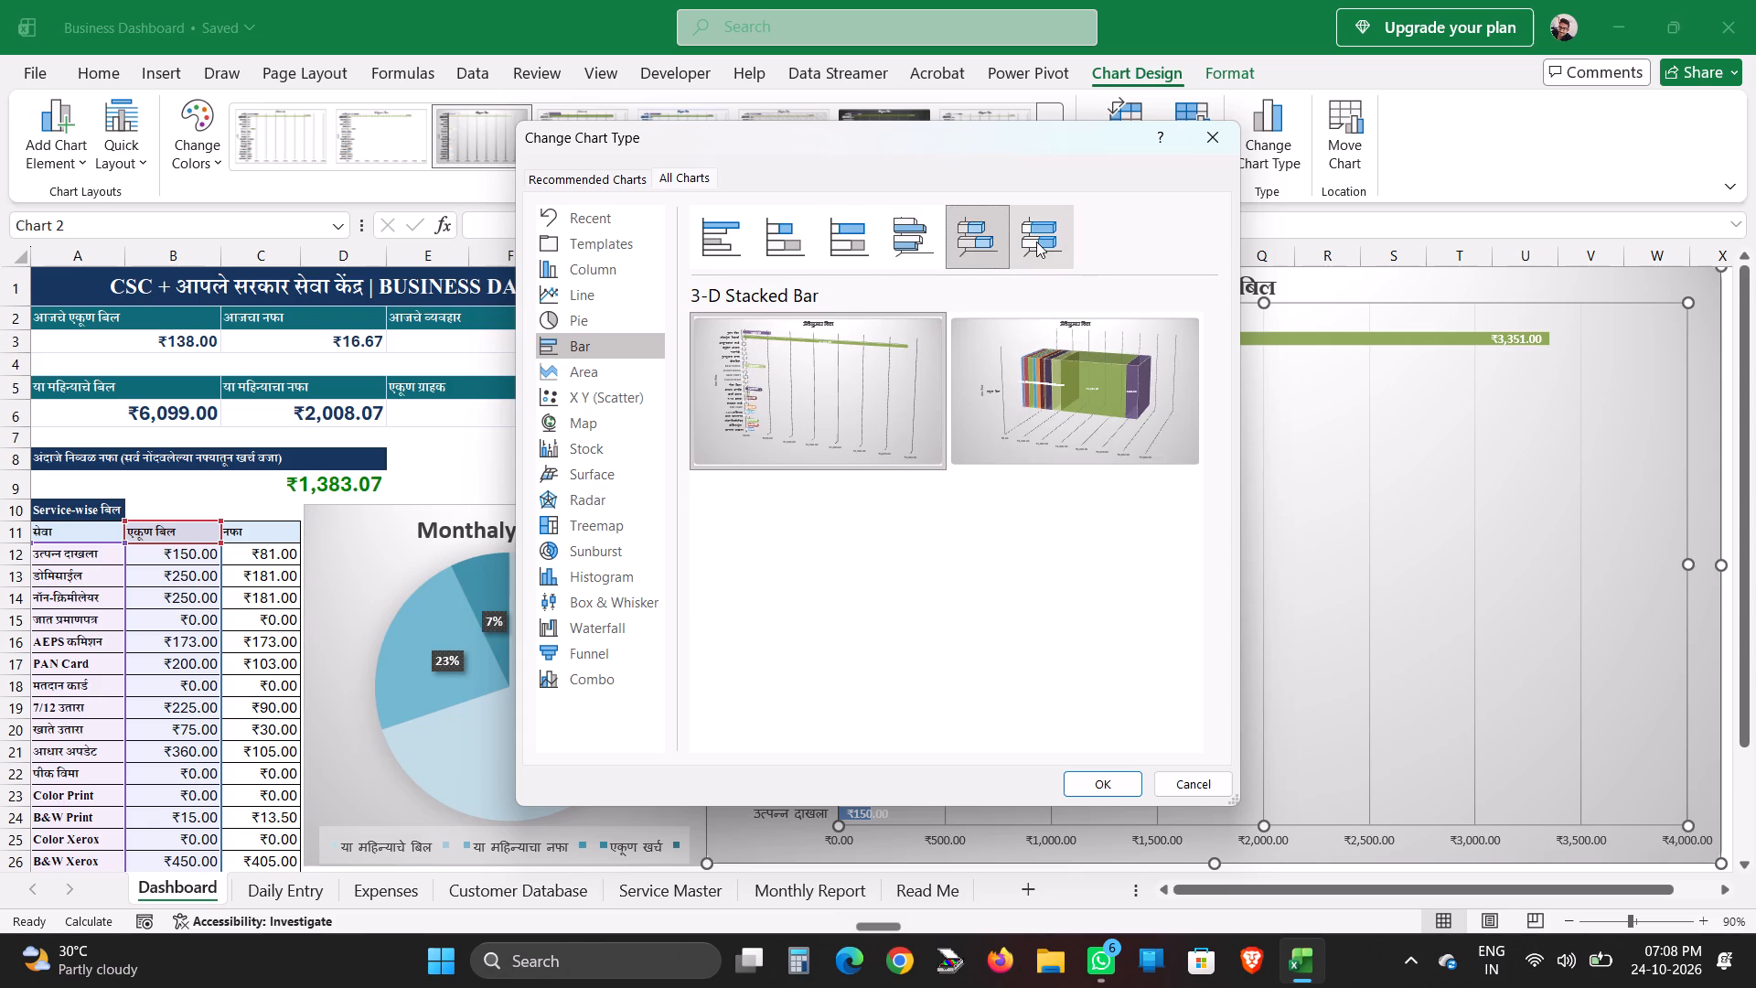
pyautogui.click(1036, 242)
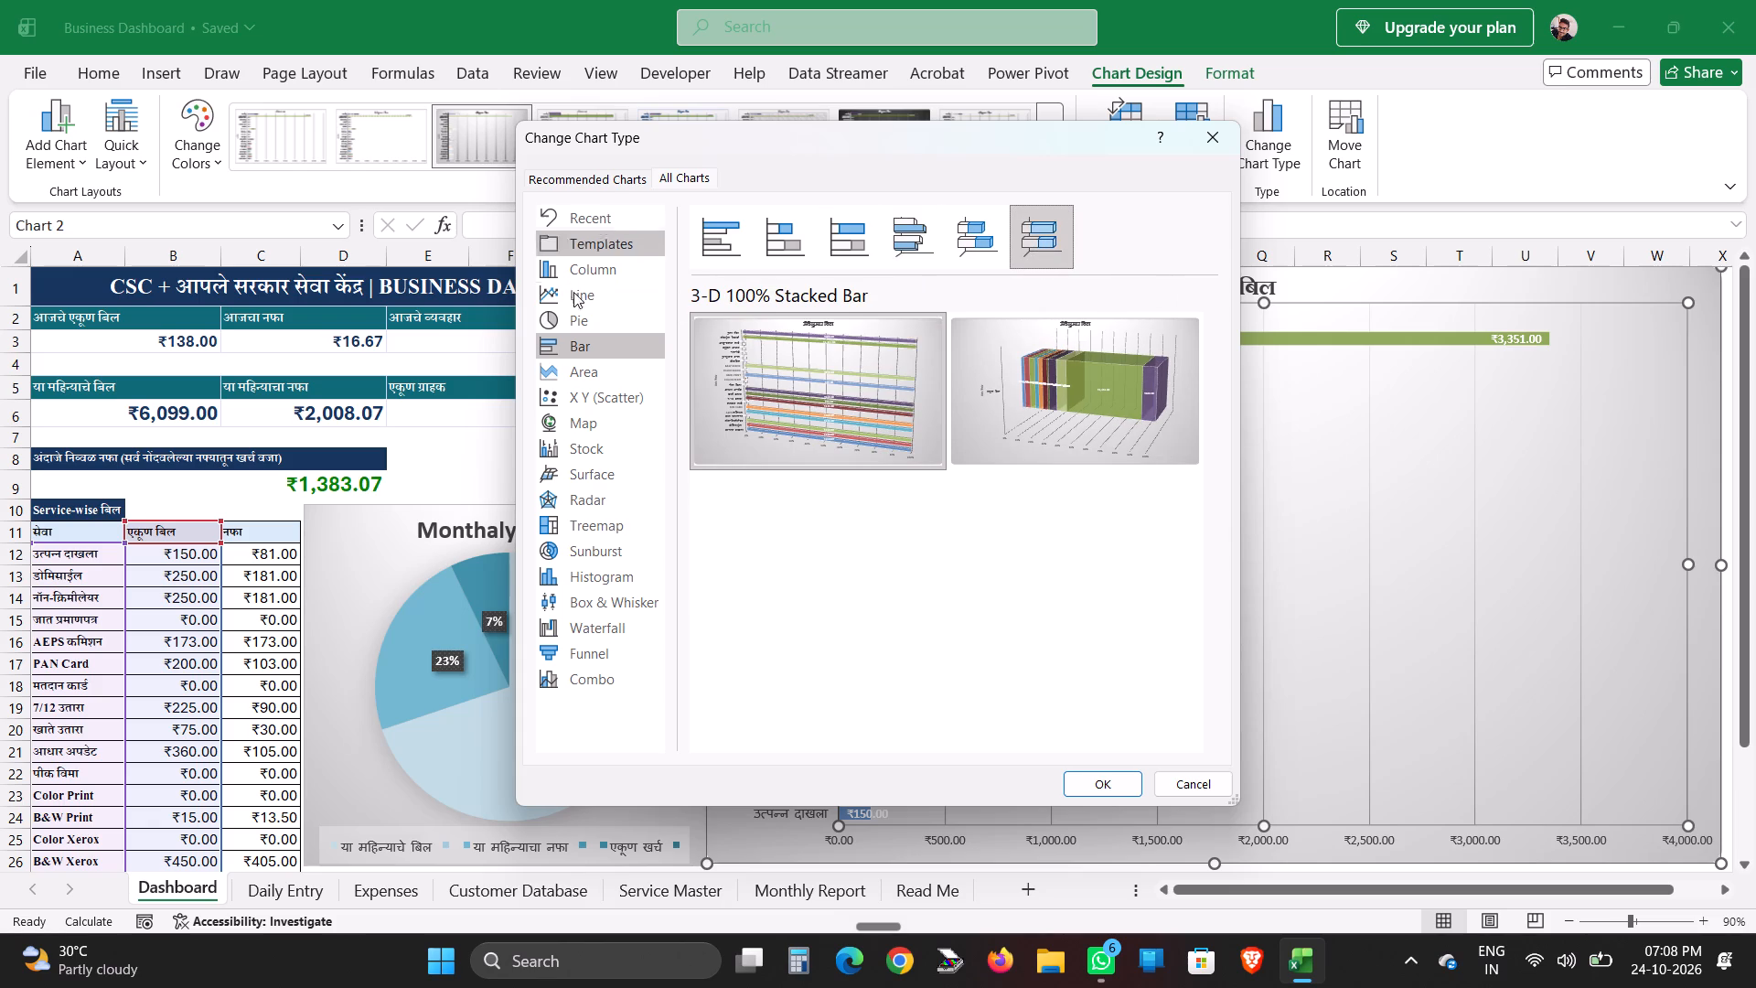
# Preview the area and X Y (Scatter) chart variants for the सेवेनुसार बिल chart.
pyautogui.click(589, 370)
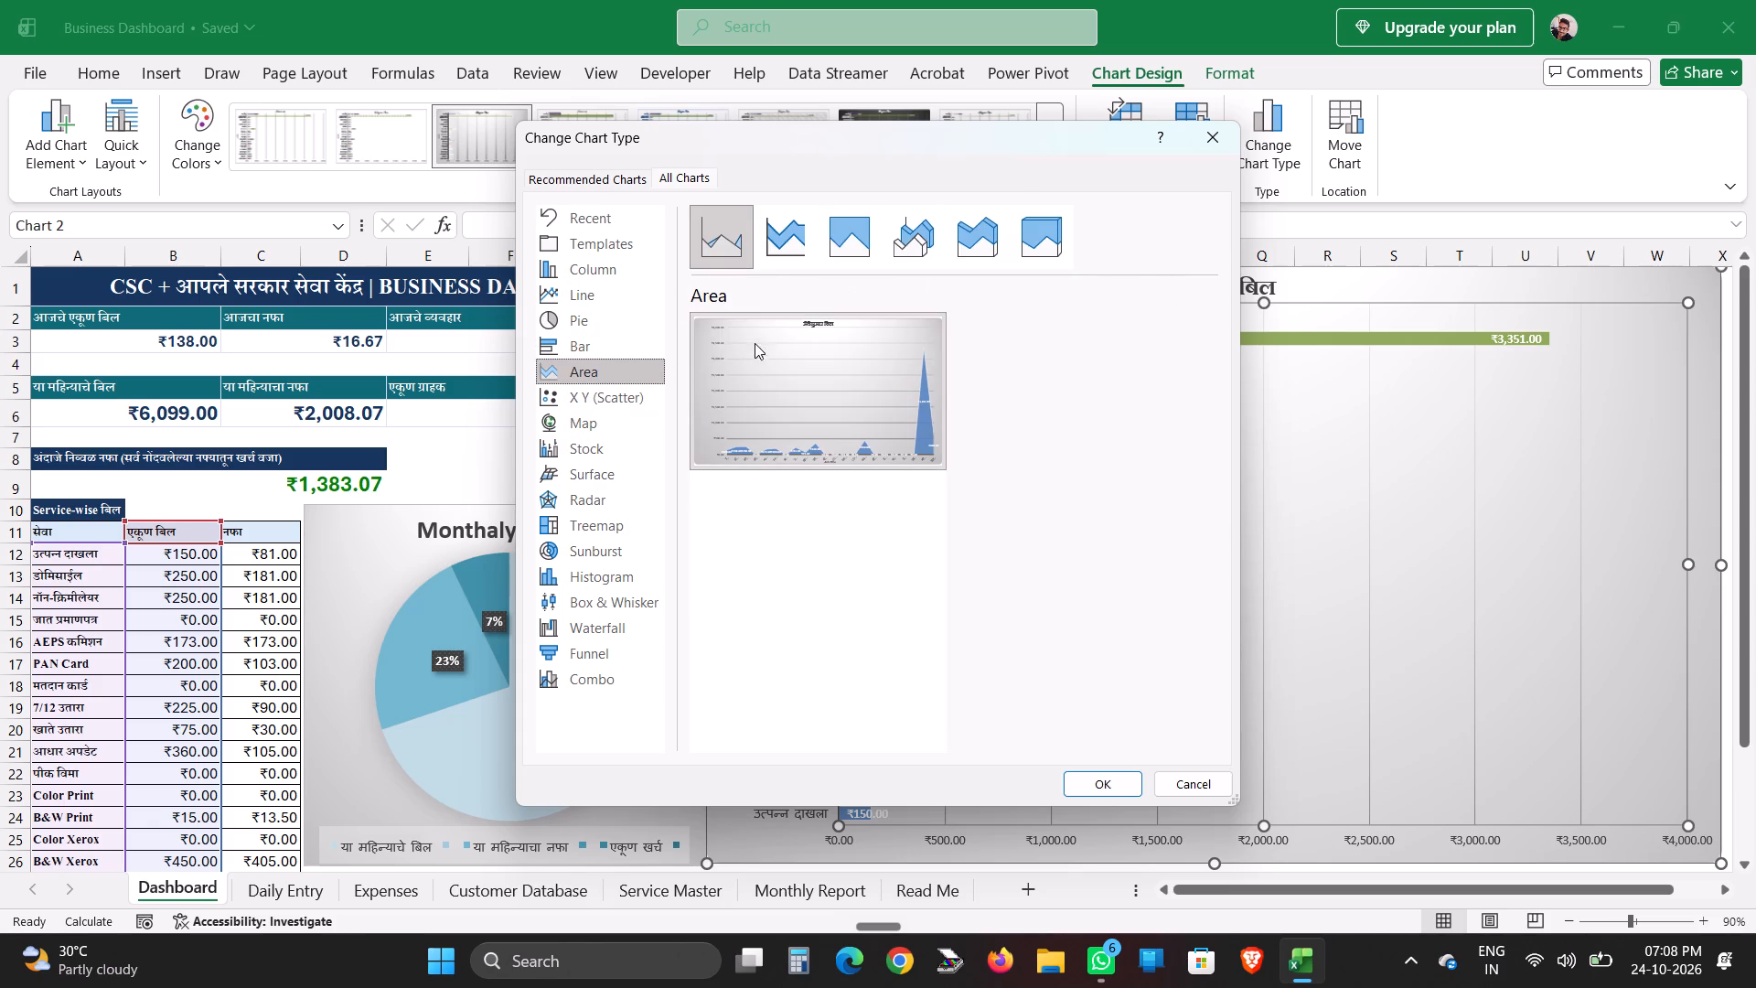
pyautogui.click(811, 225)
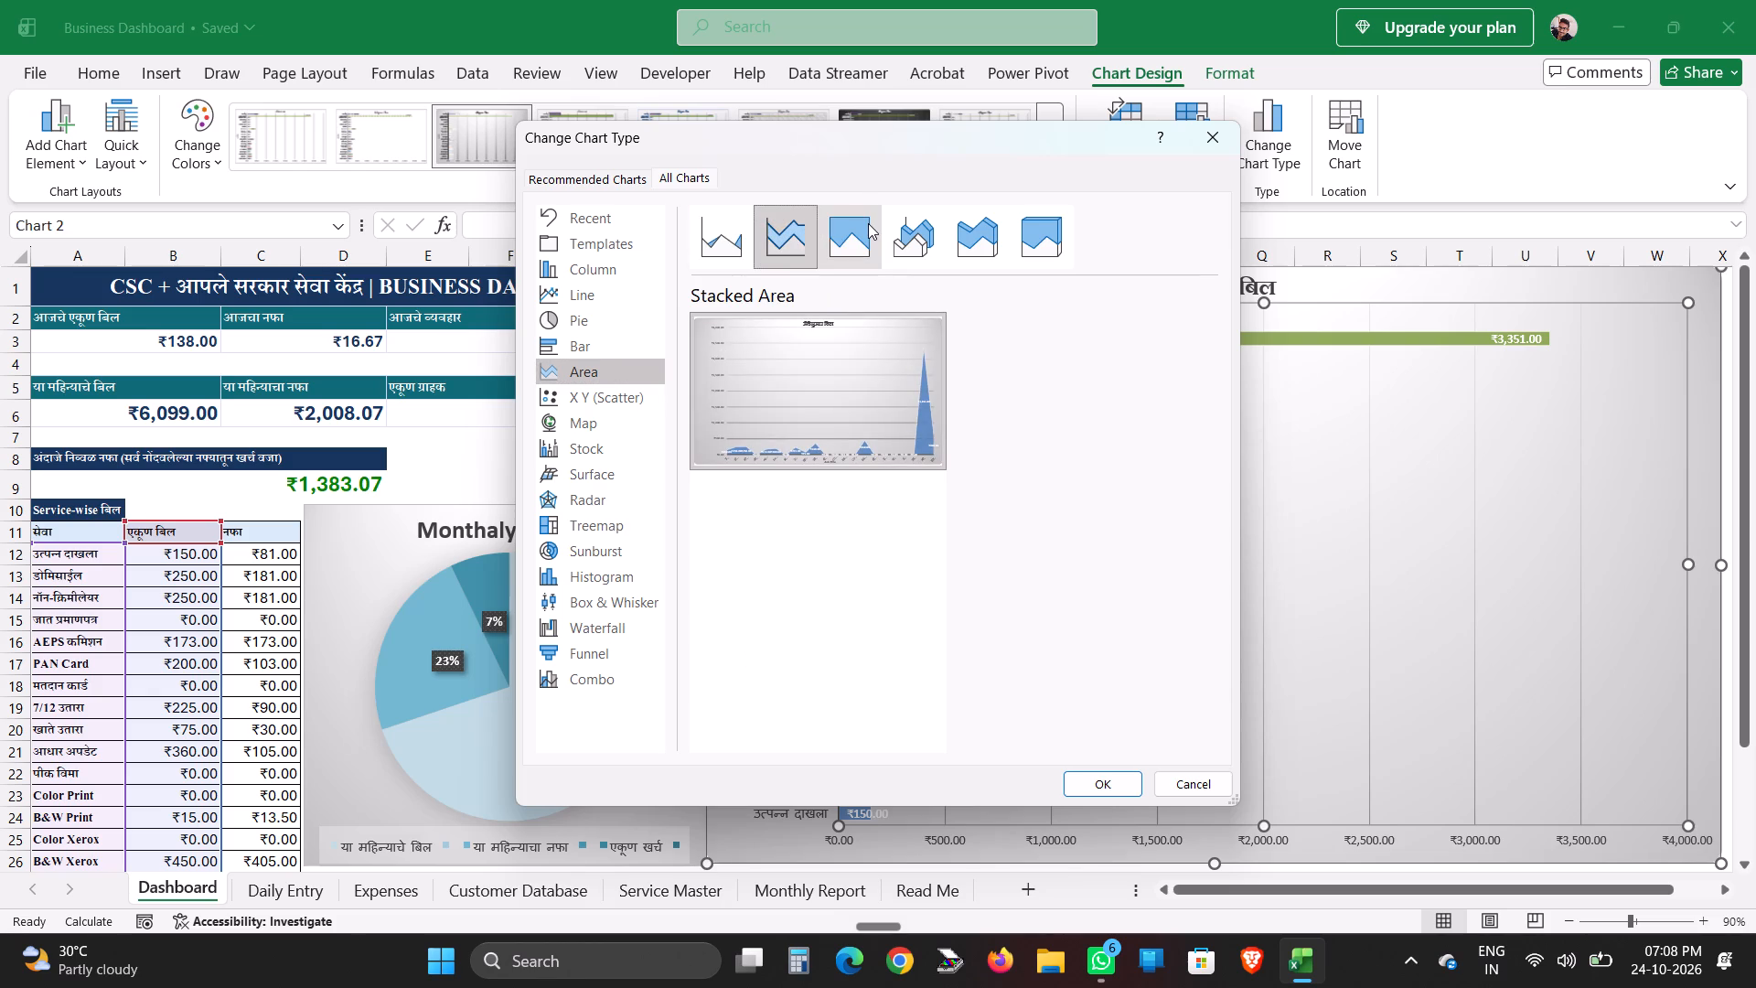
pyautogui.click(868, 223)
pyautogui.click(894, 230)
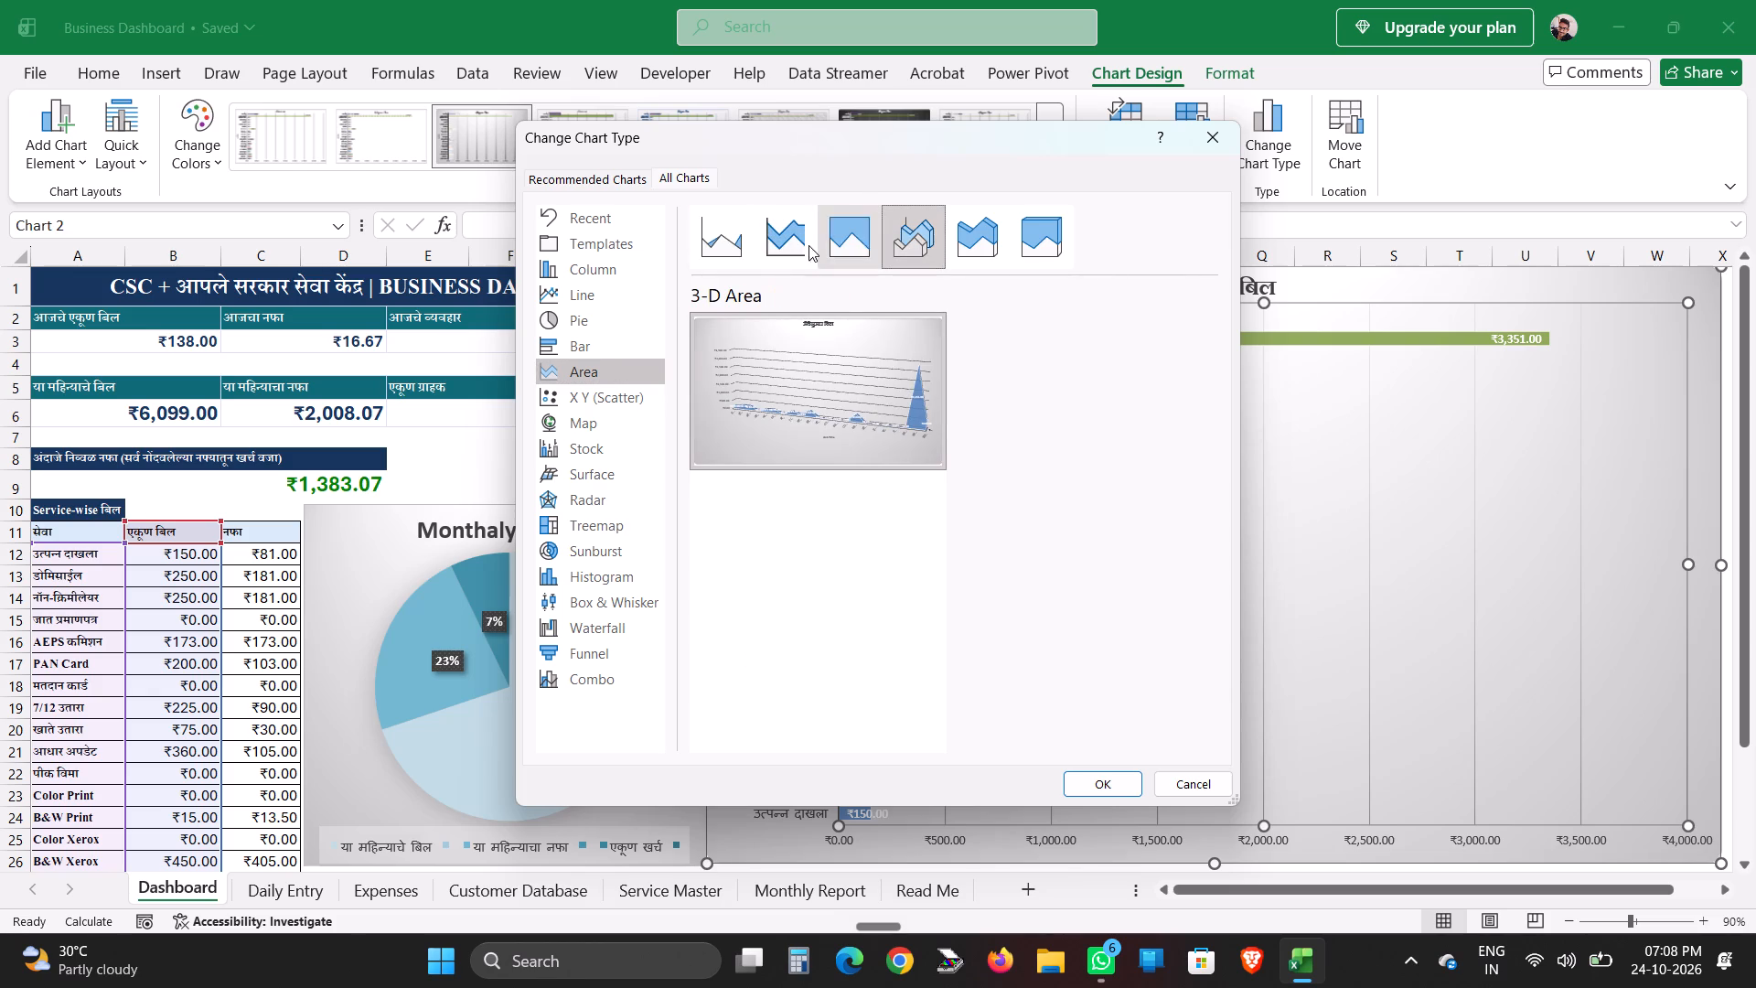
pyautogui.click(609, 406)
pyautogui.click(929, 221)
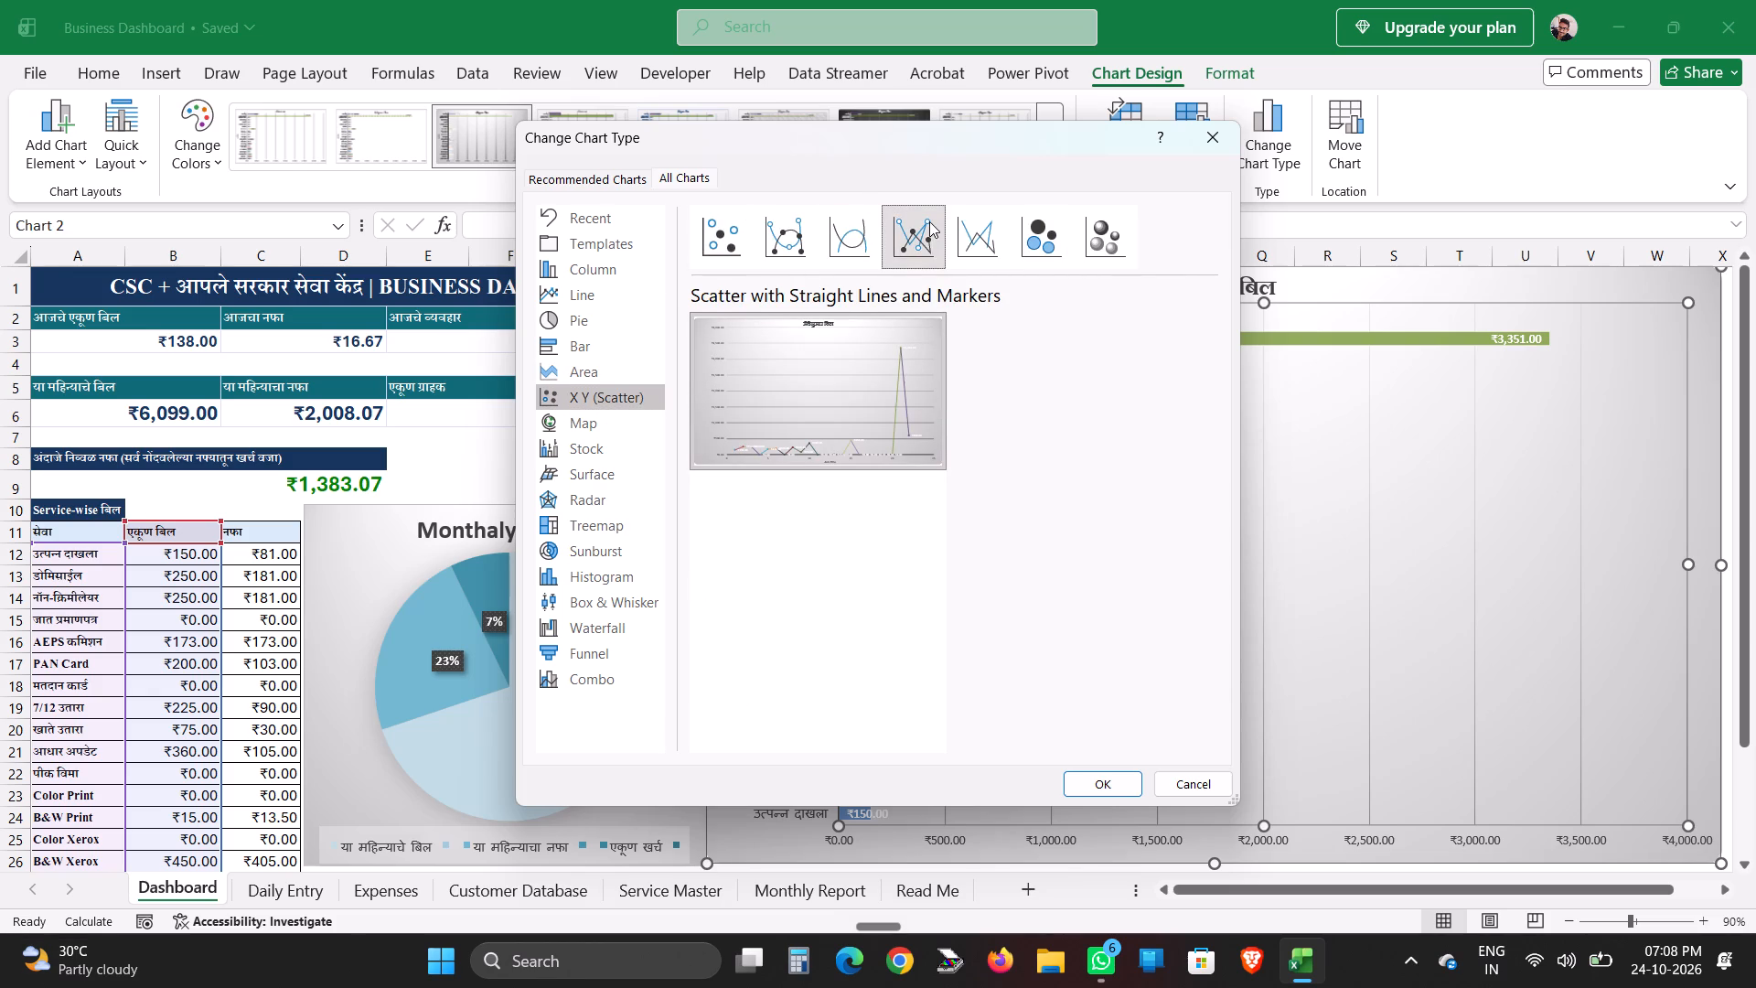
pyautogui.click(969, 230)
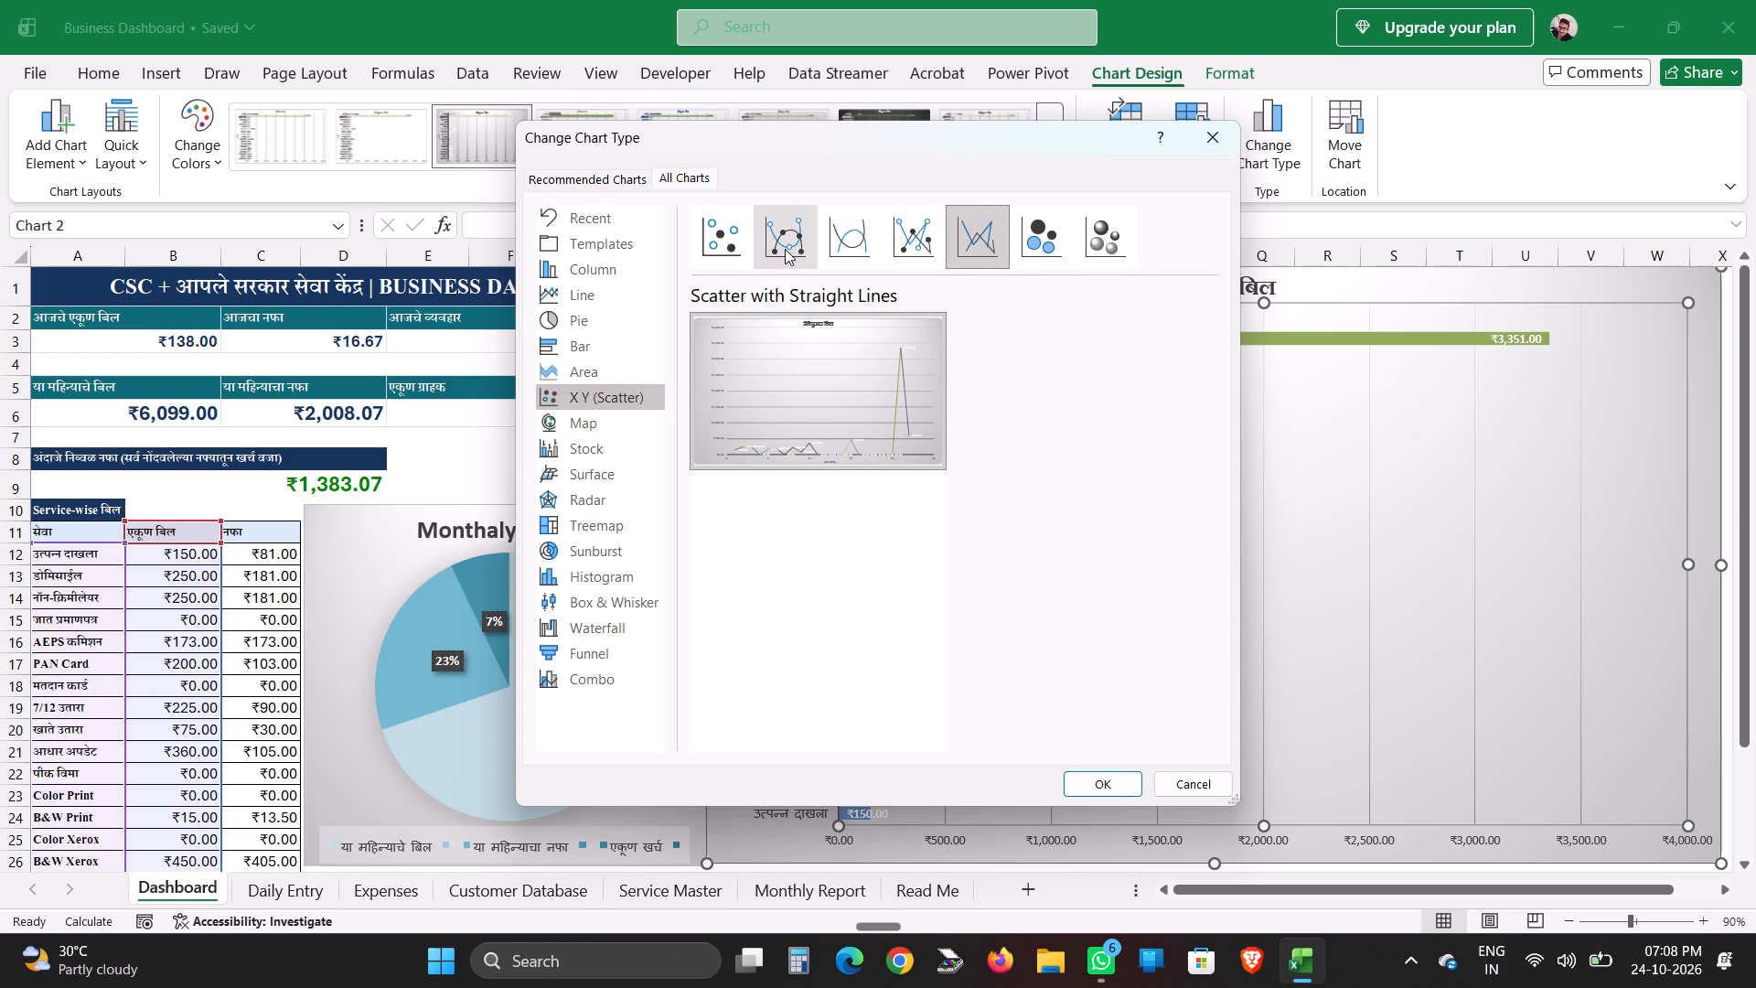
pyautogui.click(771, 245)
# Preview the stock, map, surface, treemap and radar chart types for the सेवेनुसार बिल chart.
pyautogui.click(628, 438)
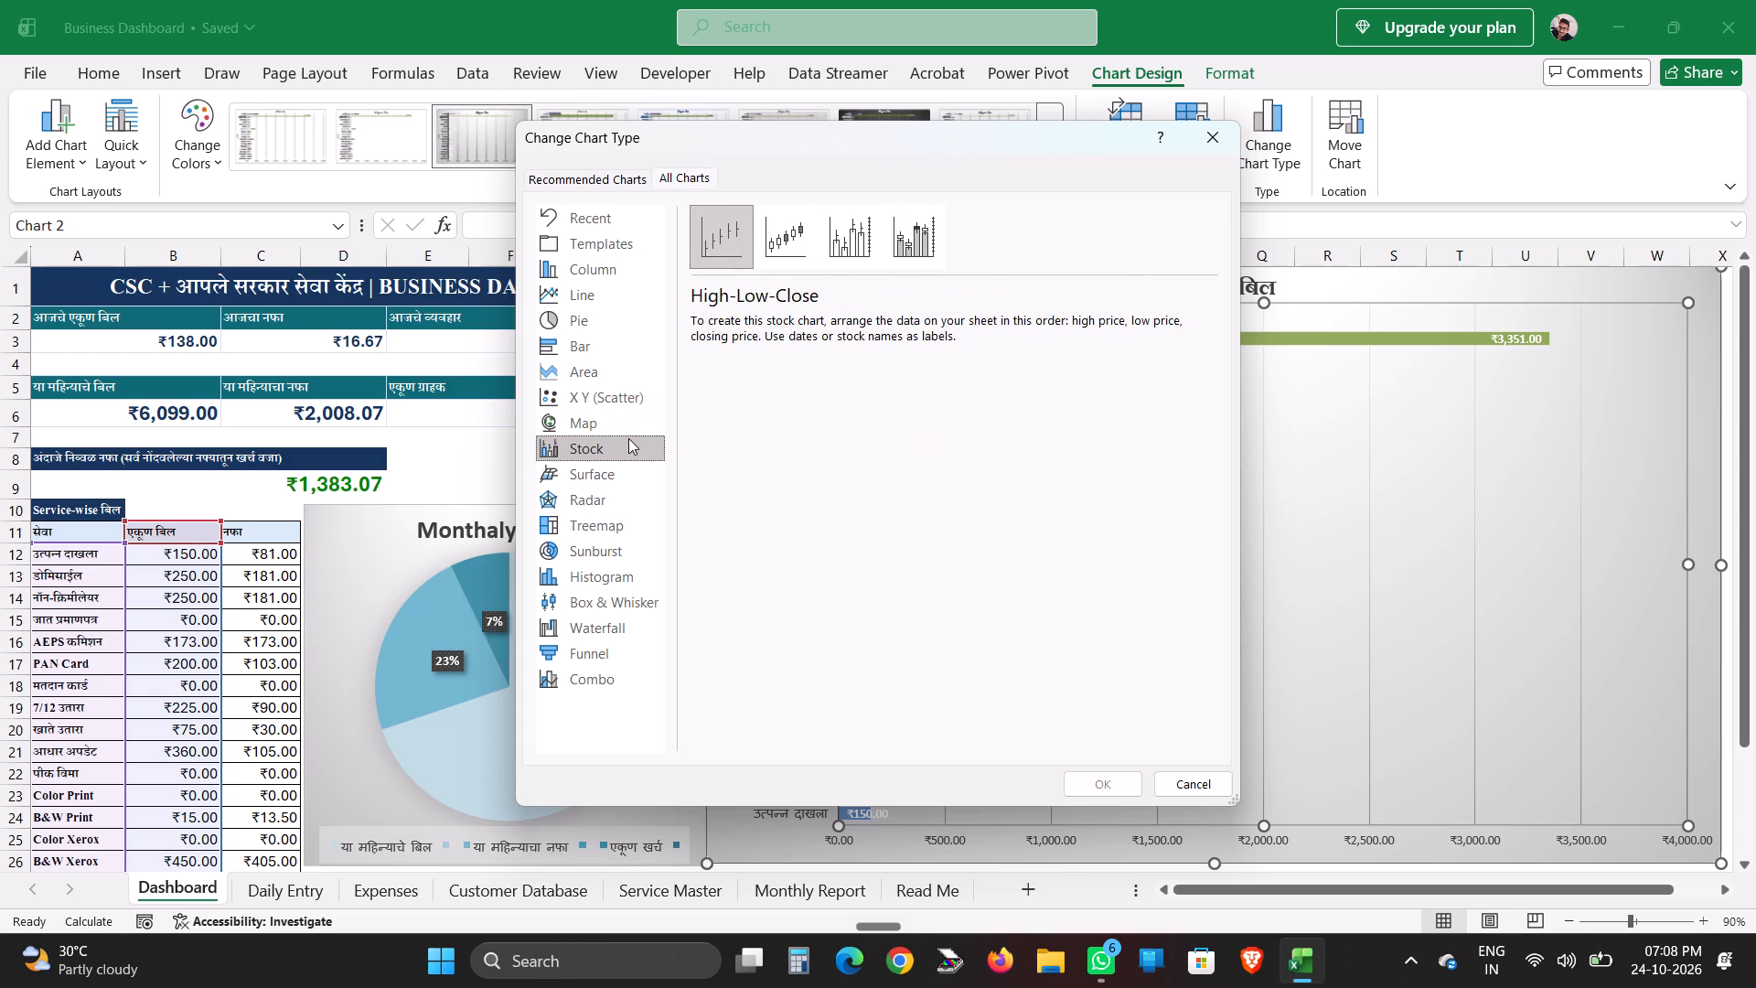
pyautogui.click(781, 245)
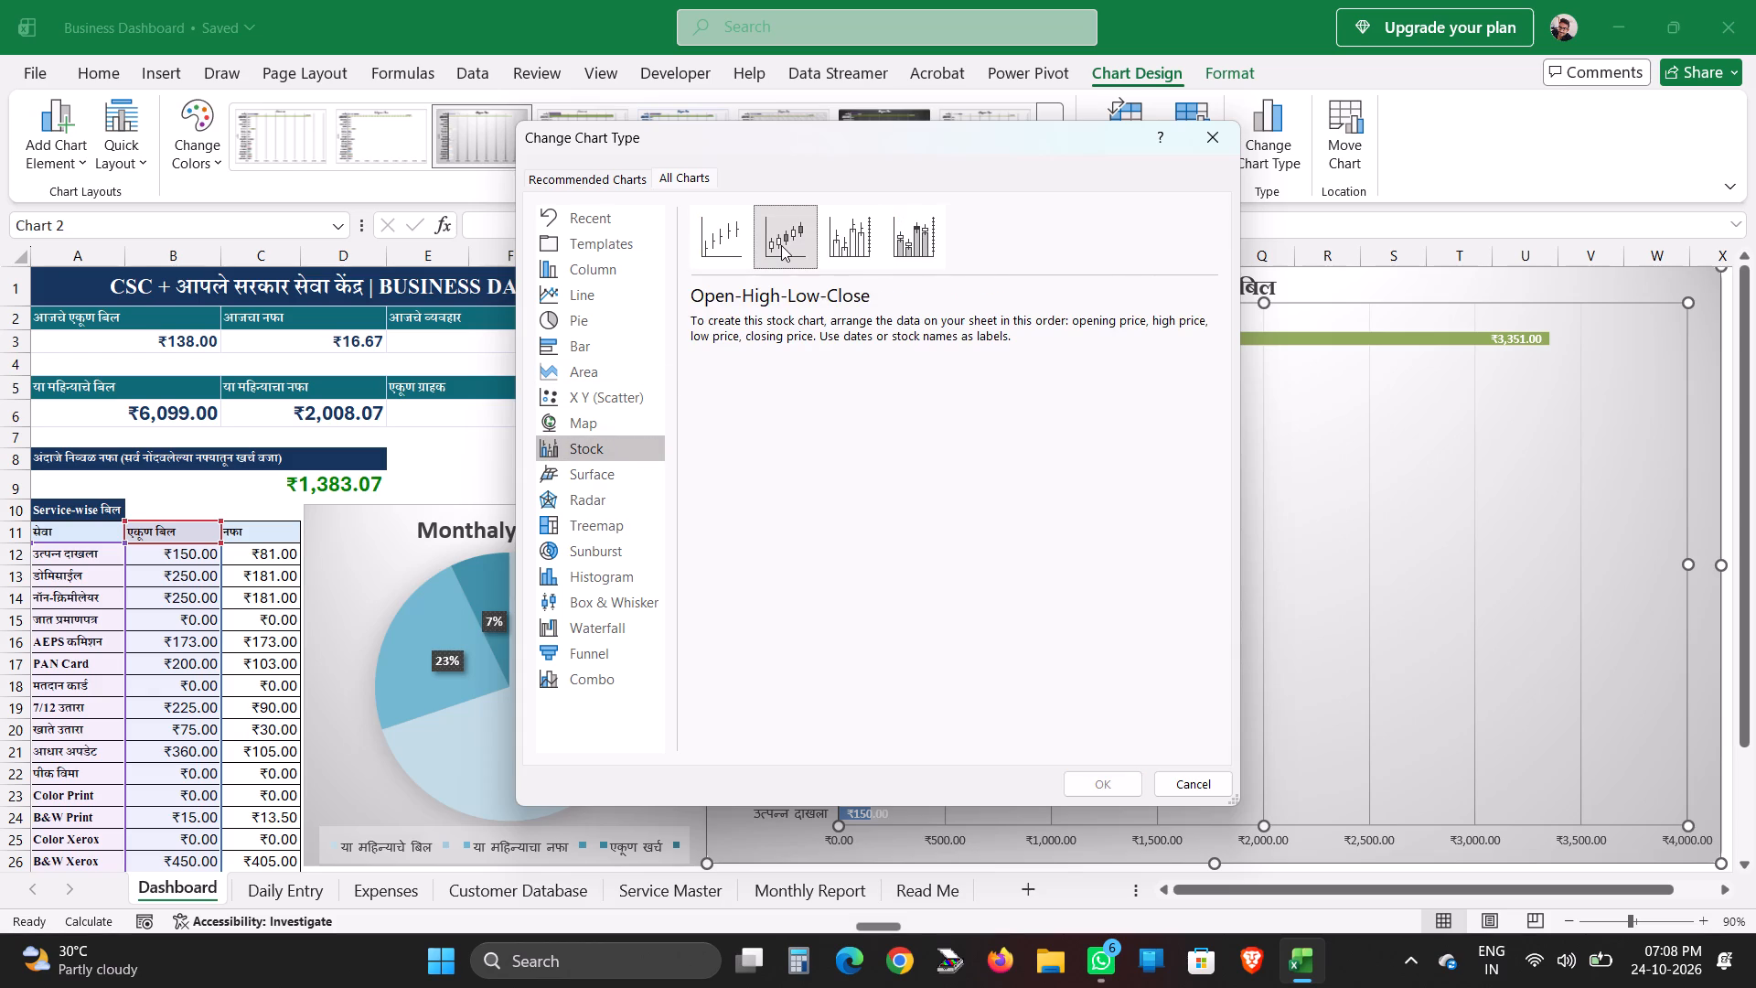
pyautogui.click(851, 240)
pyautogui.click(905, 242)
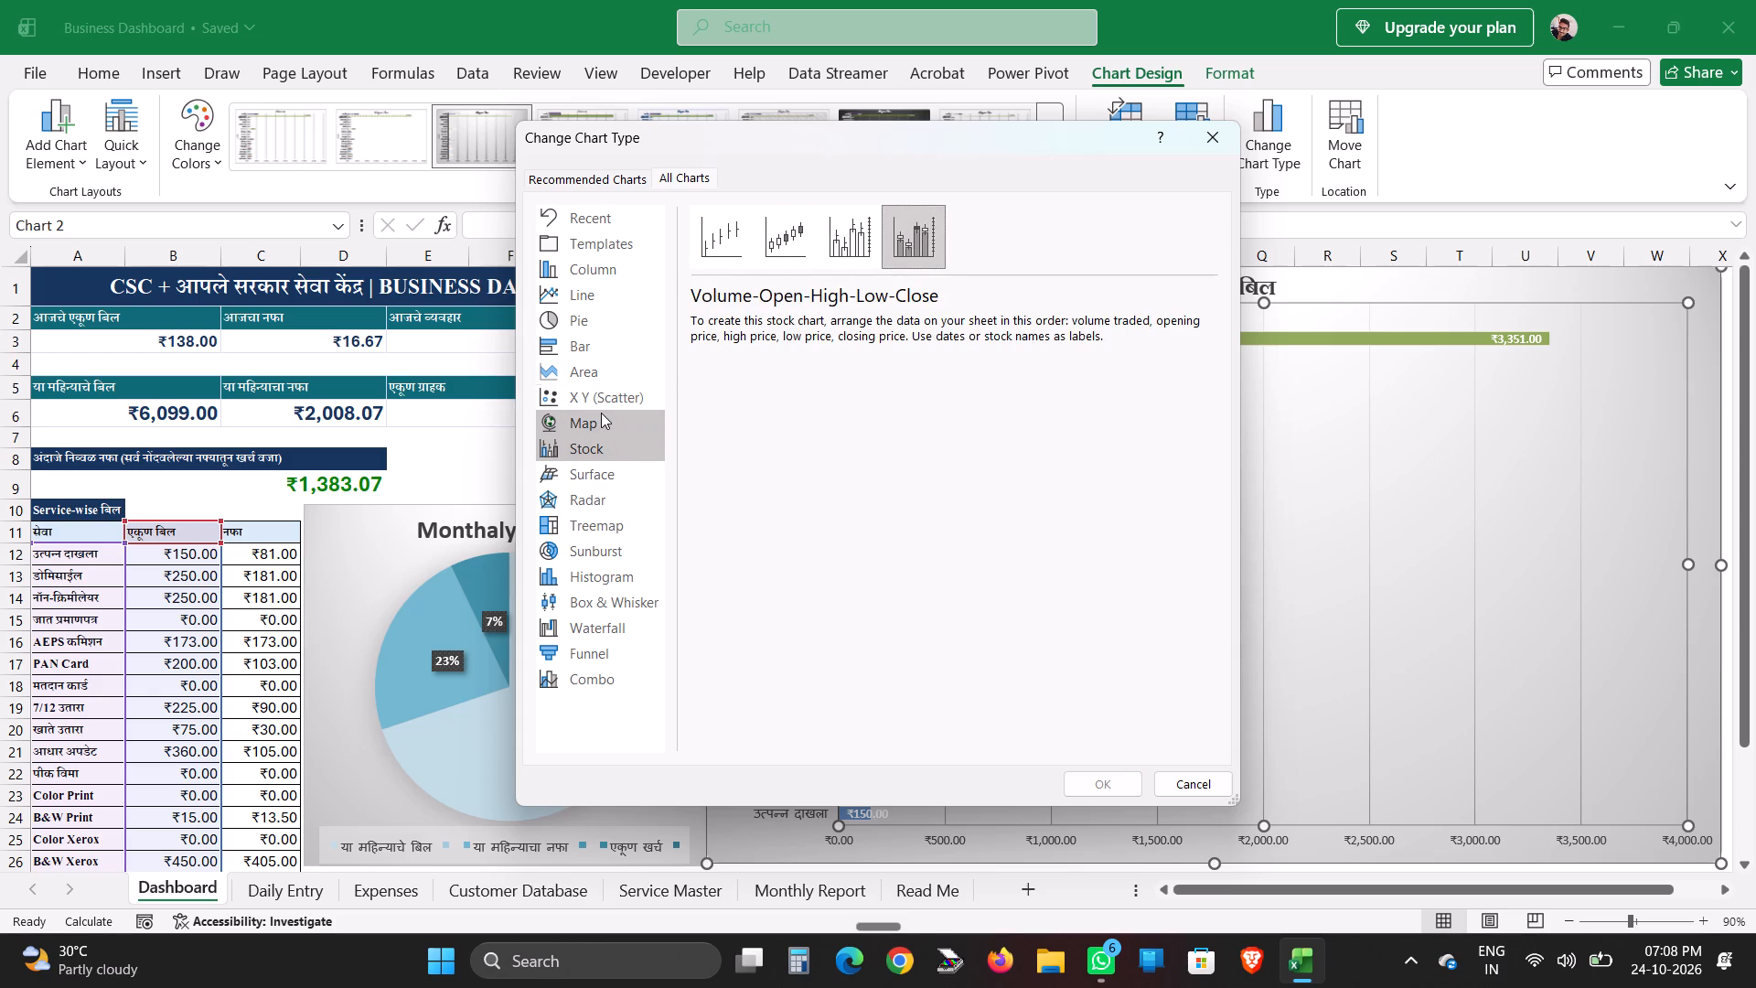
pyautogui.click(601, 414)
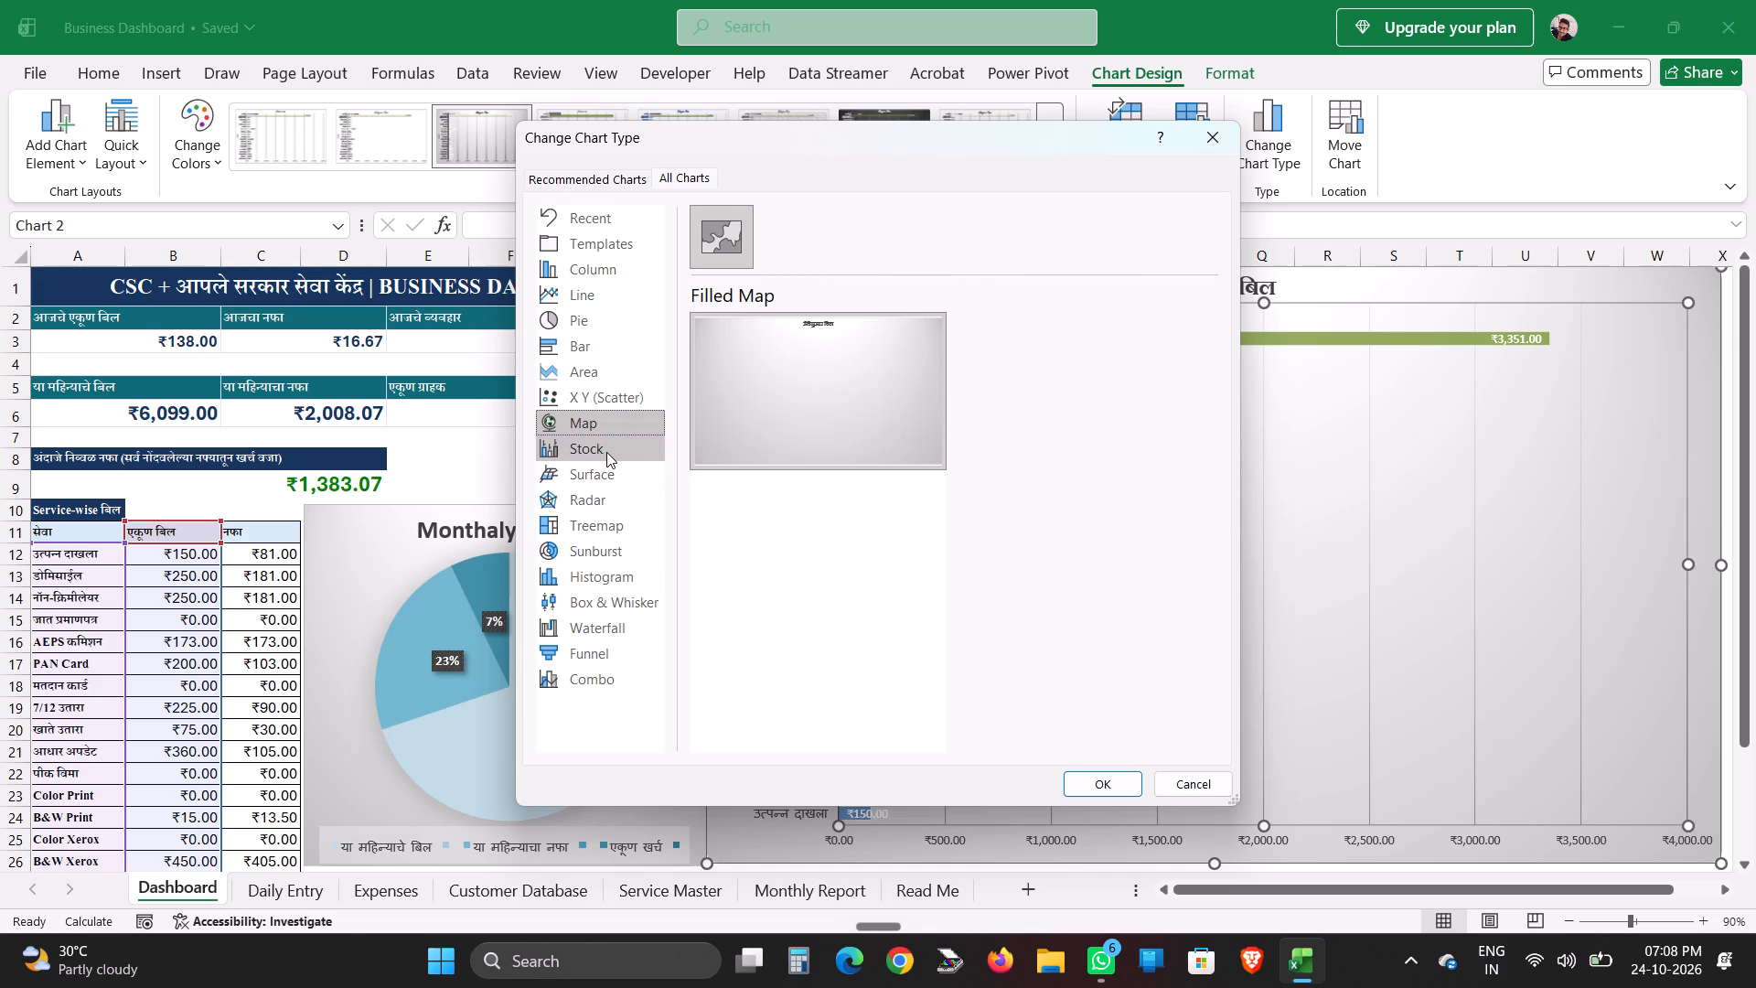
pyautogui.click(606, 452)
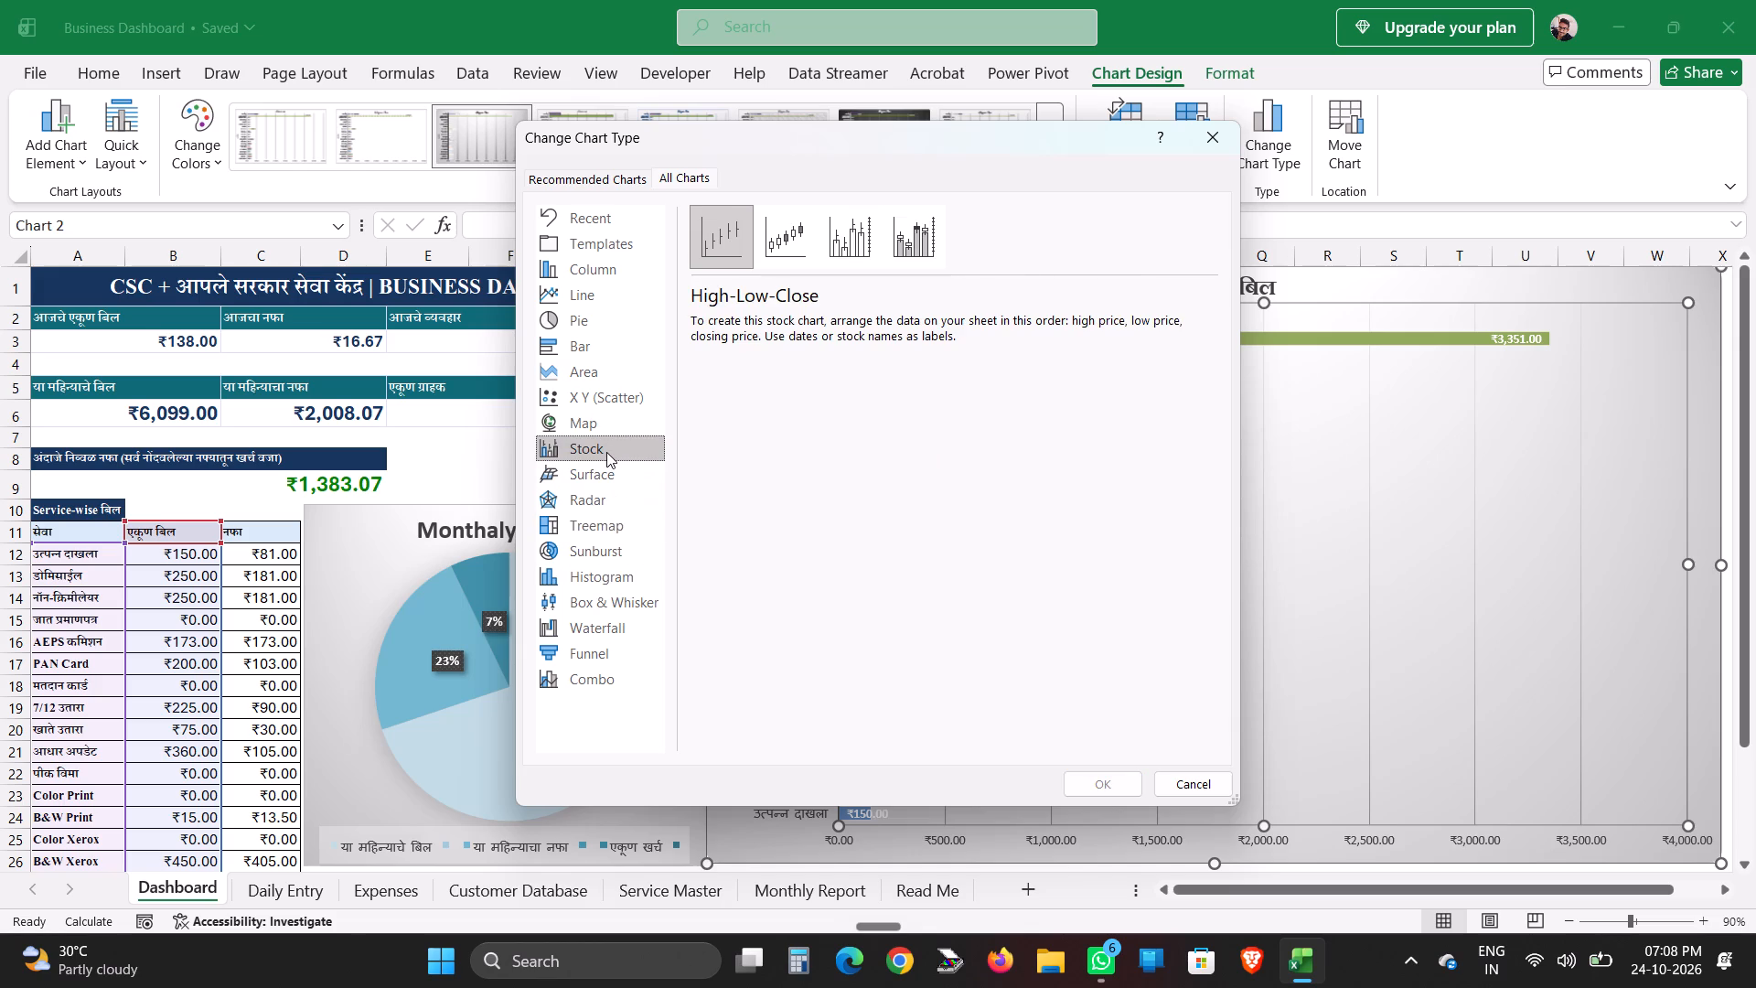
pyautogui.click(608, 471)
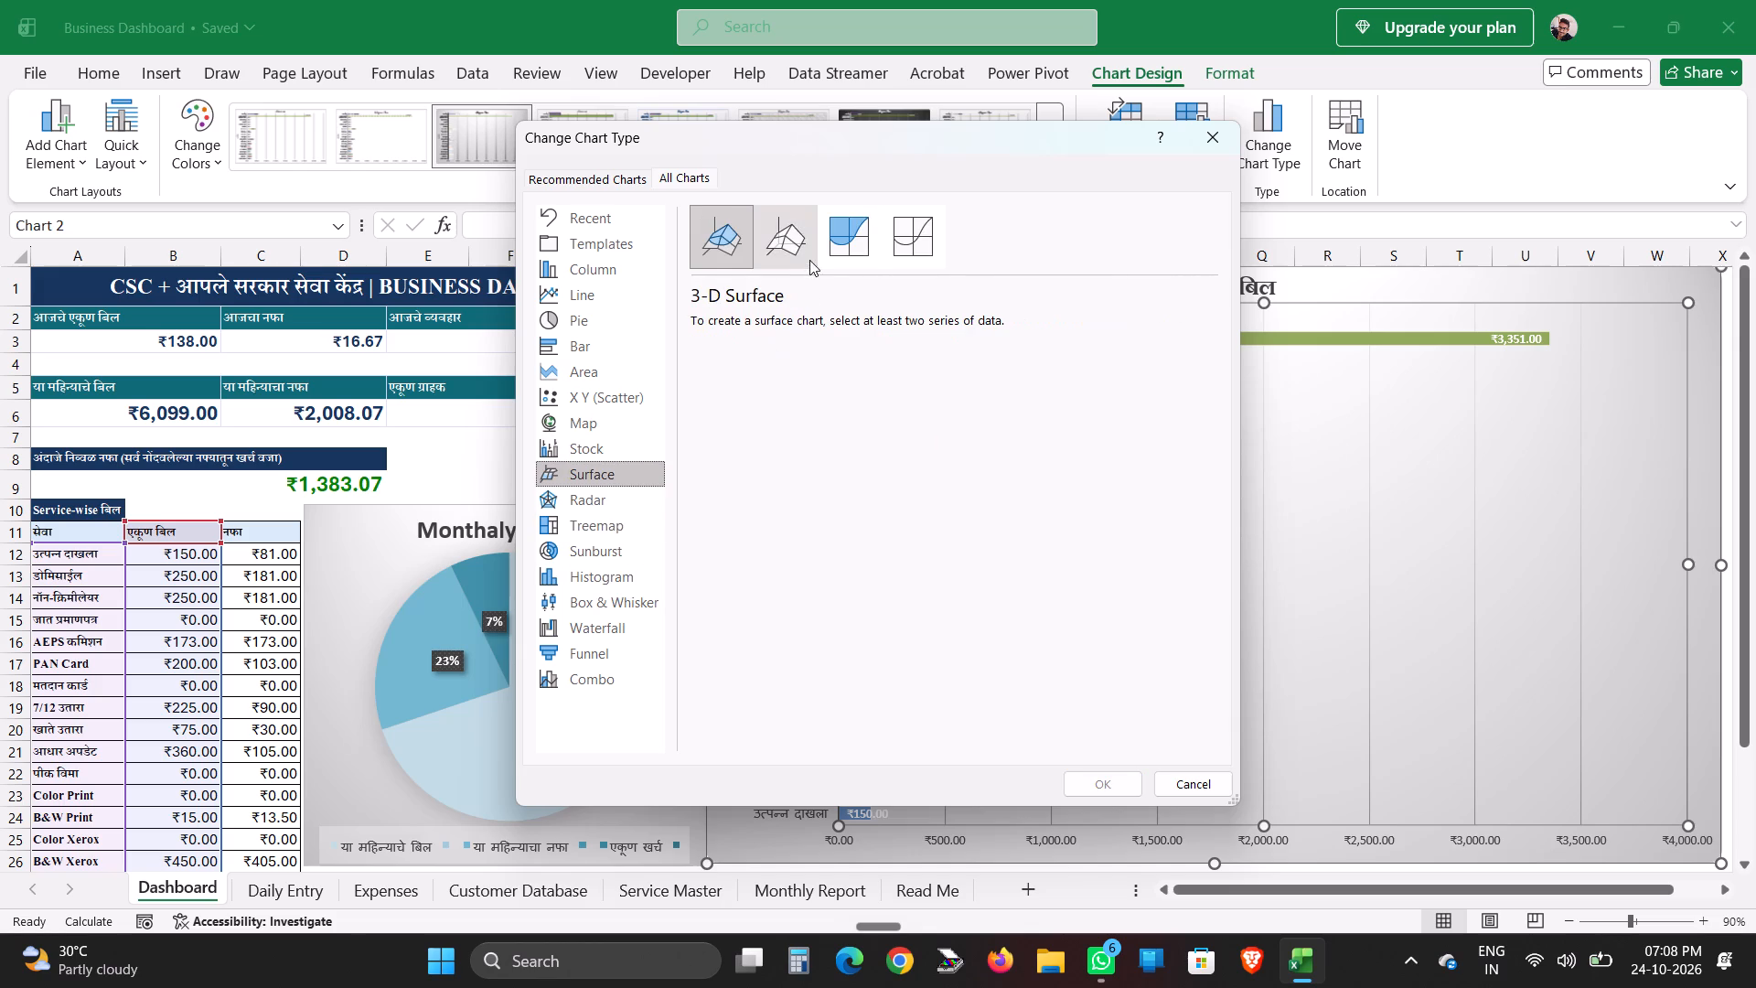
pyautogui.click(819, 262)
pyautogui.click(603, 535)
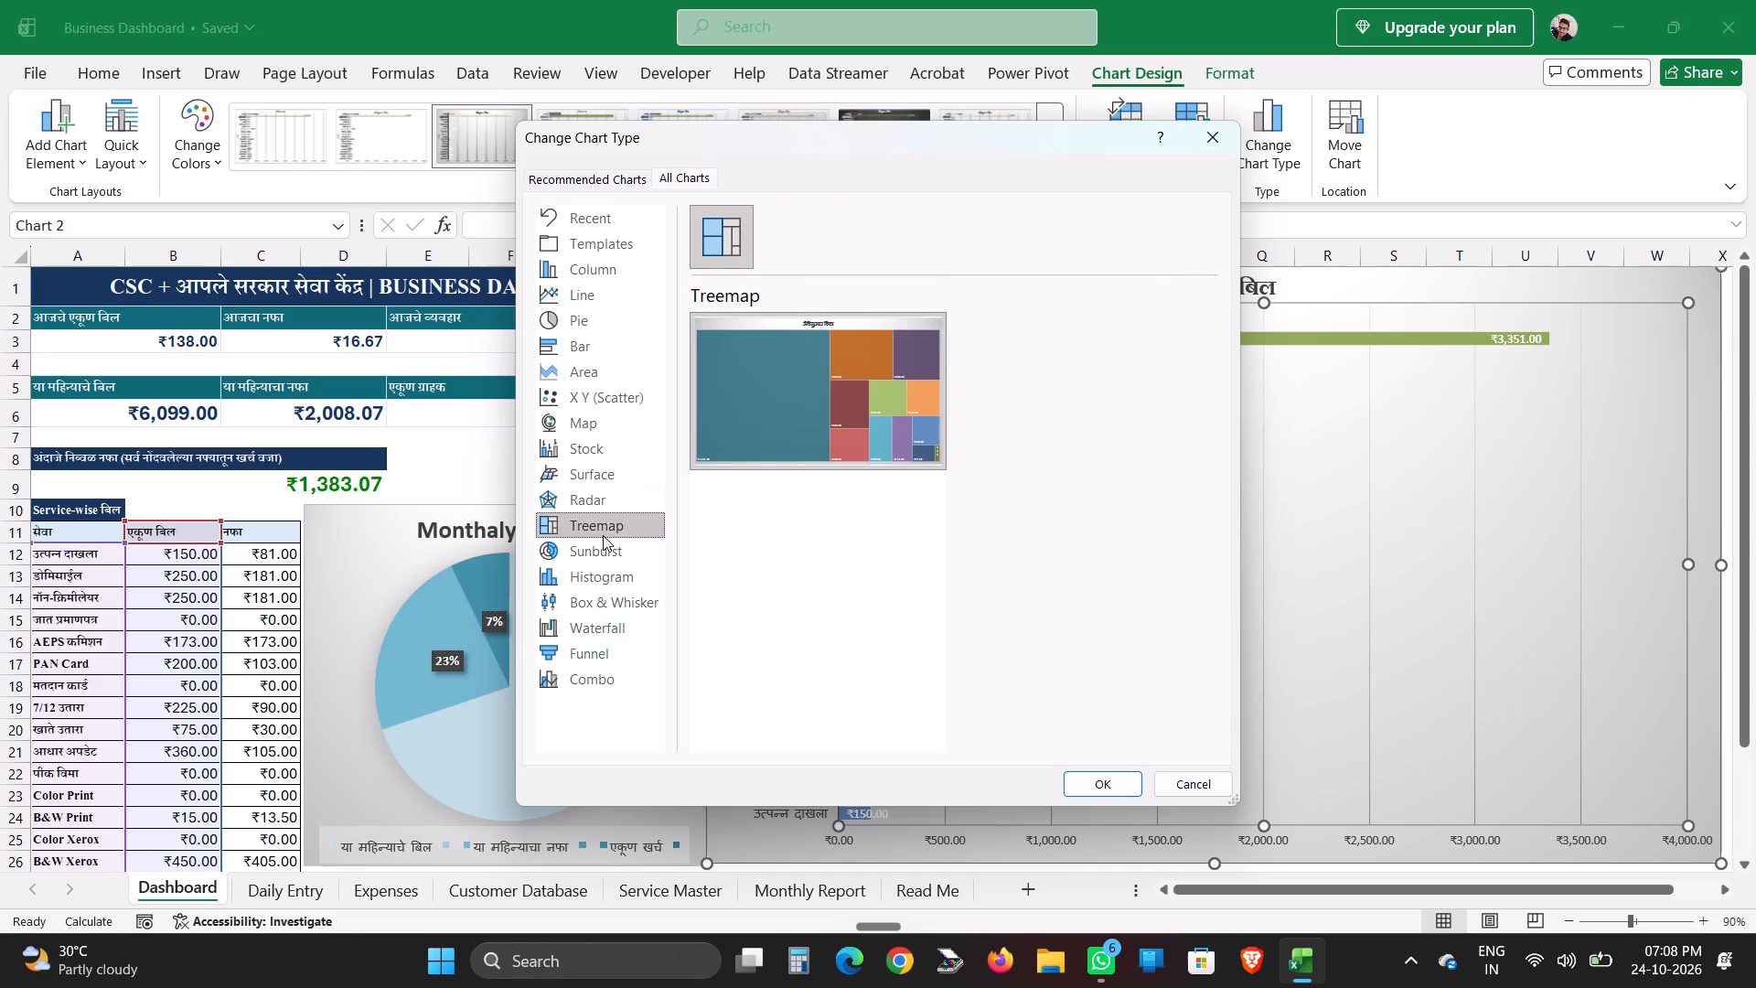
pyautogui.click(608, 503)
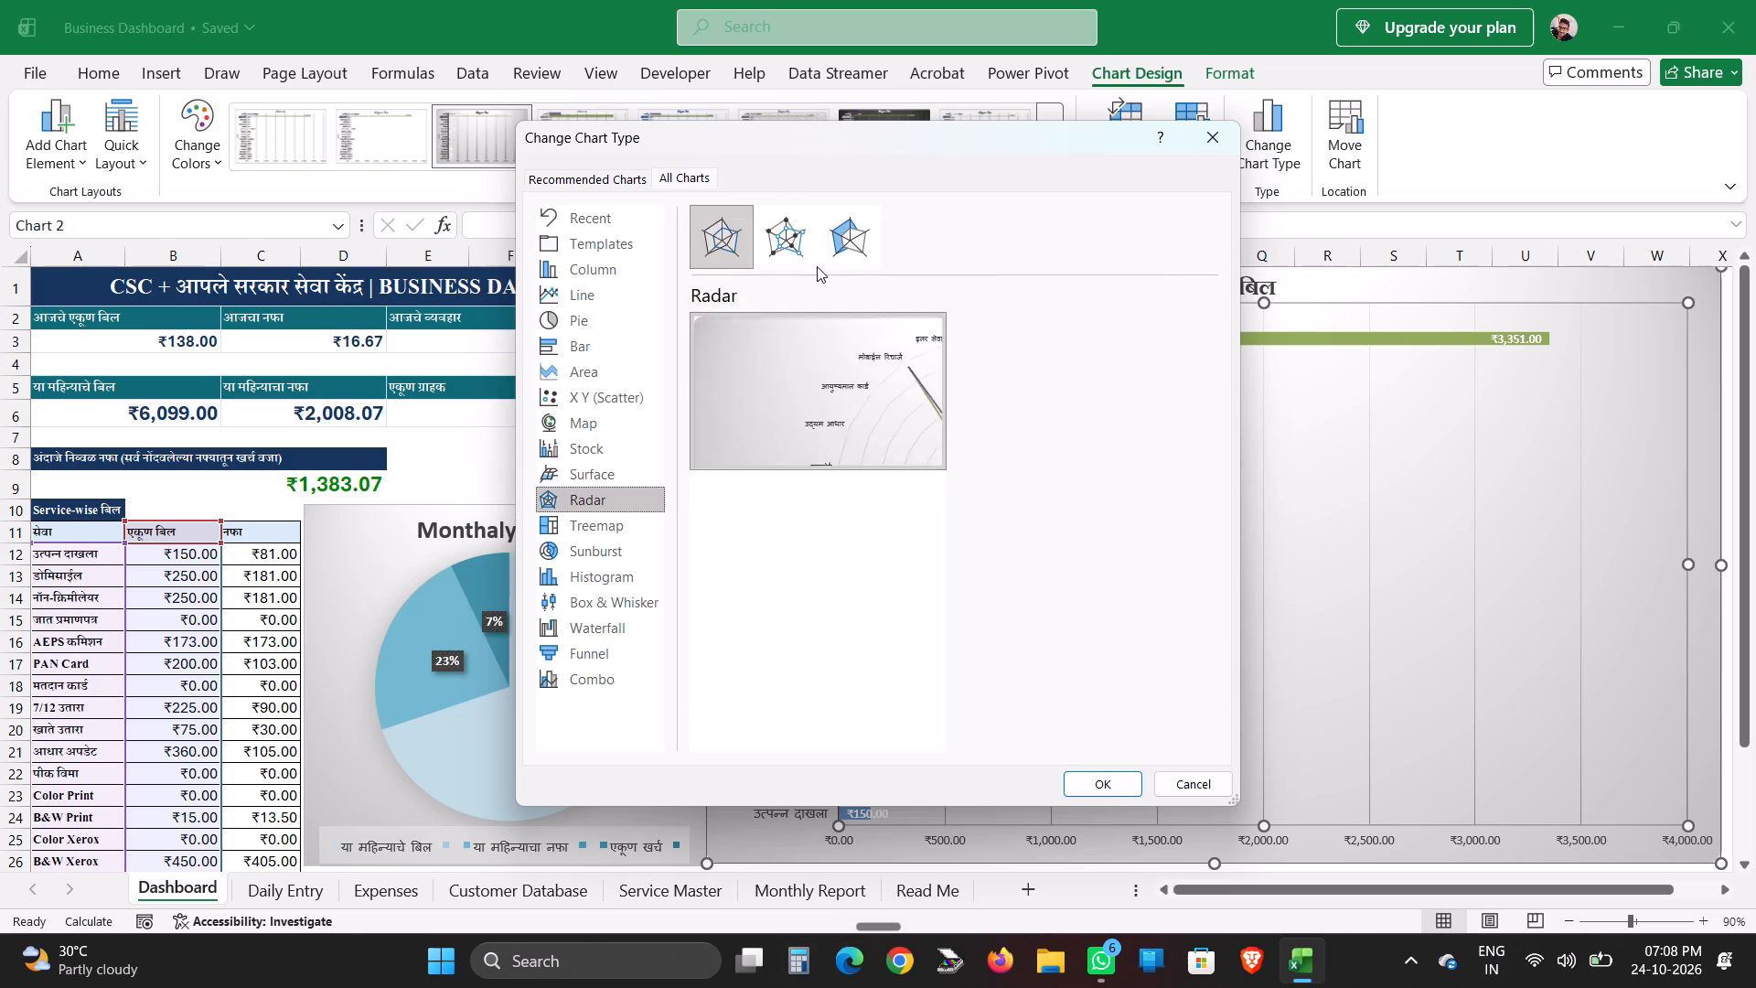
pyautogui.click(842, 223)
pyautogui.click(778, 242)
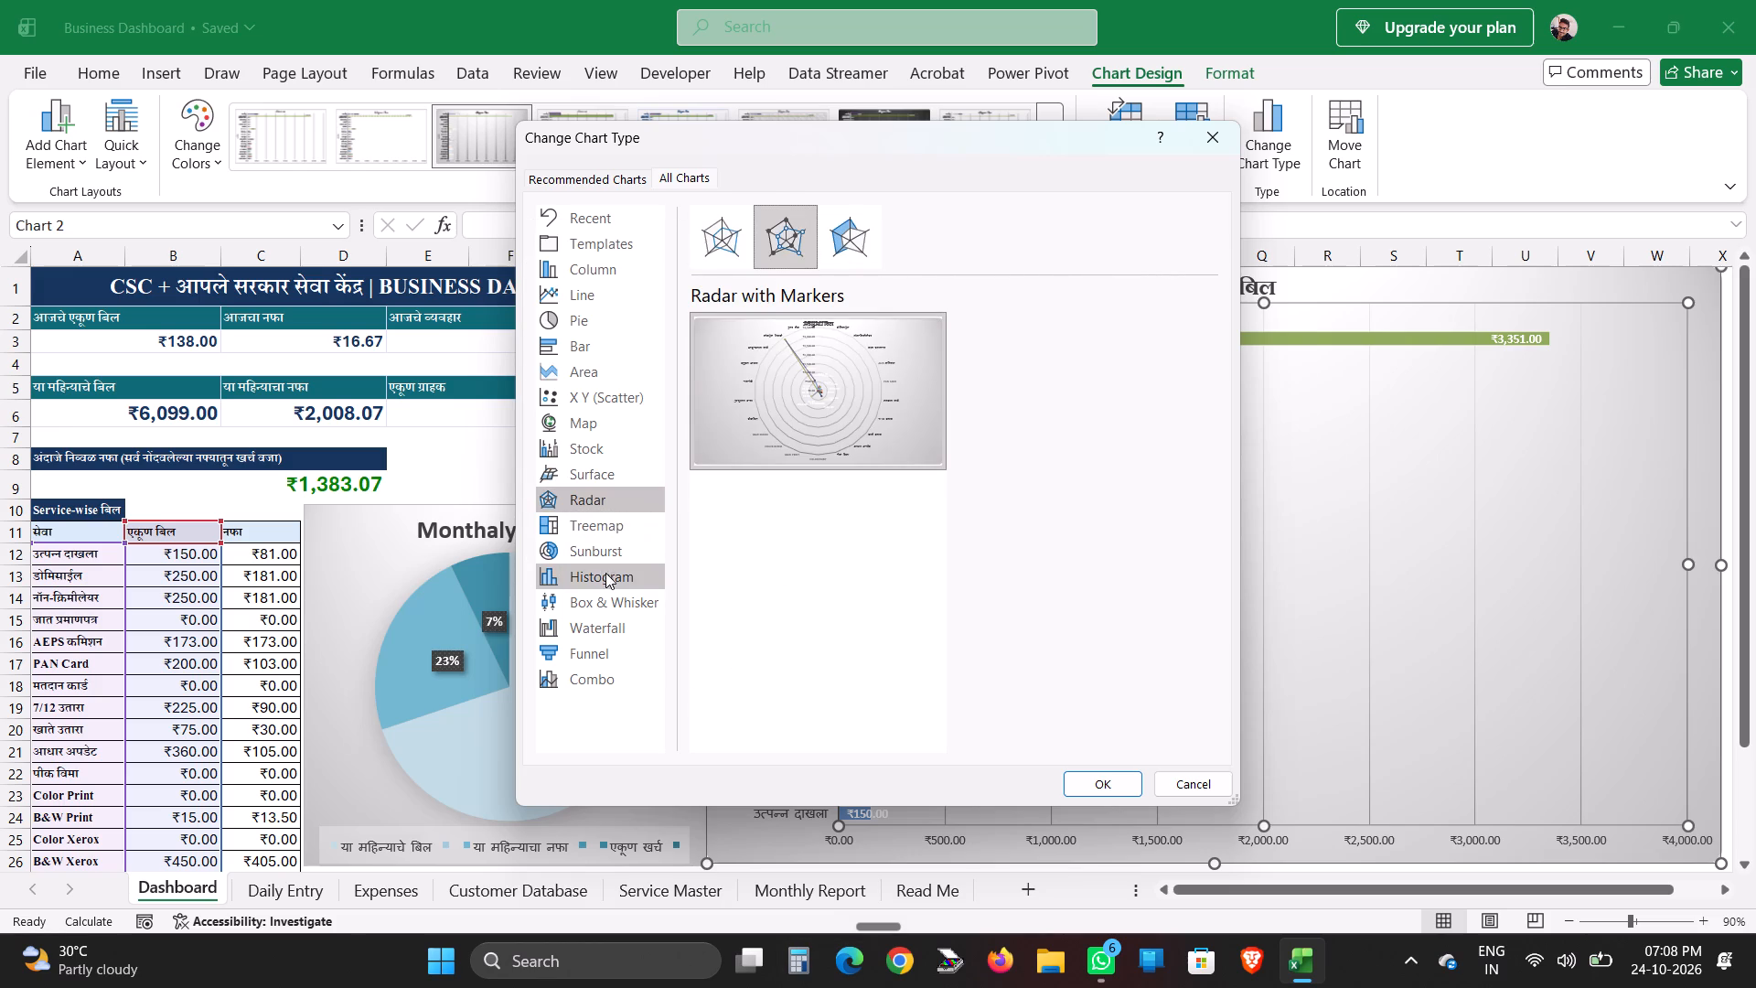
# Preview the sunburst, histogram, Pareto, box and whisker, waterfall, funnel and combo chart types for the same chart.
pyautogui.click(592, 548)
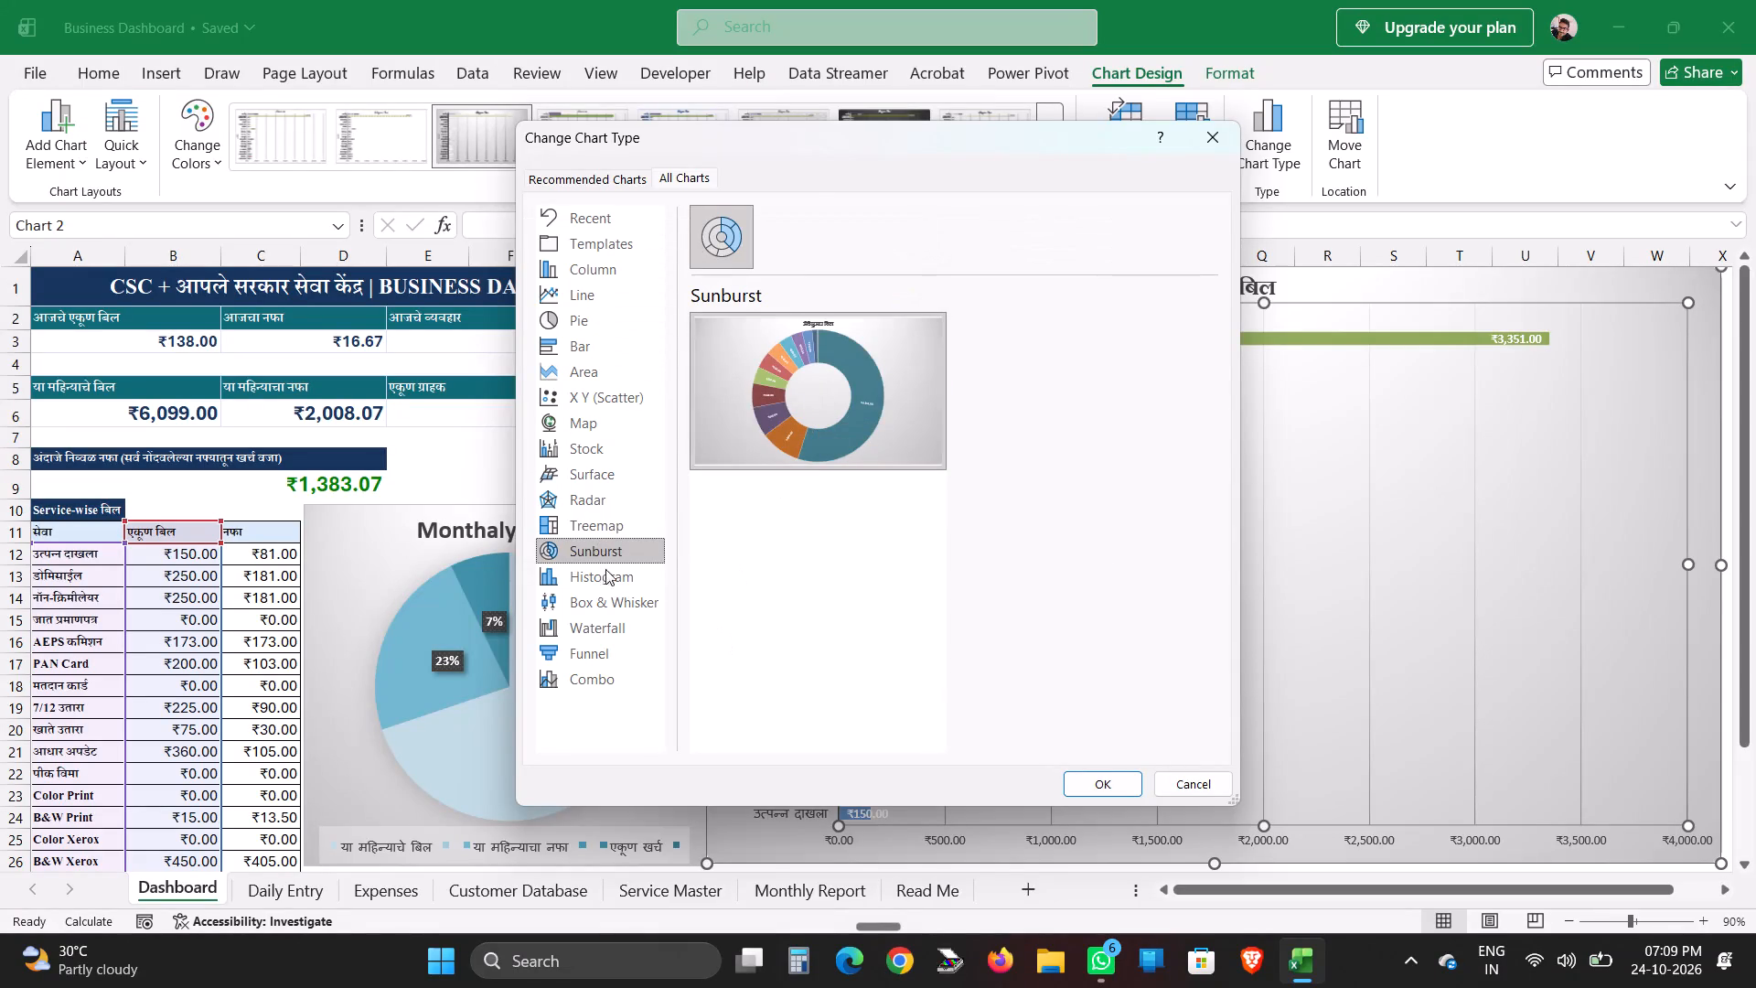
pyautogui.click(606, 576)
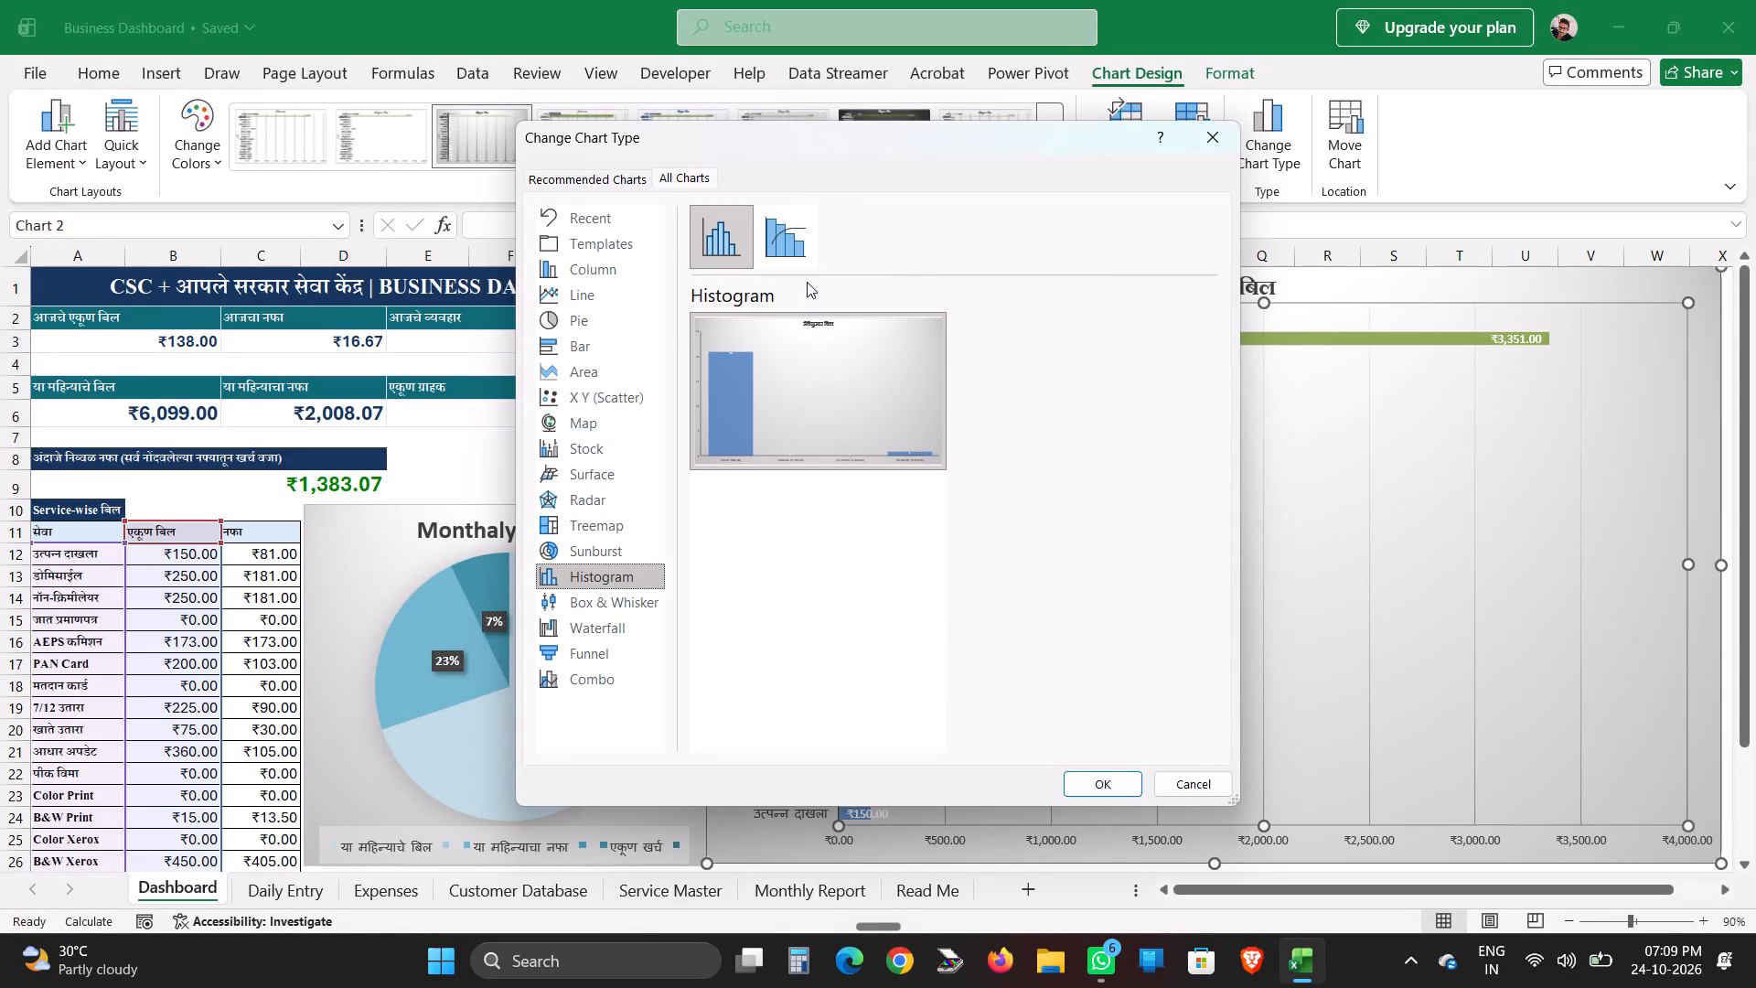
pyautogui.click(794, 231)
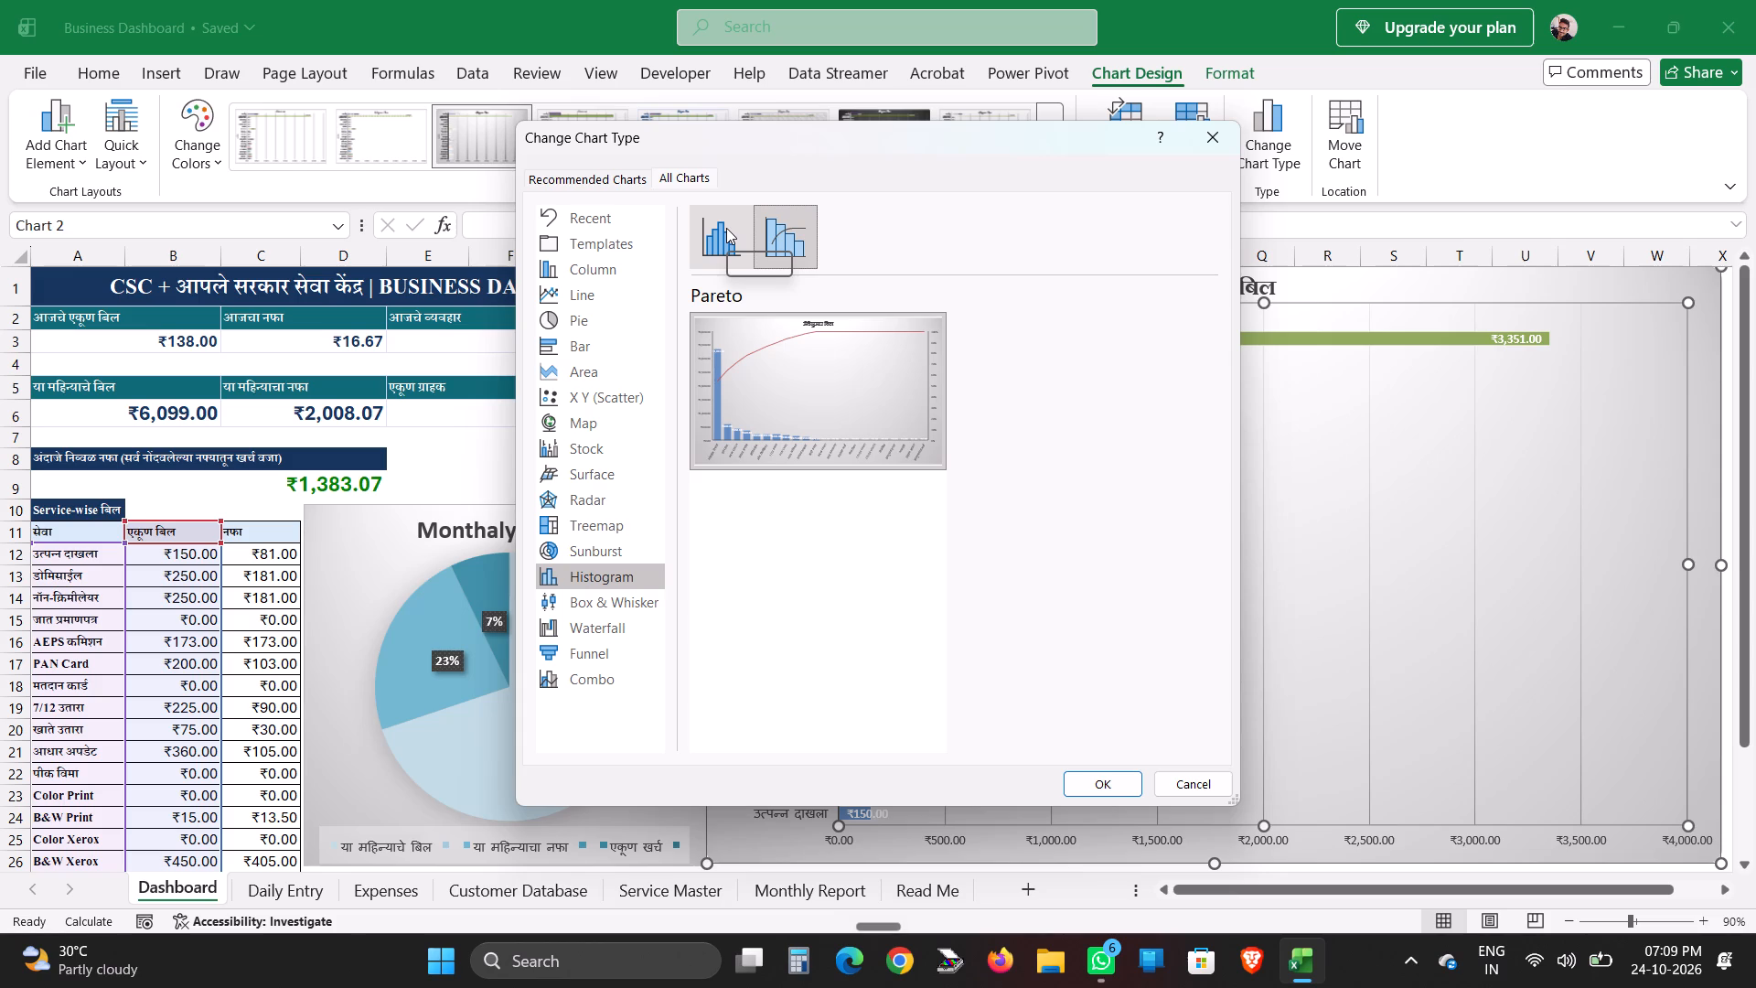
pyautogui.click(701, 230)
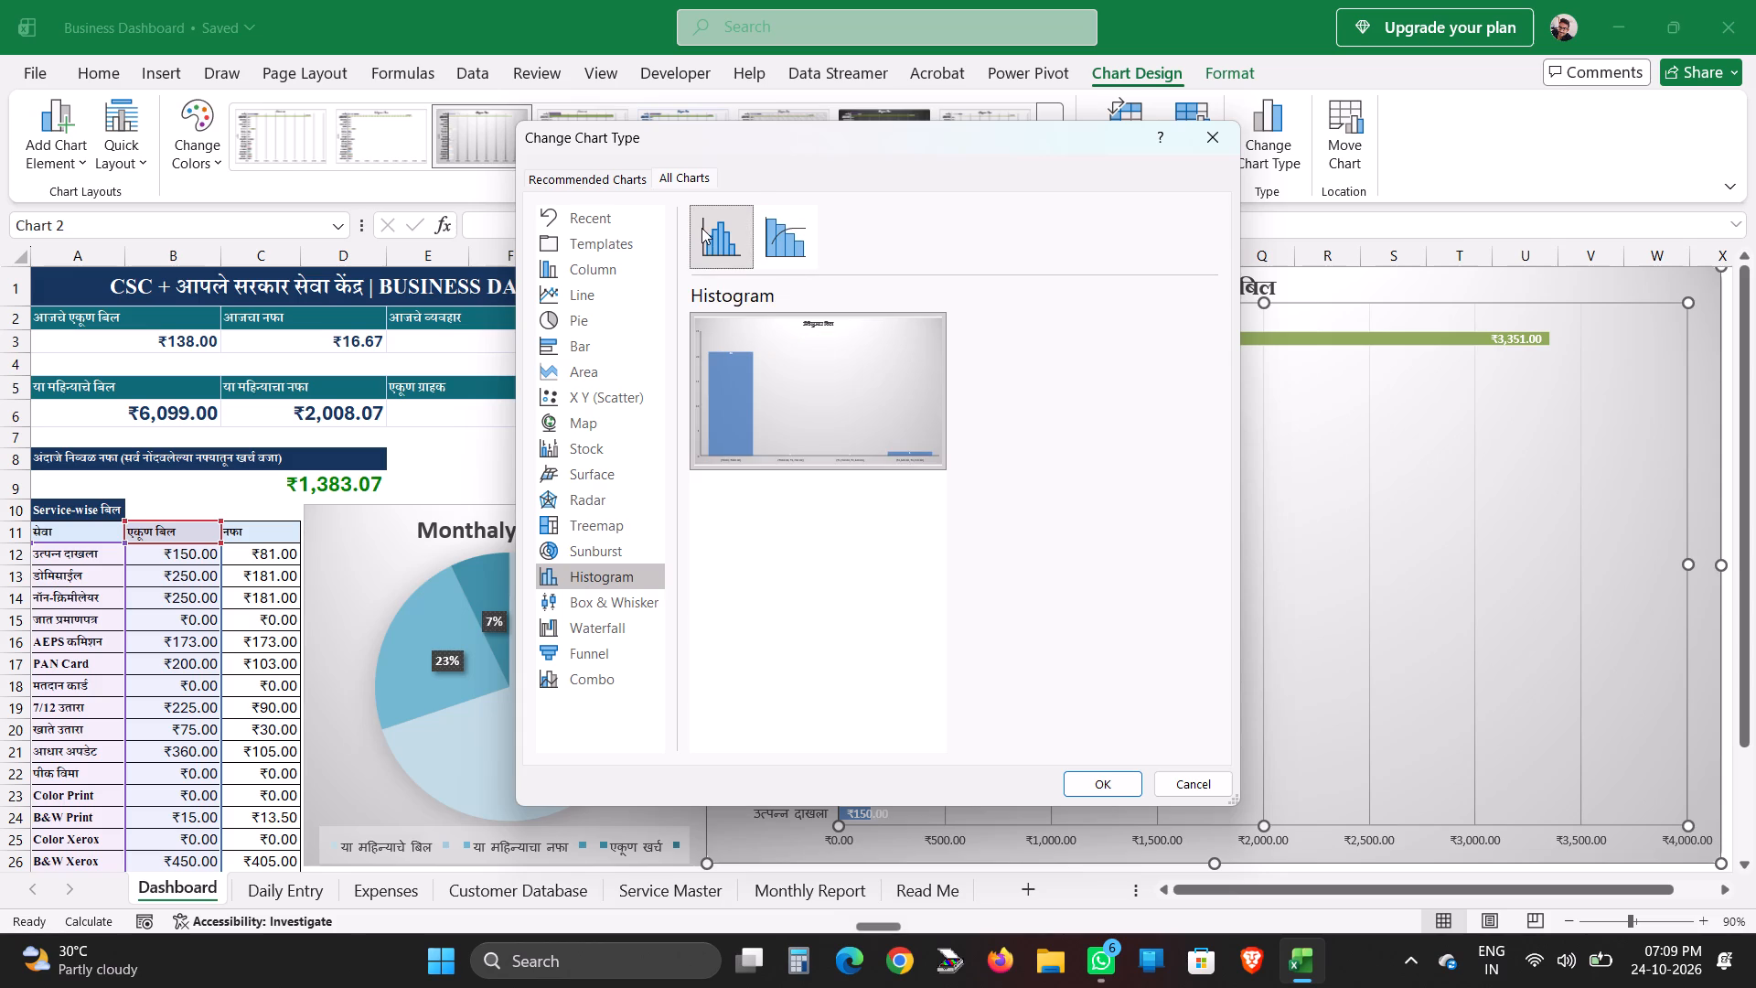
pyautogui.click(594, 598)
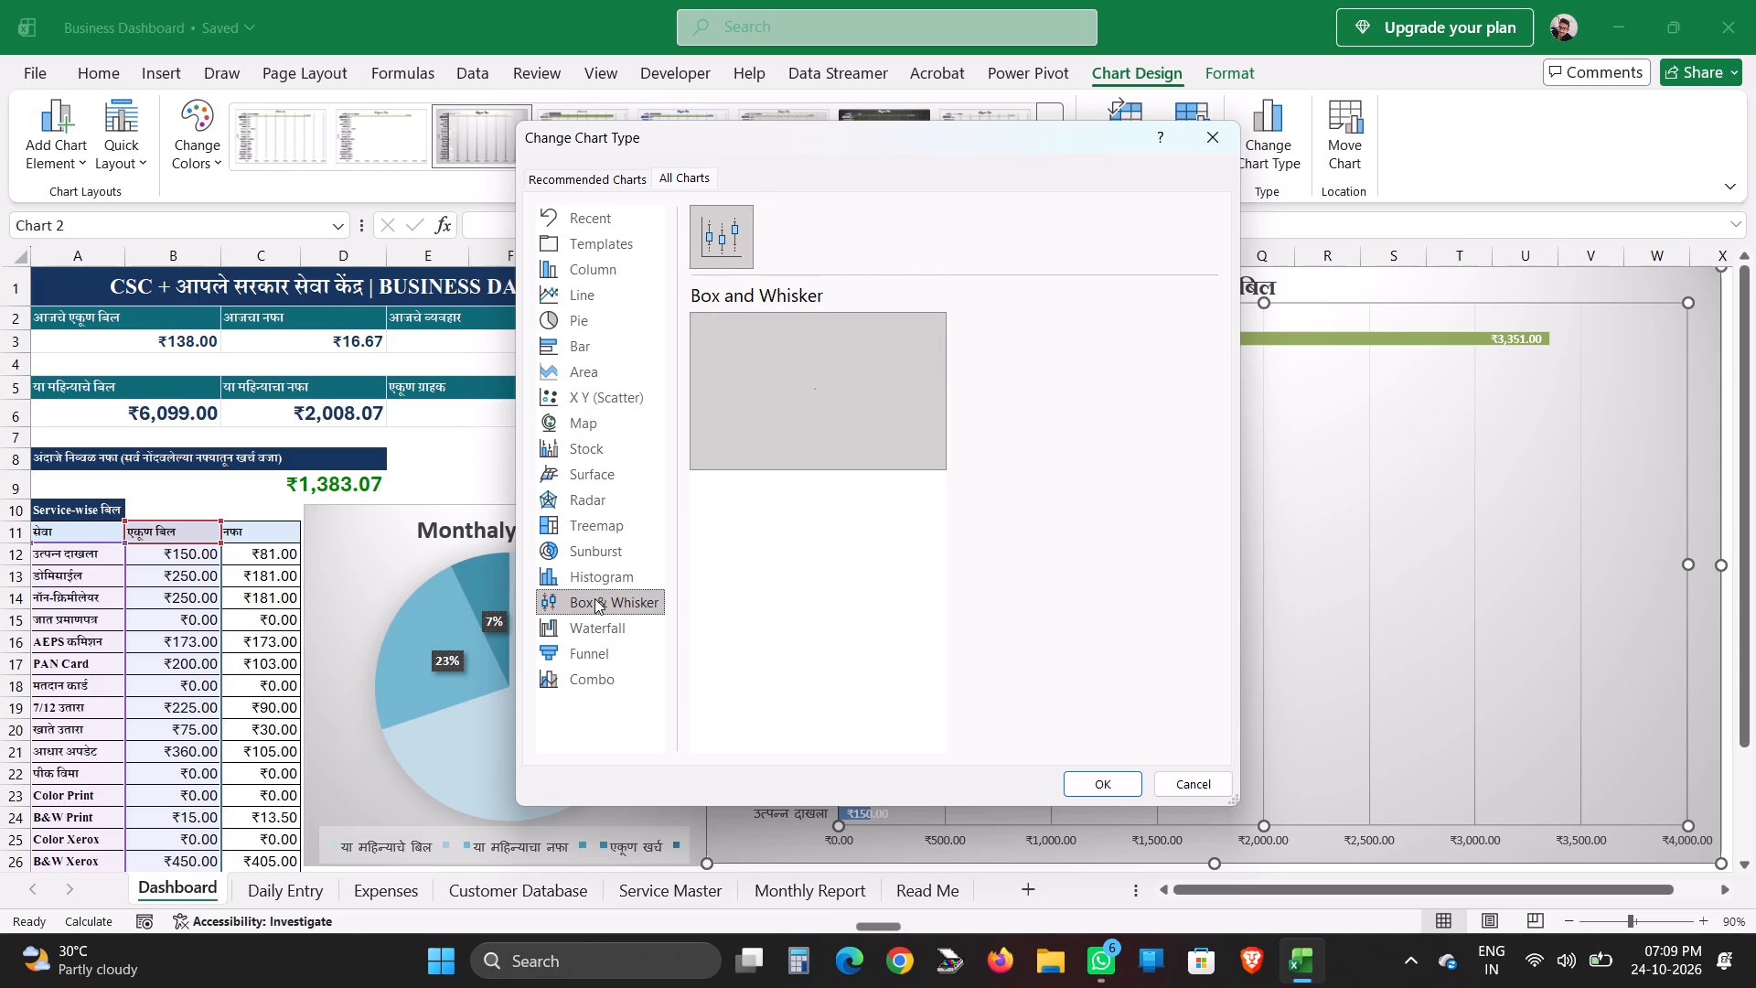
pyautogui.click(609, 630)
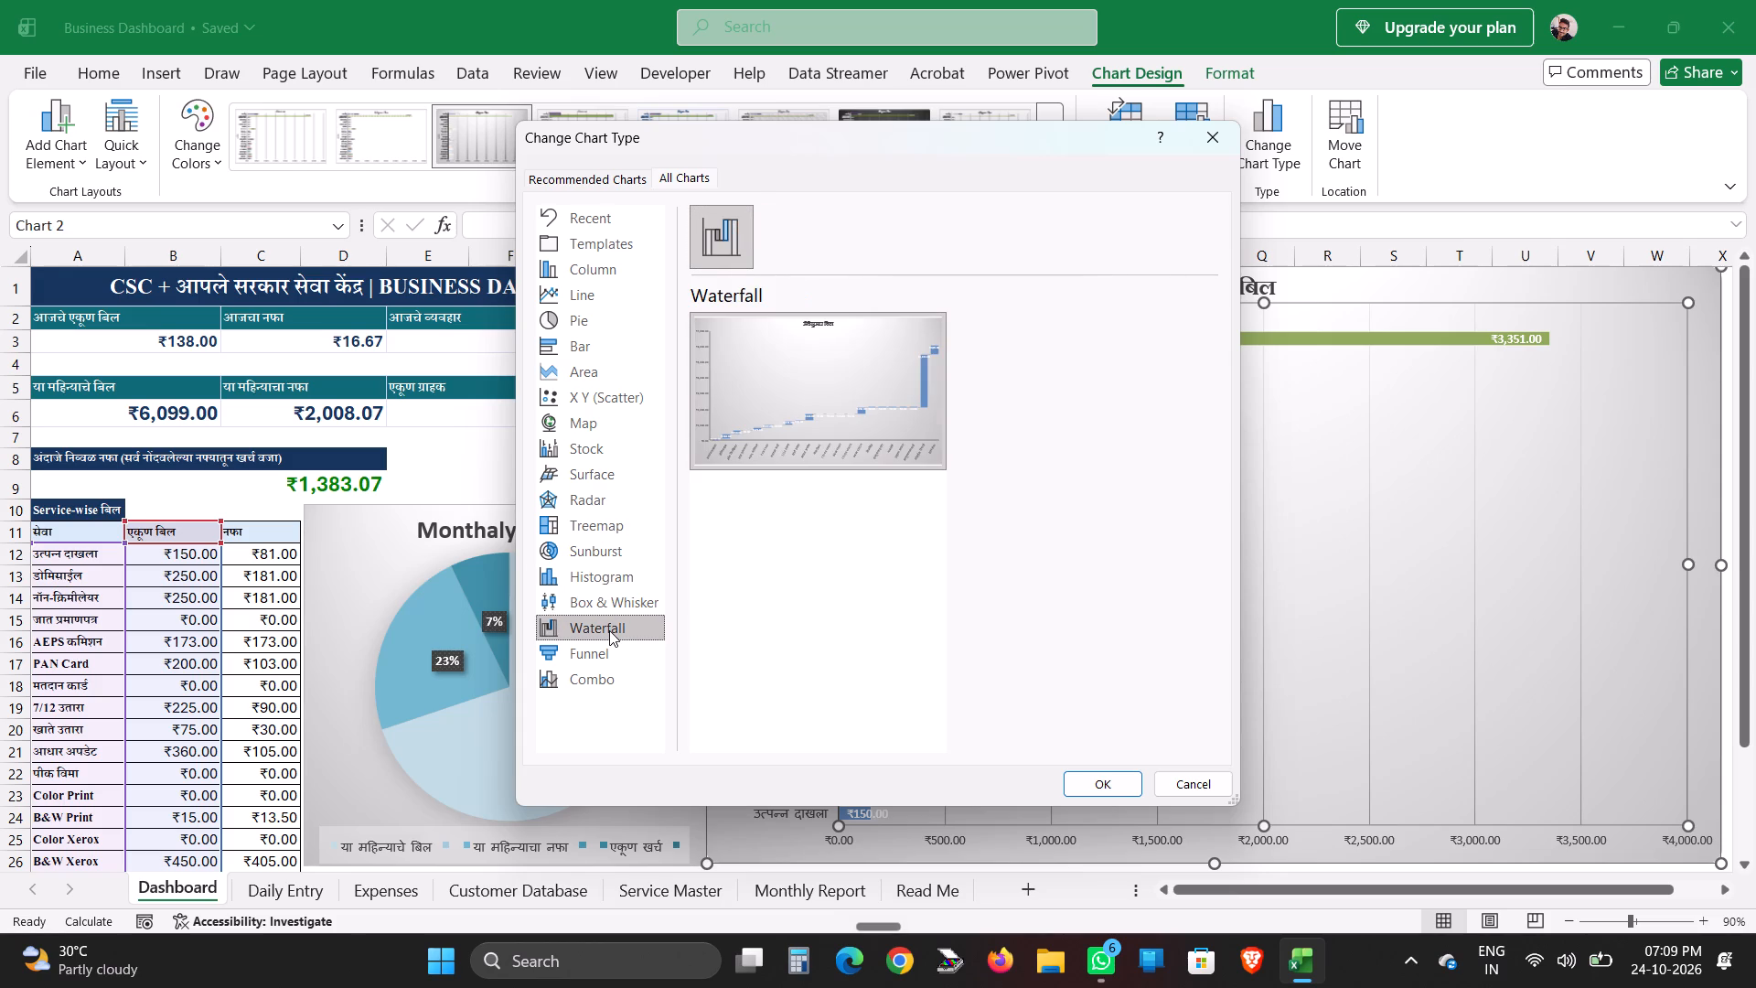
pyautogui.click(608, 656)
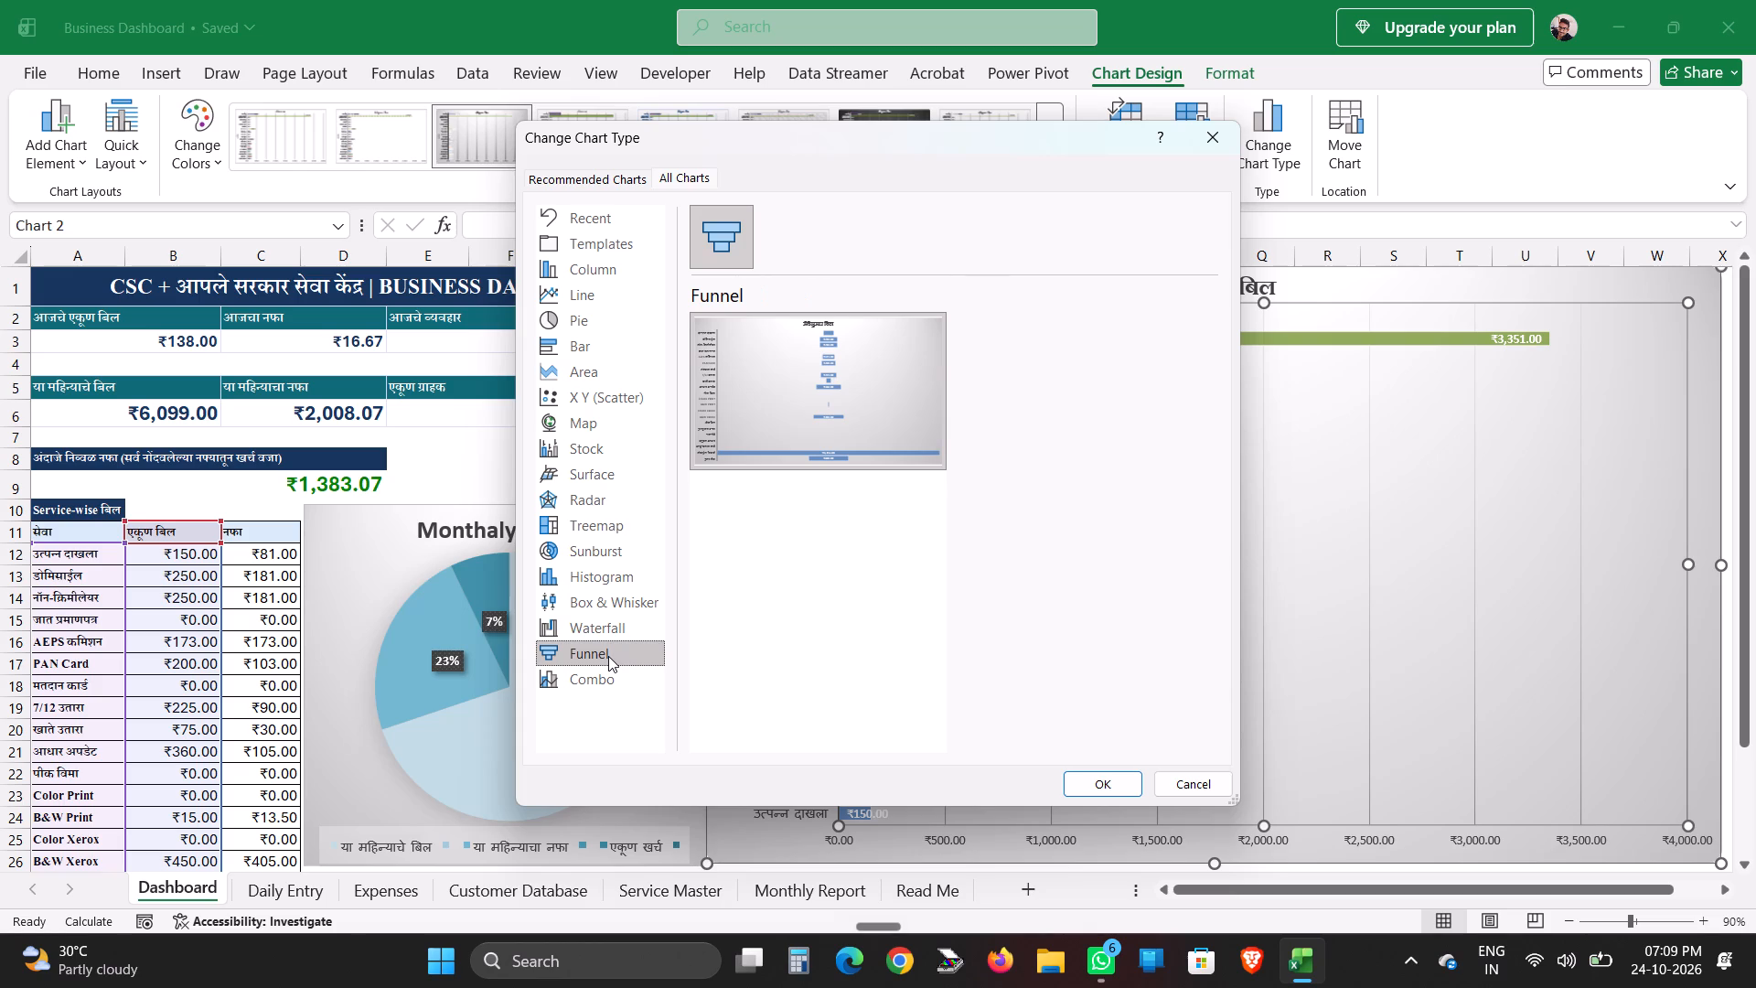
pyautogui.click(605, 673)
pyautogui.click(765, 227)
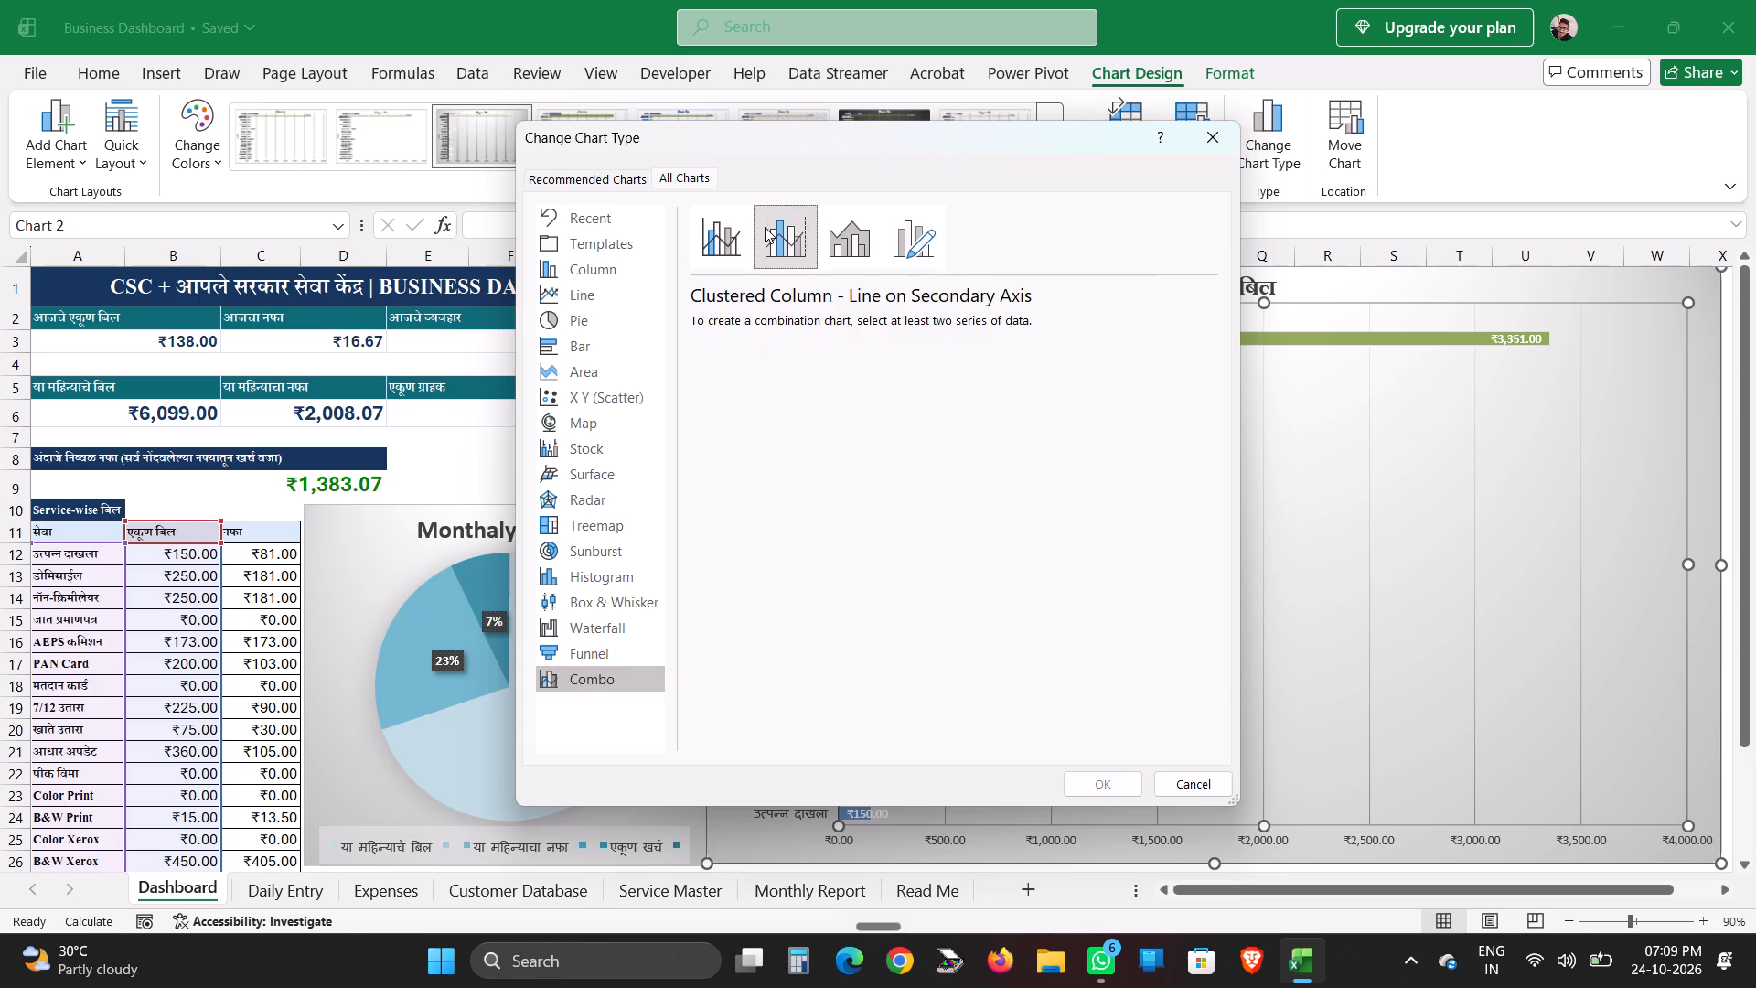
pyautogui.click(841, 224)
pyautogui.click(900, 224)
pyautogui.click(734, 225)
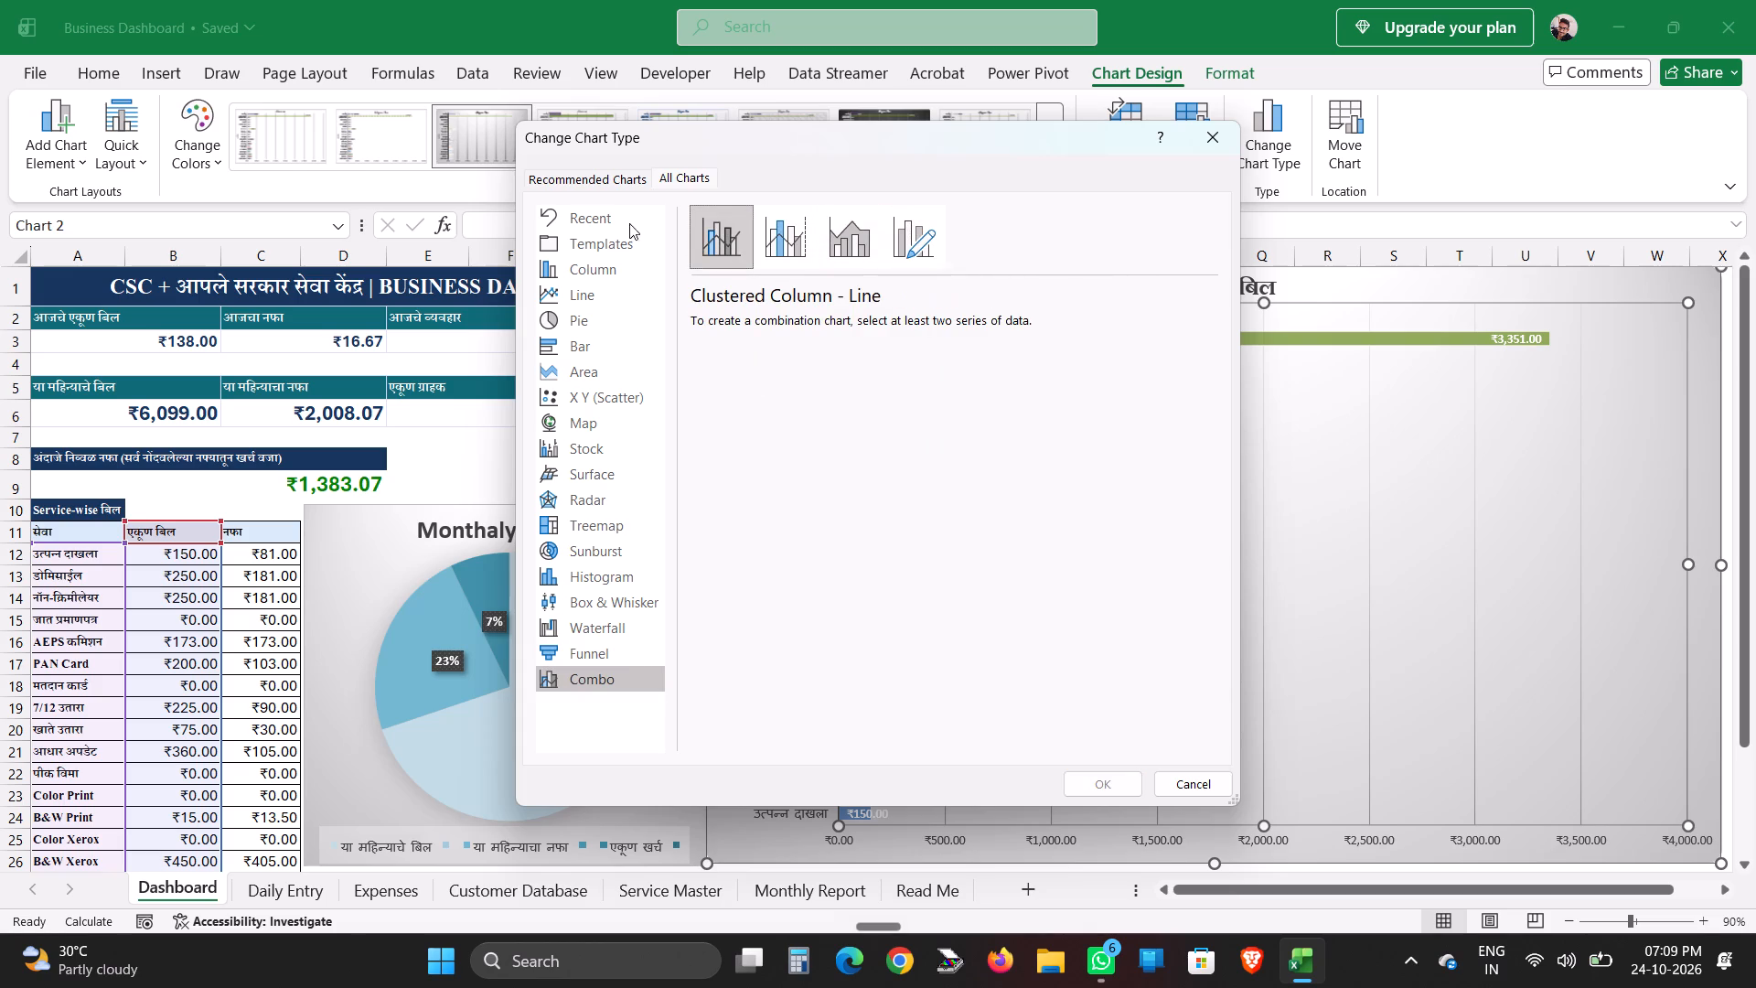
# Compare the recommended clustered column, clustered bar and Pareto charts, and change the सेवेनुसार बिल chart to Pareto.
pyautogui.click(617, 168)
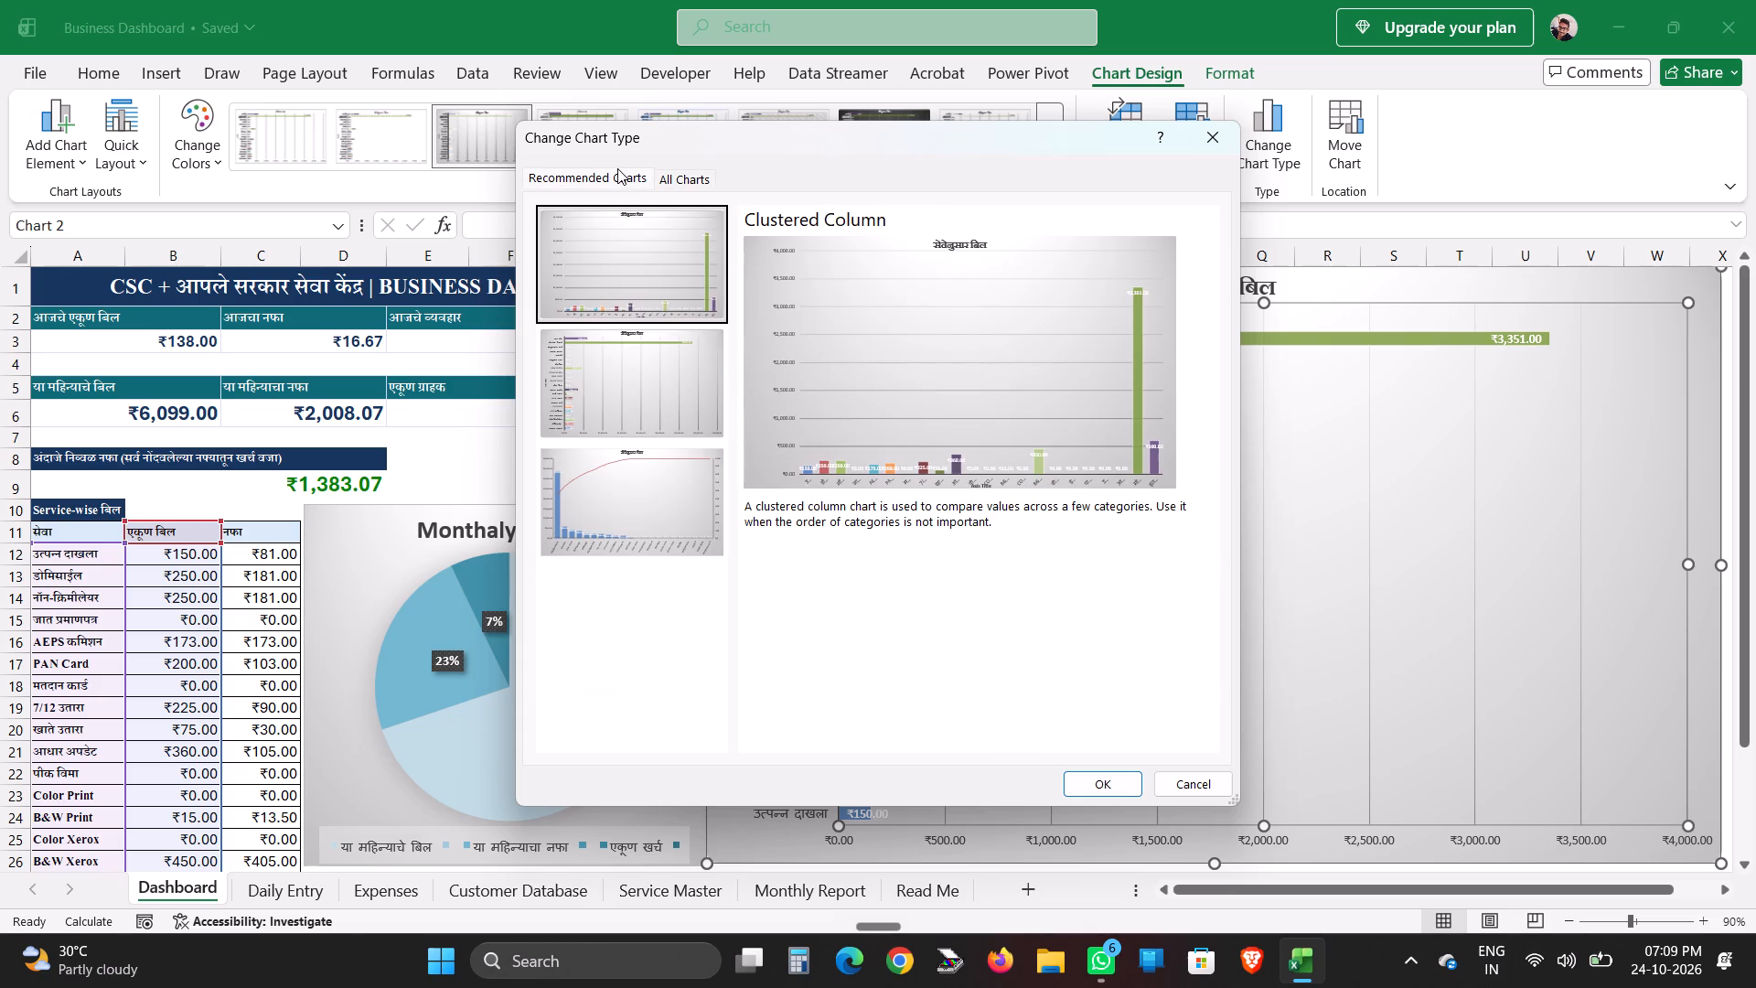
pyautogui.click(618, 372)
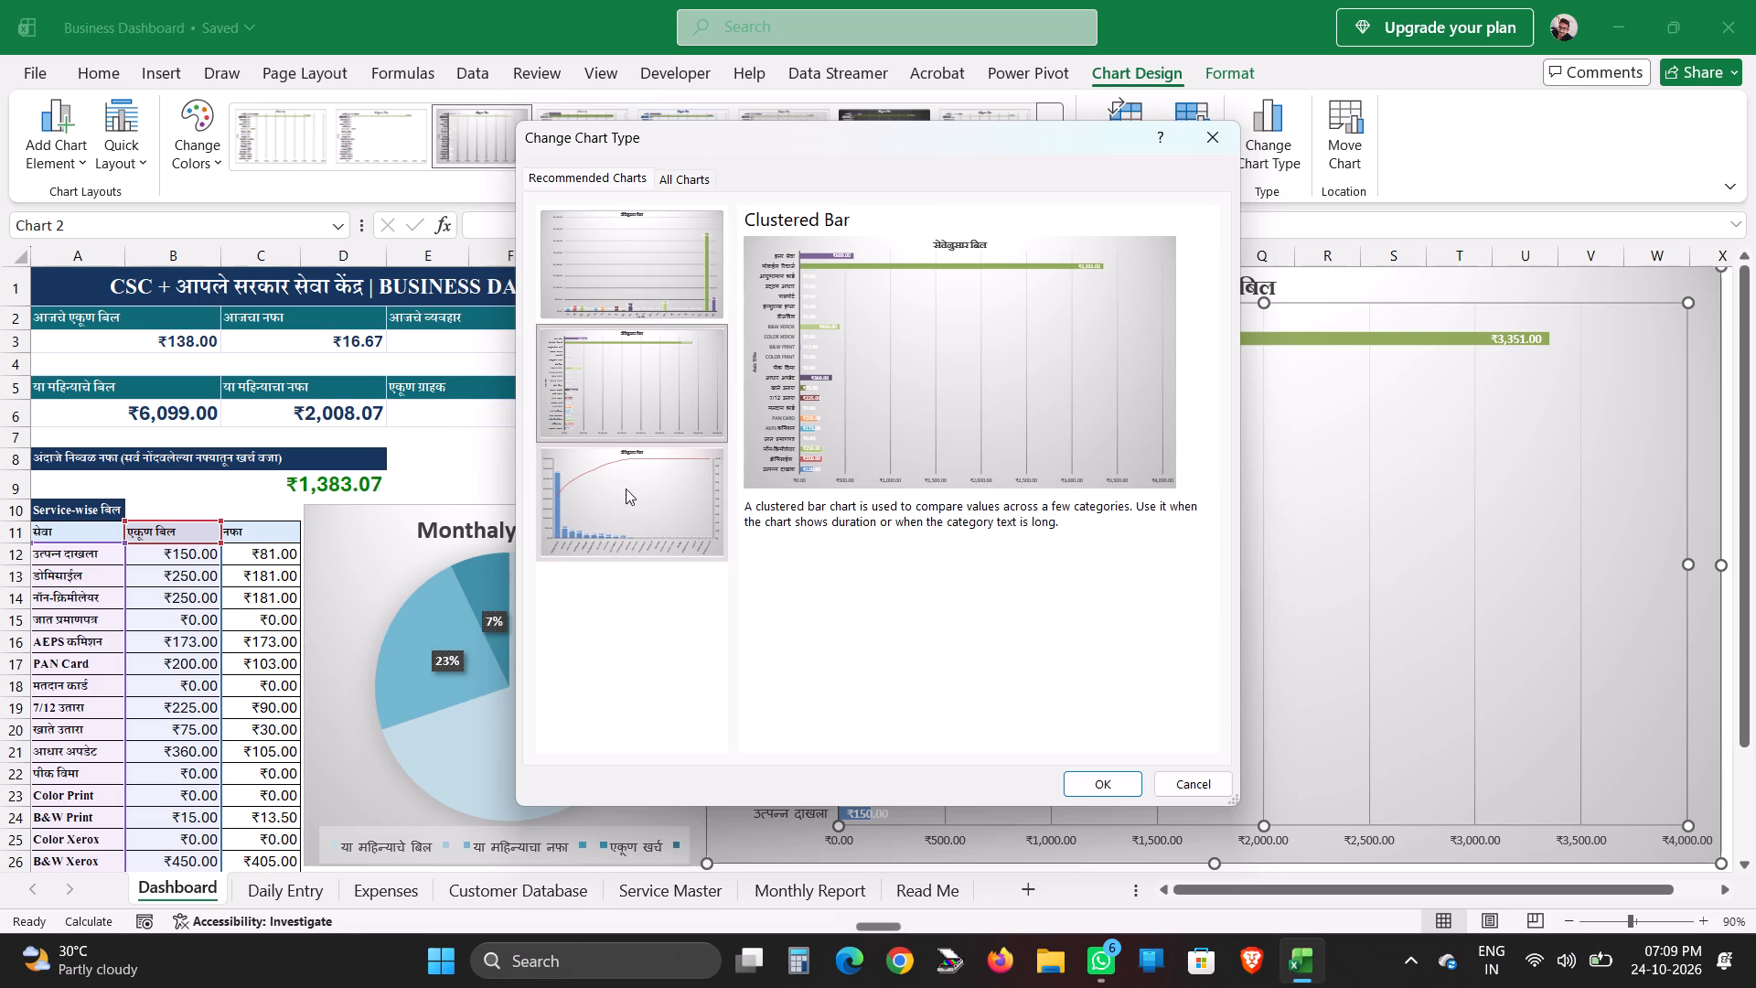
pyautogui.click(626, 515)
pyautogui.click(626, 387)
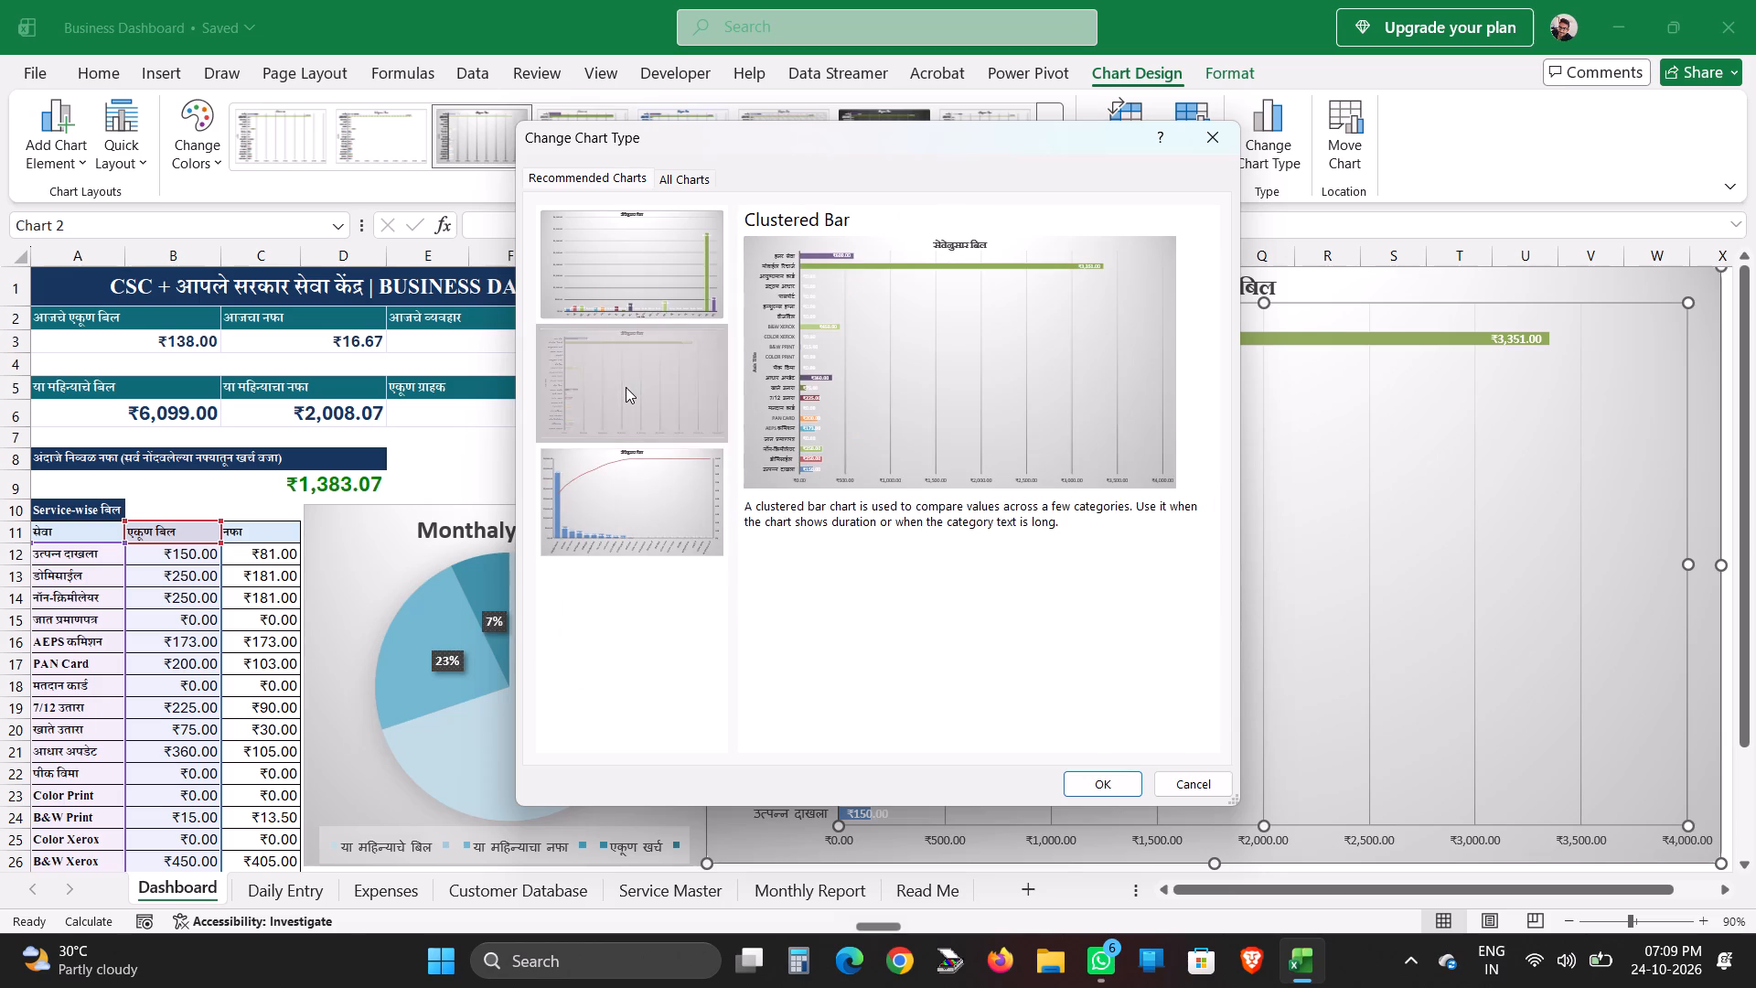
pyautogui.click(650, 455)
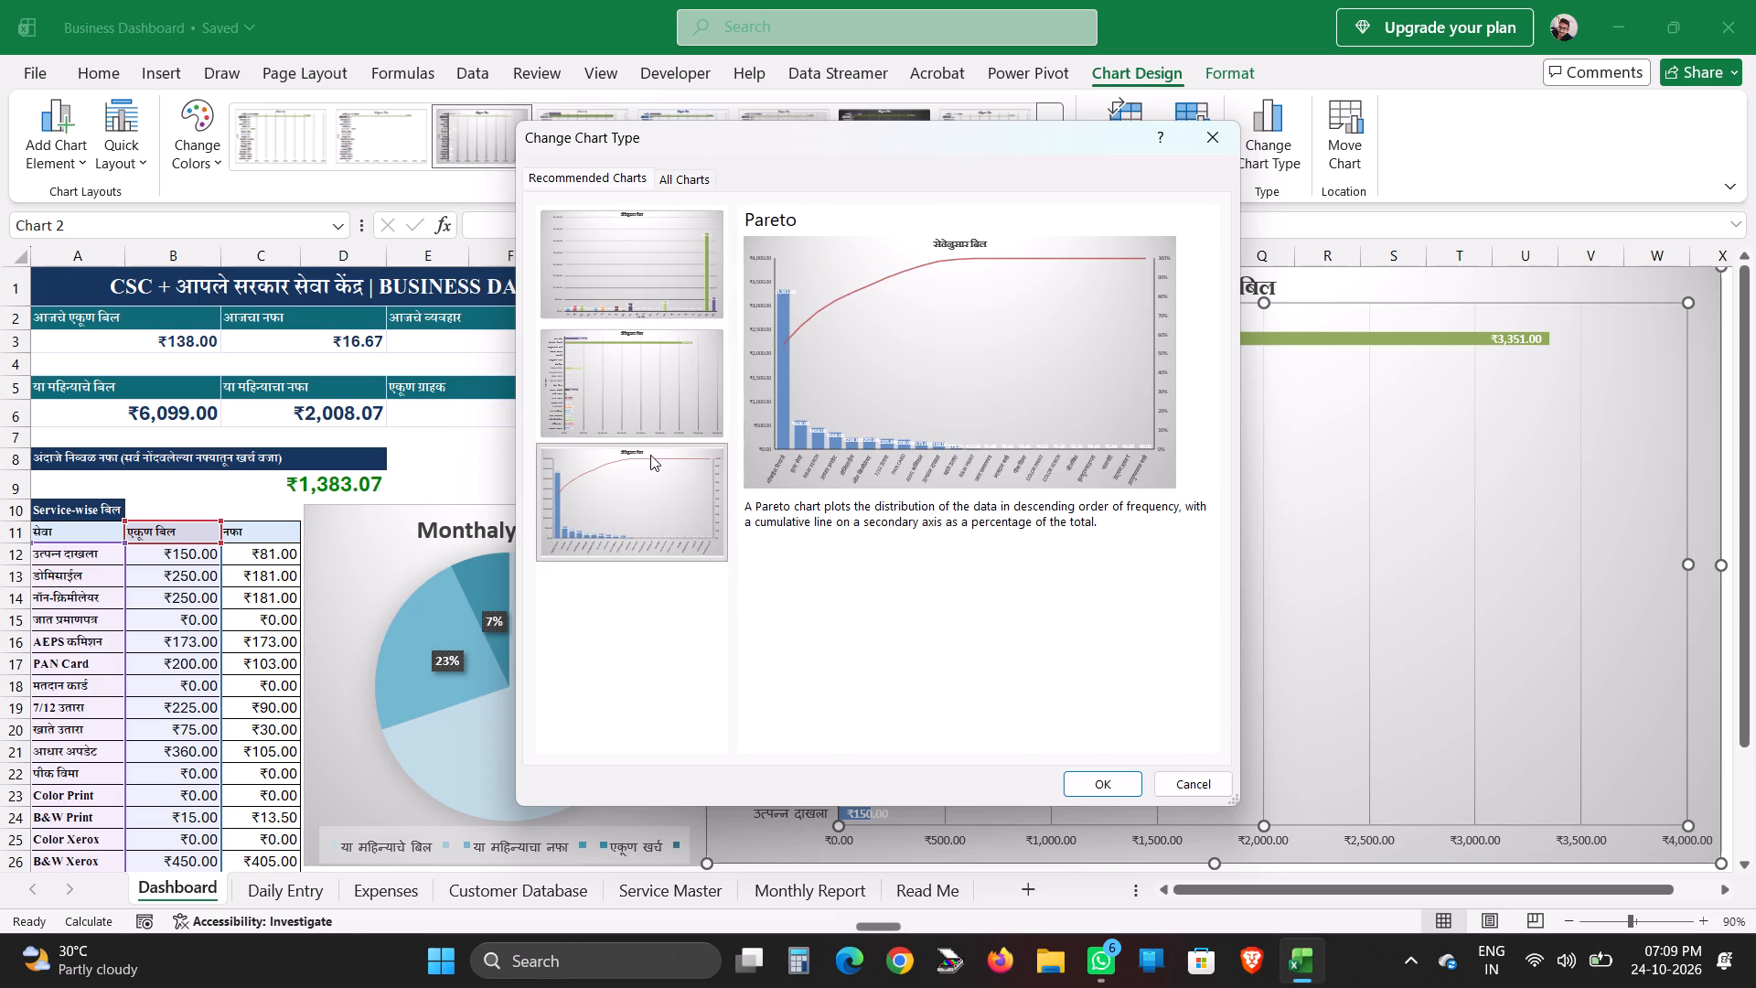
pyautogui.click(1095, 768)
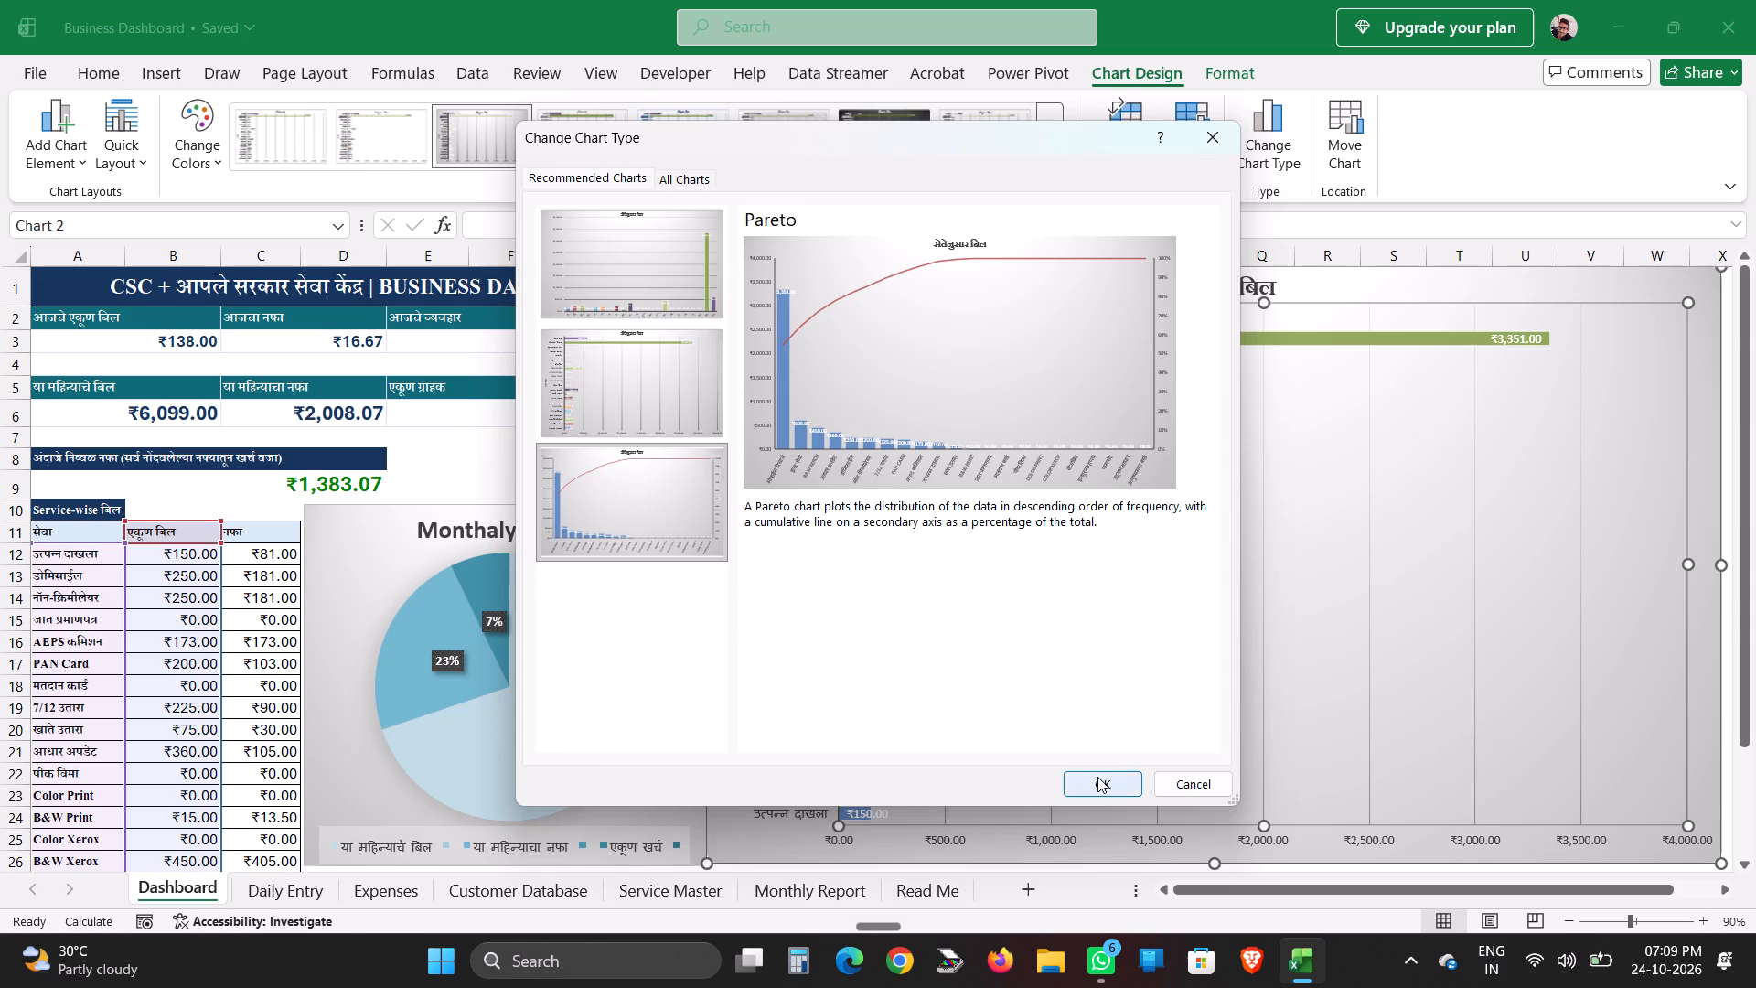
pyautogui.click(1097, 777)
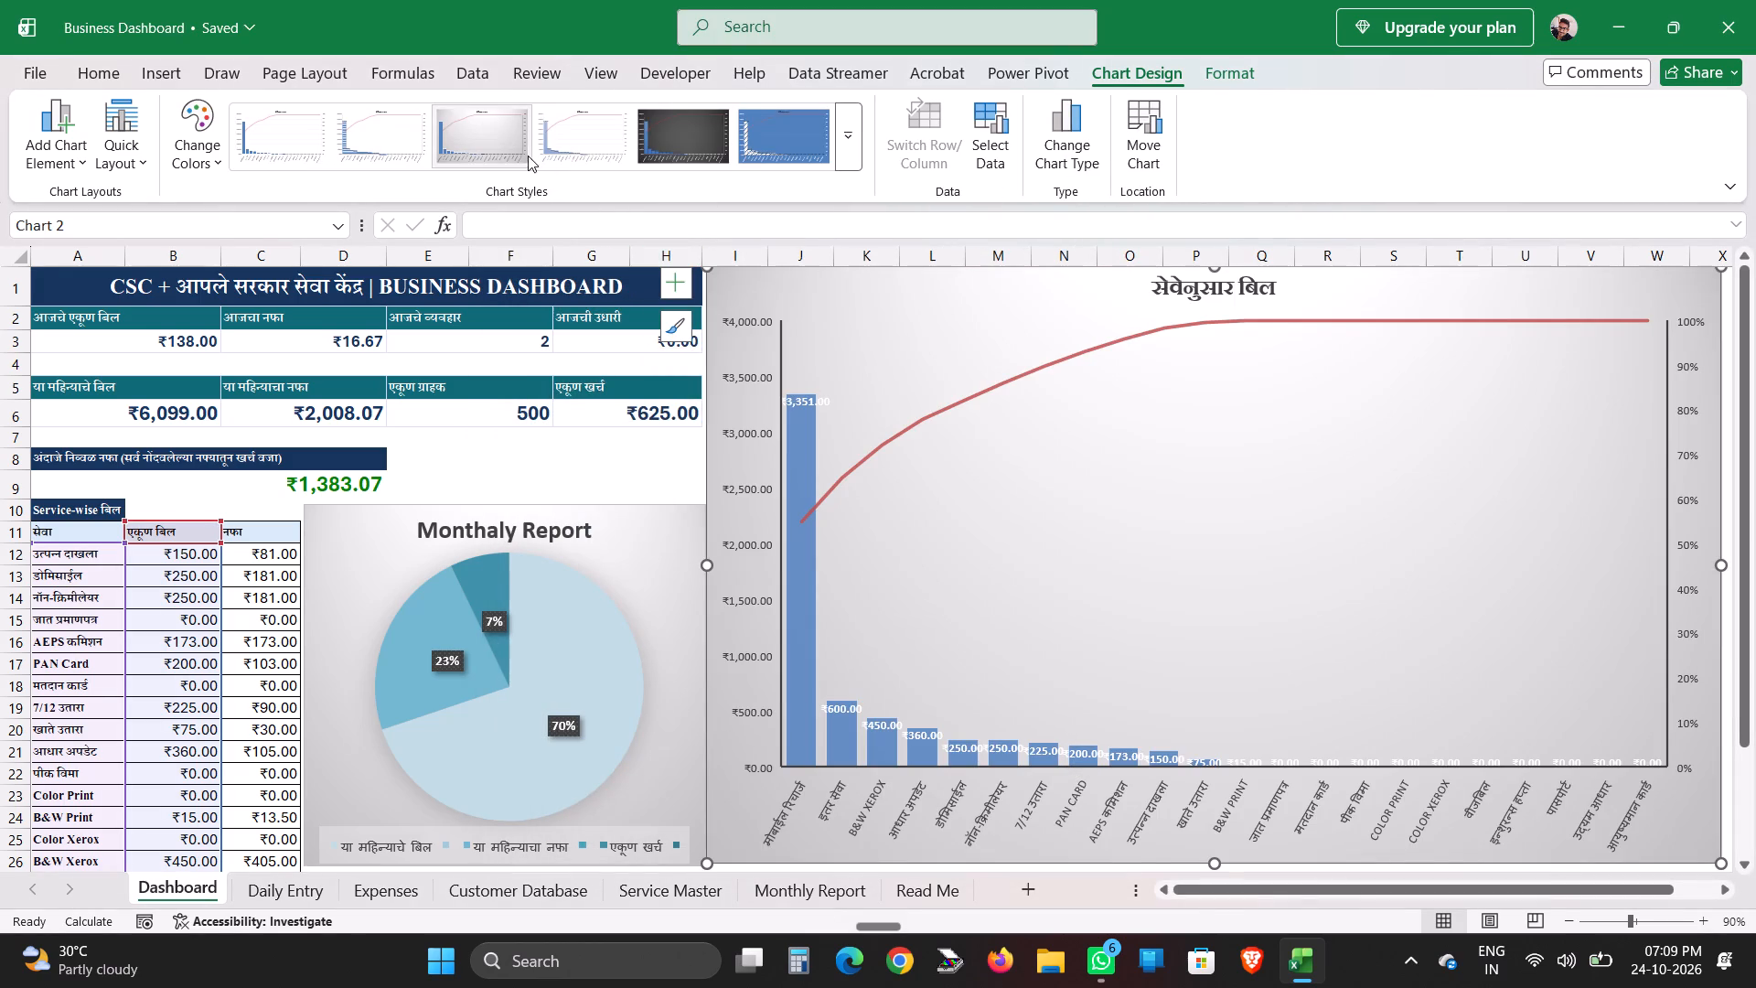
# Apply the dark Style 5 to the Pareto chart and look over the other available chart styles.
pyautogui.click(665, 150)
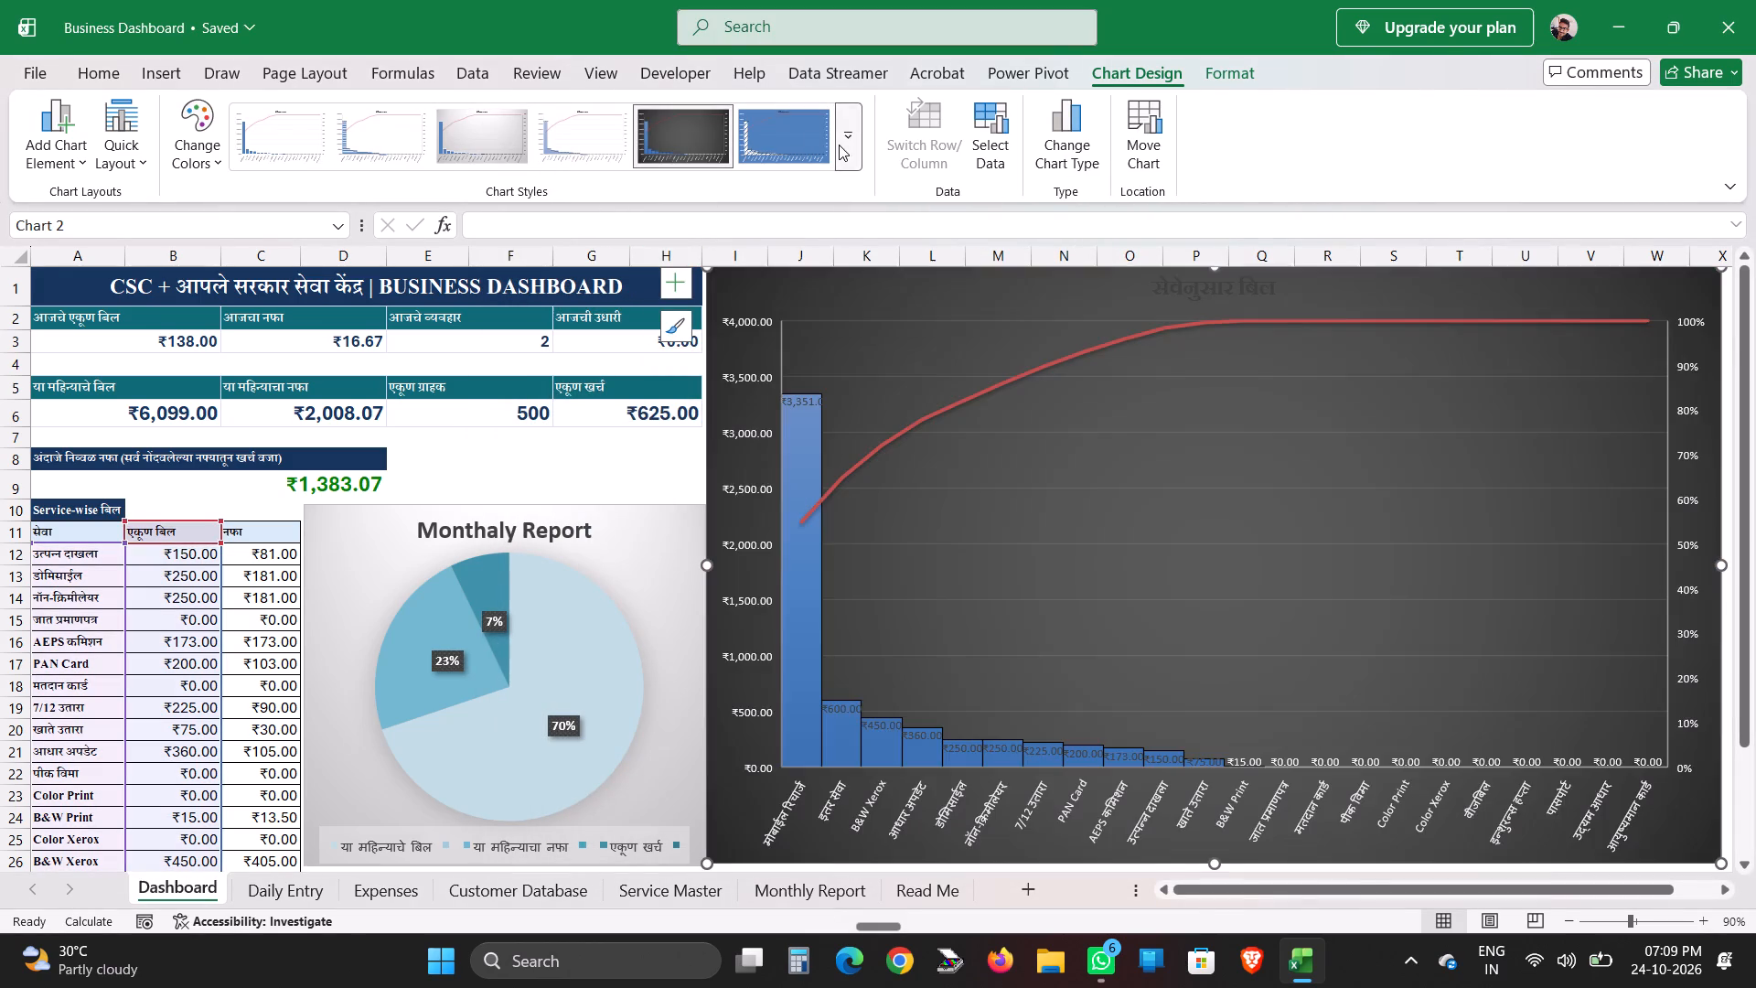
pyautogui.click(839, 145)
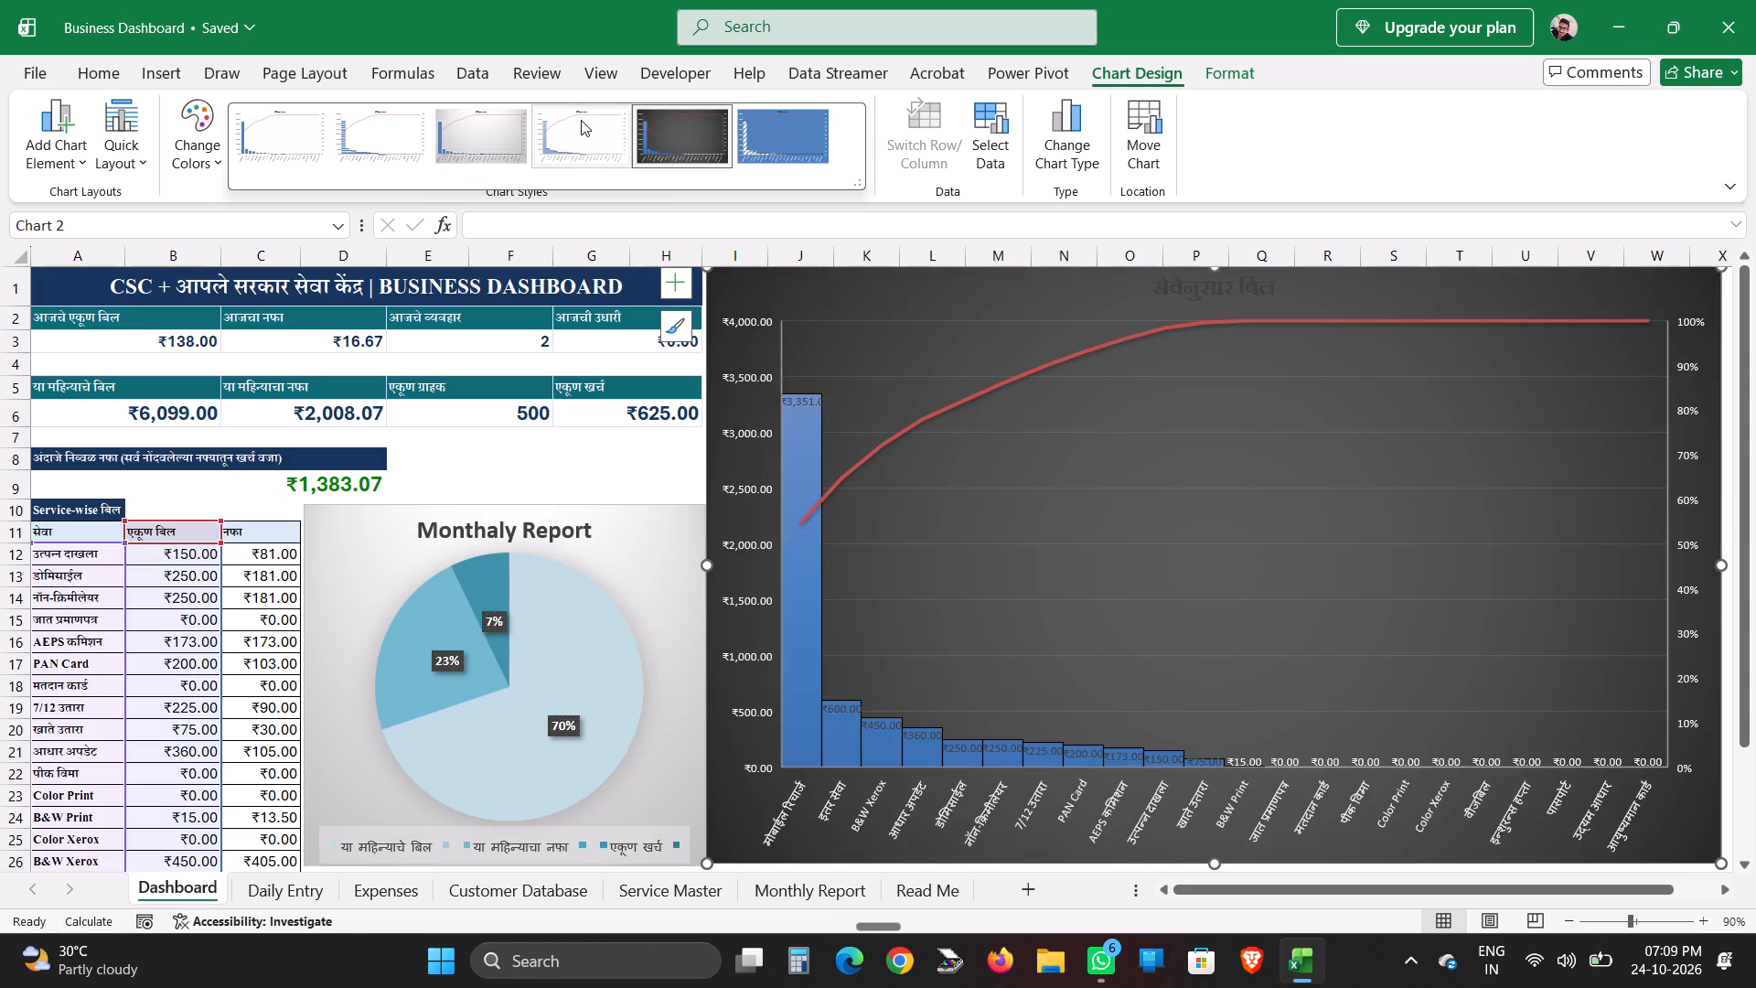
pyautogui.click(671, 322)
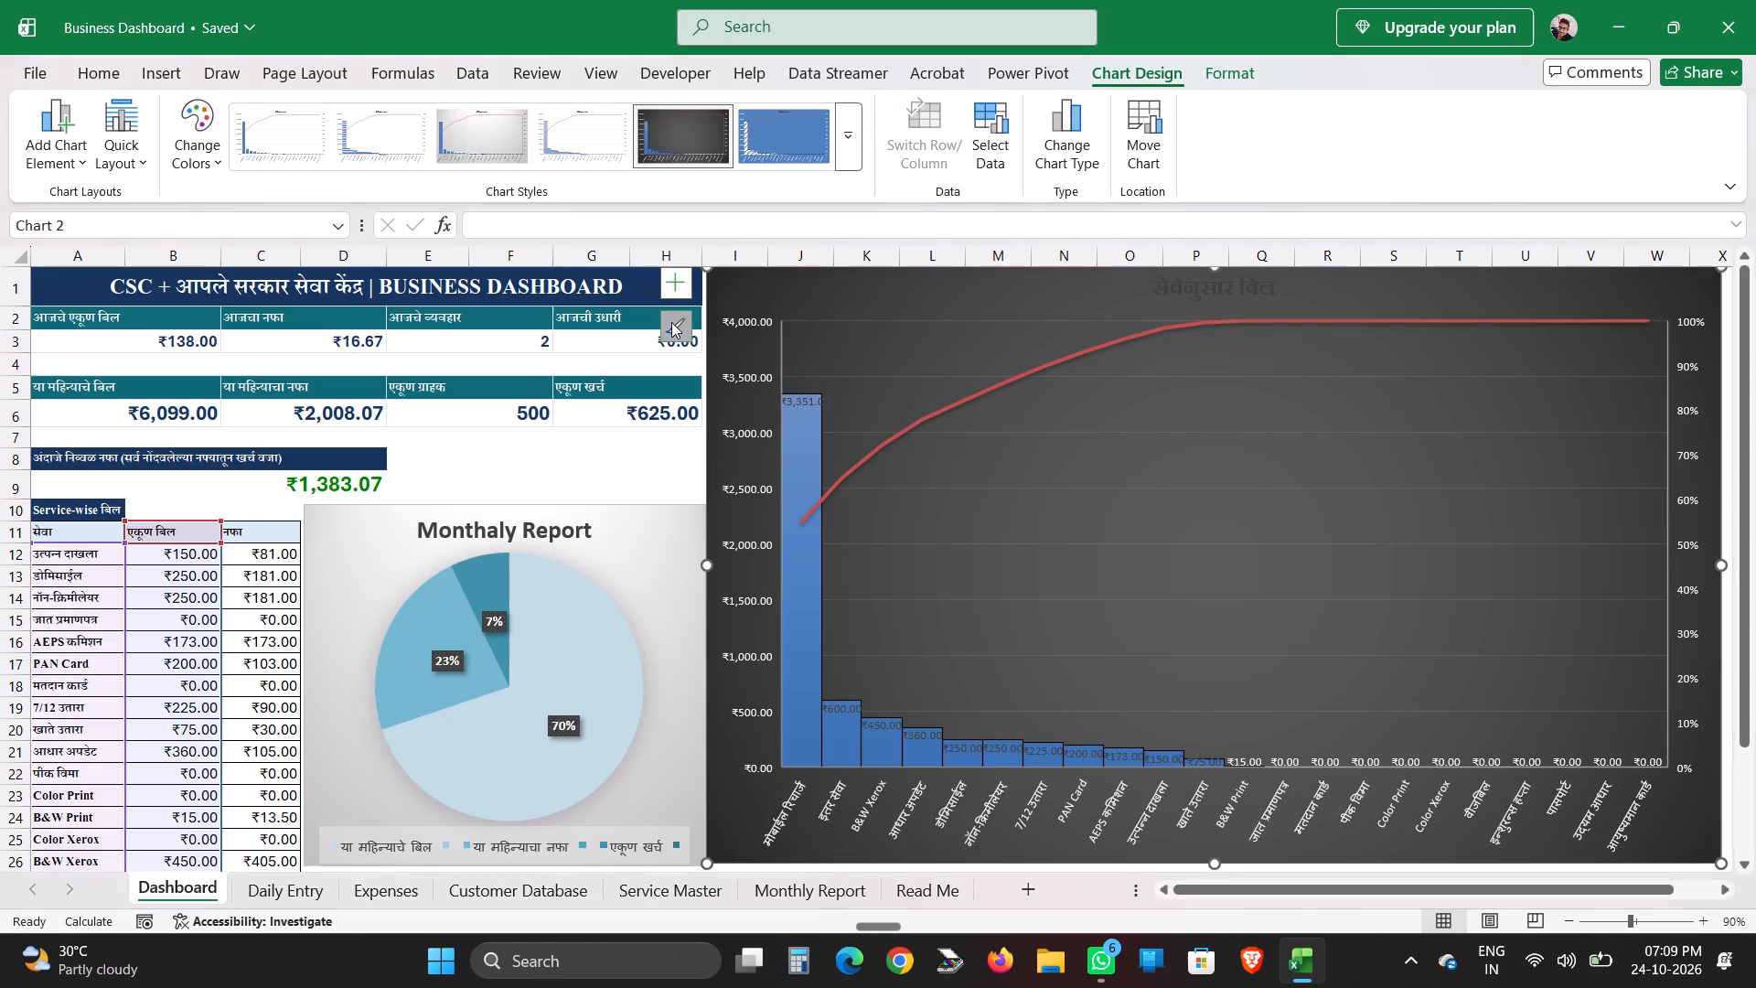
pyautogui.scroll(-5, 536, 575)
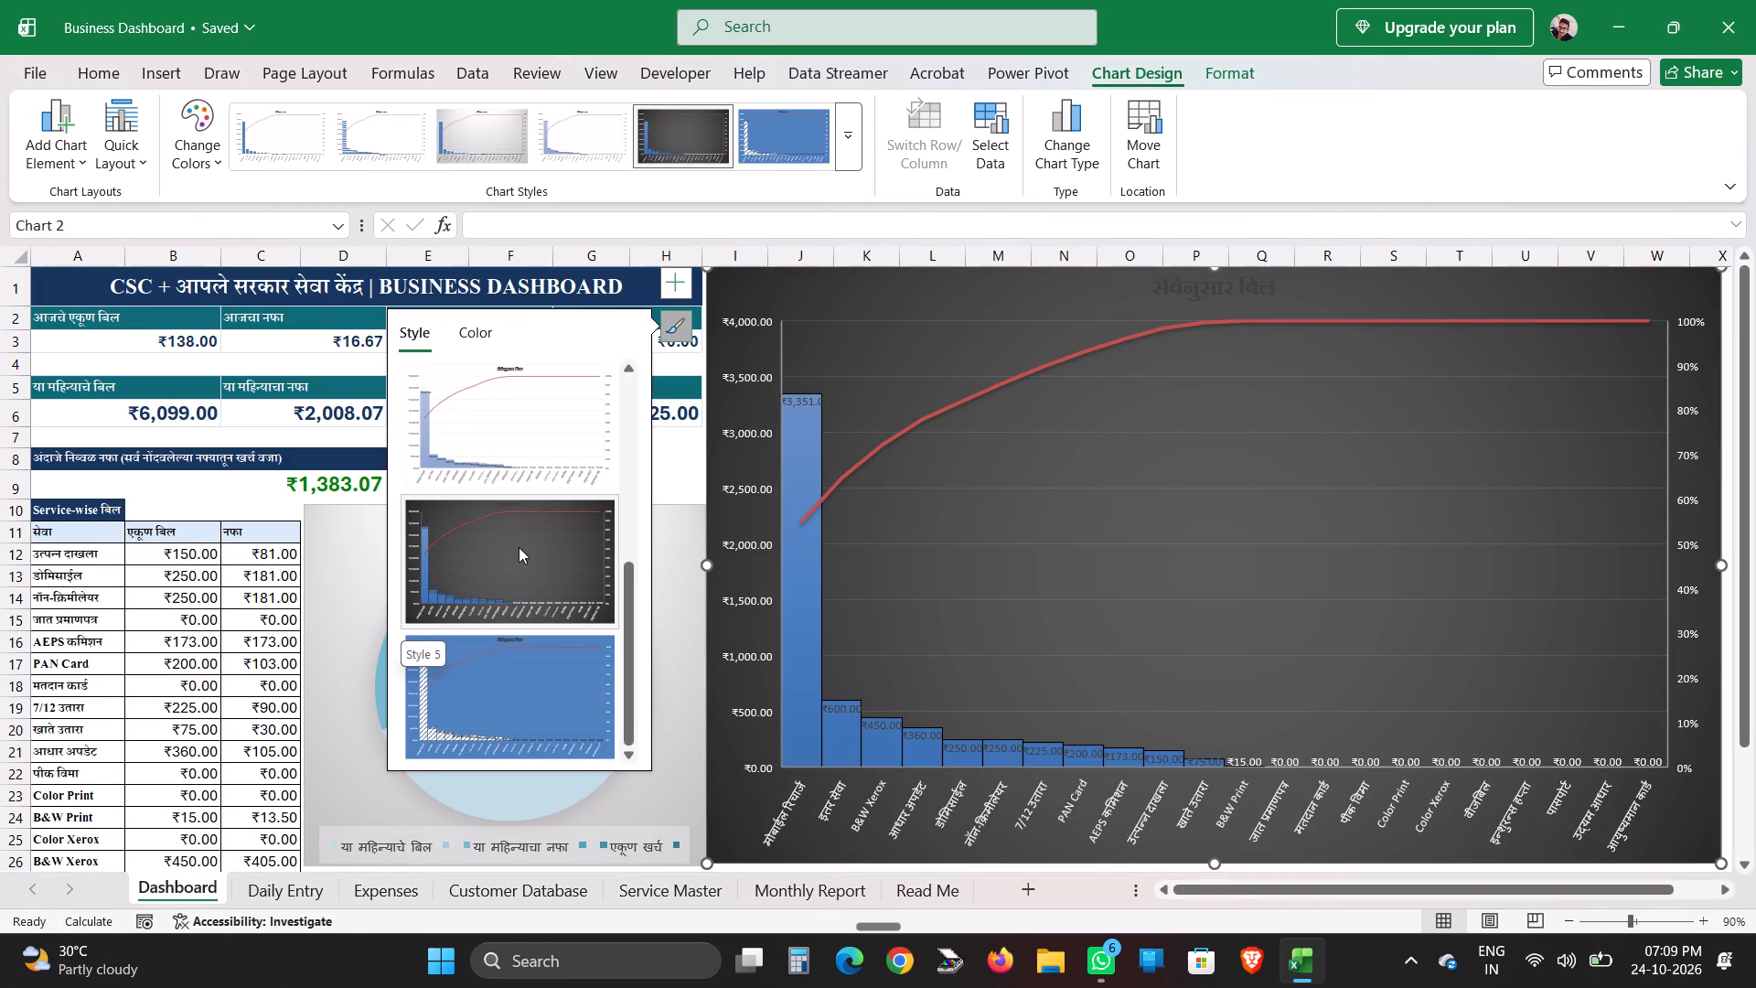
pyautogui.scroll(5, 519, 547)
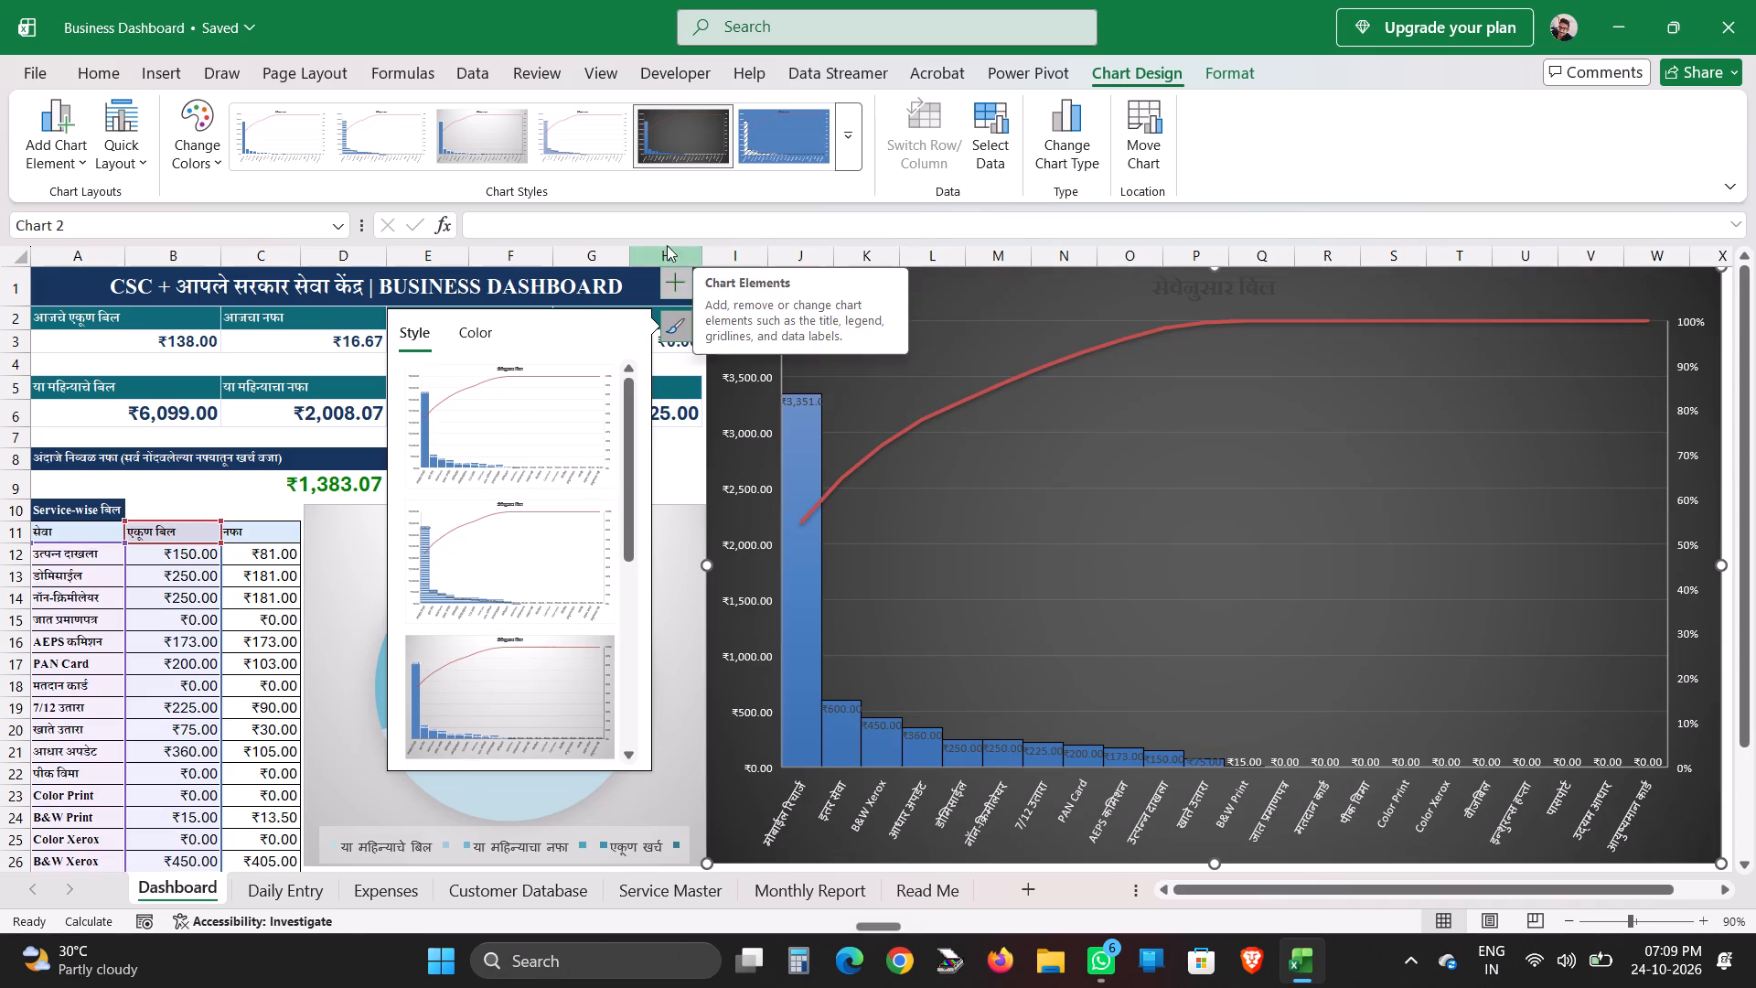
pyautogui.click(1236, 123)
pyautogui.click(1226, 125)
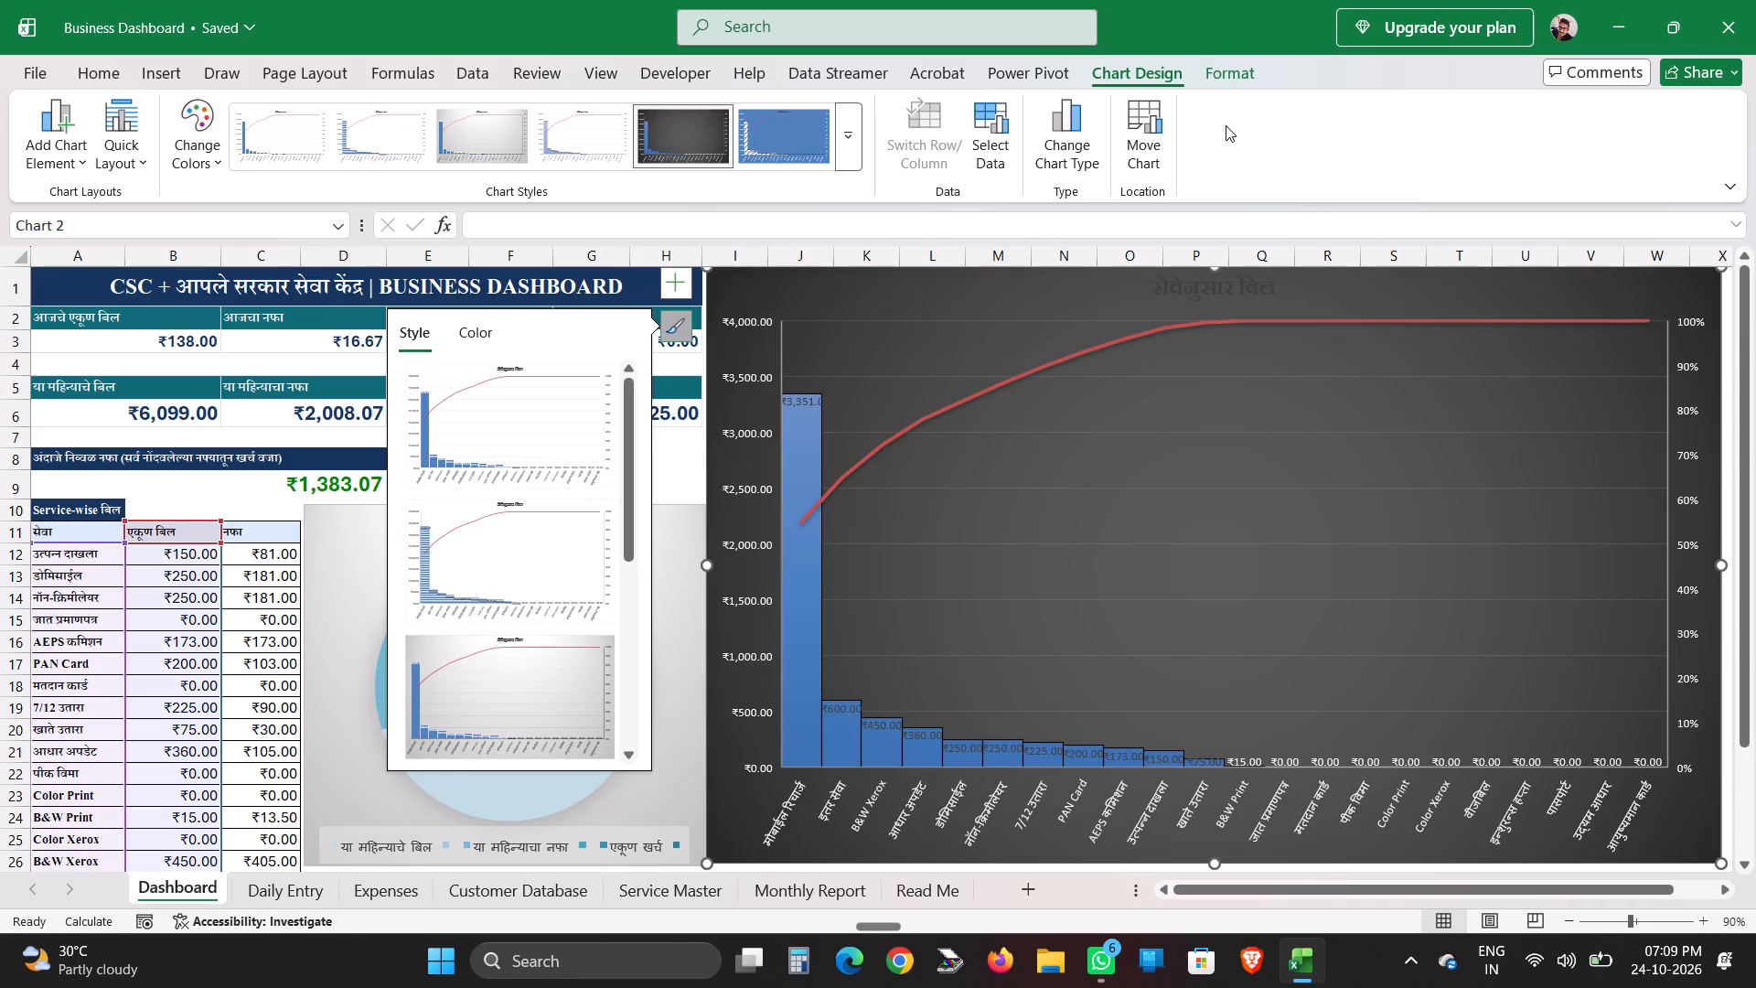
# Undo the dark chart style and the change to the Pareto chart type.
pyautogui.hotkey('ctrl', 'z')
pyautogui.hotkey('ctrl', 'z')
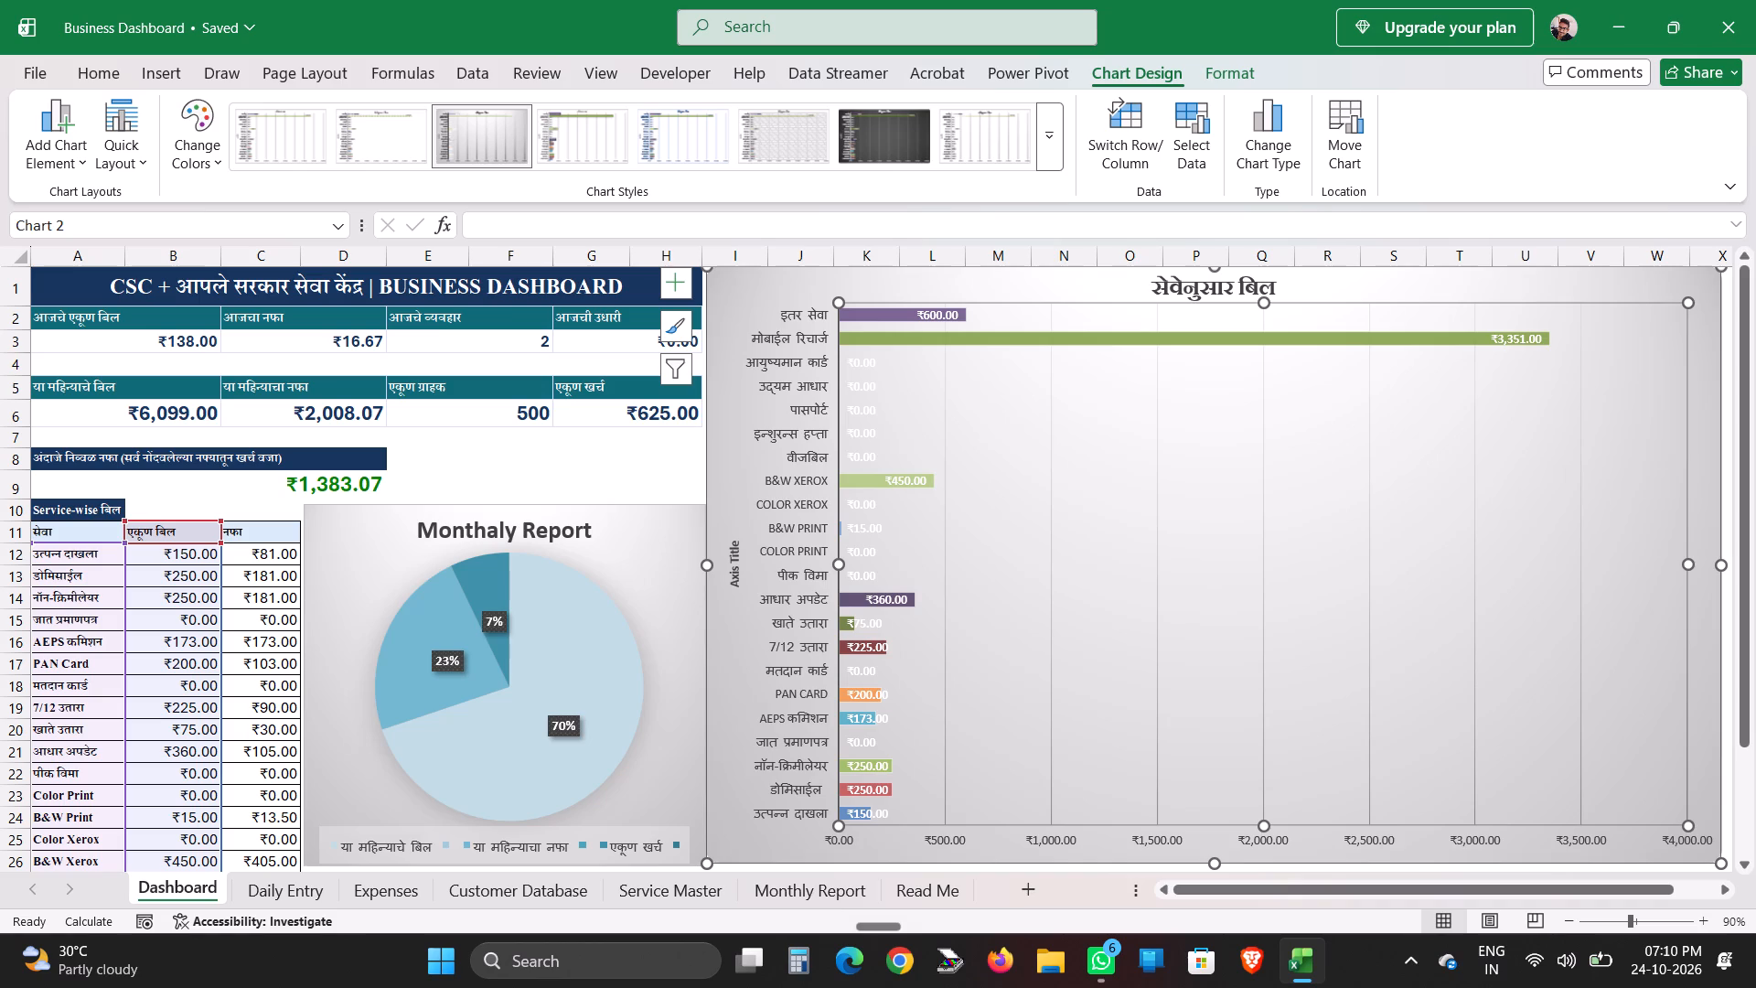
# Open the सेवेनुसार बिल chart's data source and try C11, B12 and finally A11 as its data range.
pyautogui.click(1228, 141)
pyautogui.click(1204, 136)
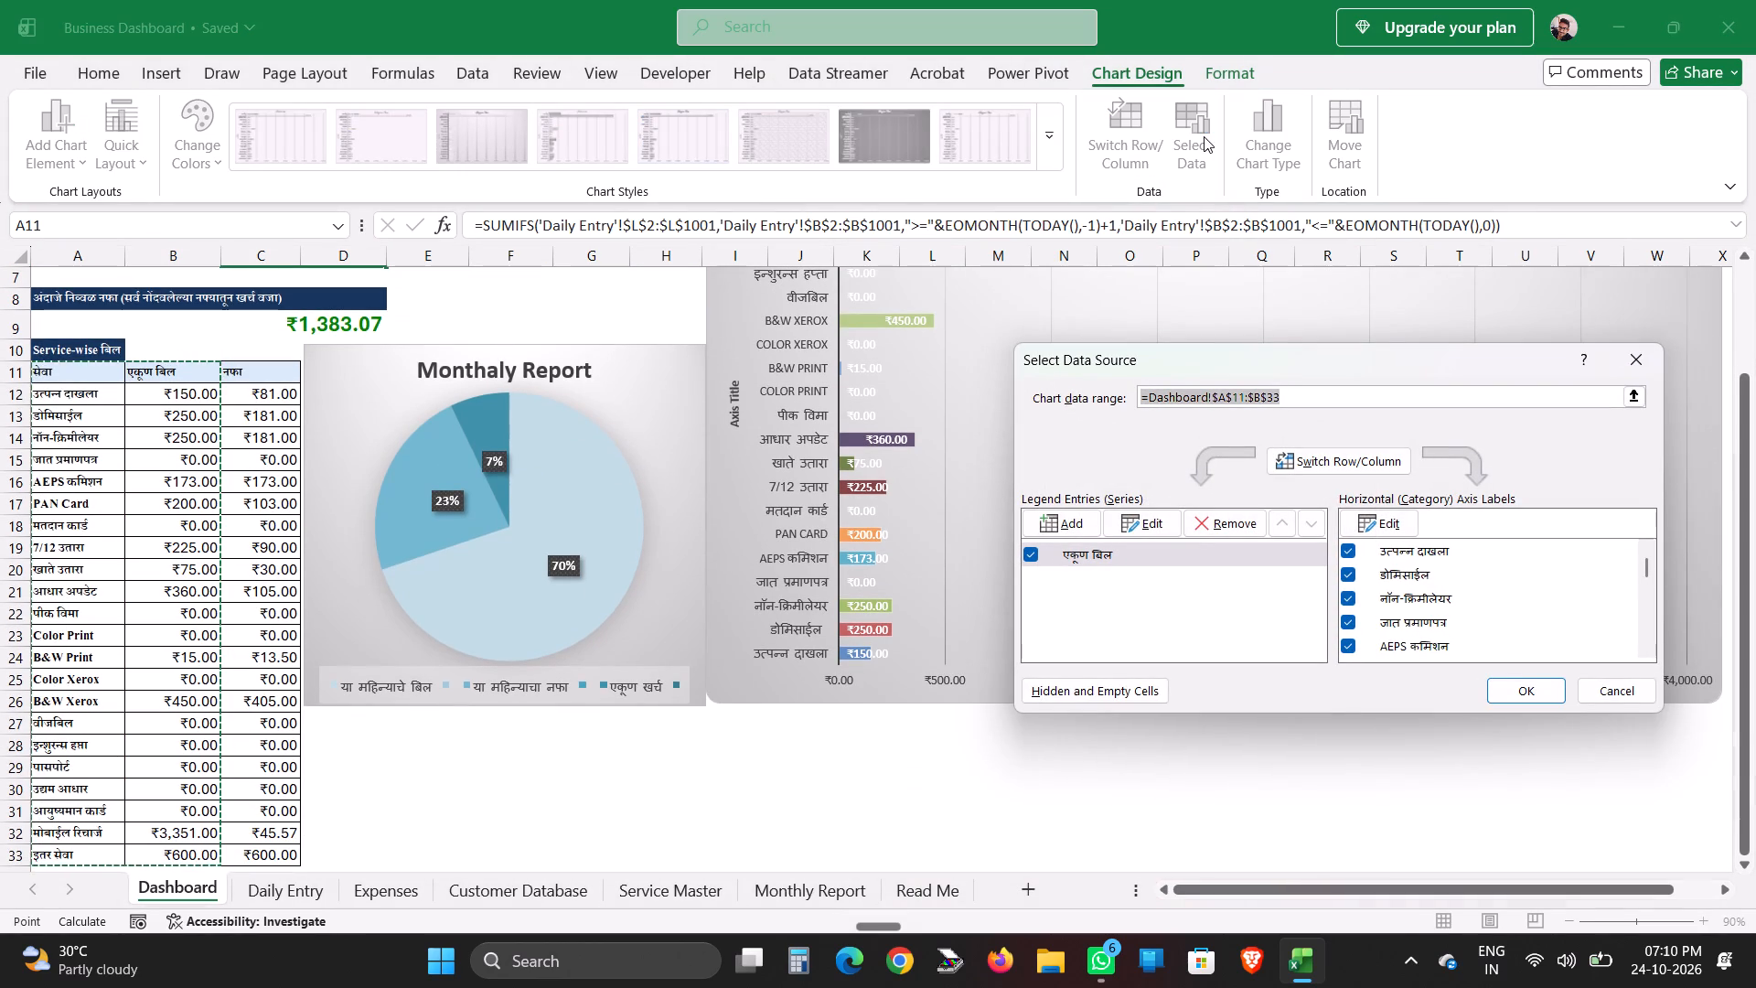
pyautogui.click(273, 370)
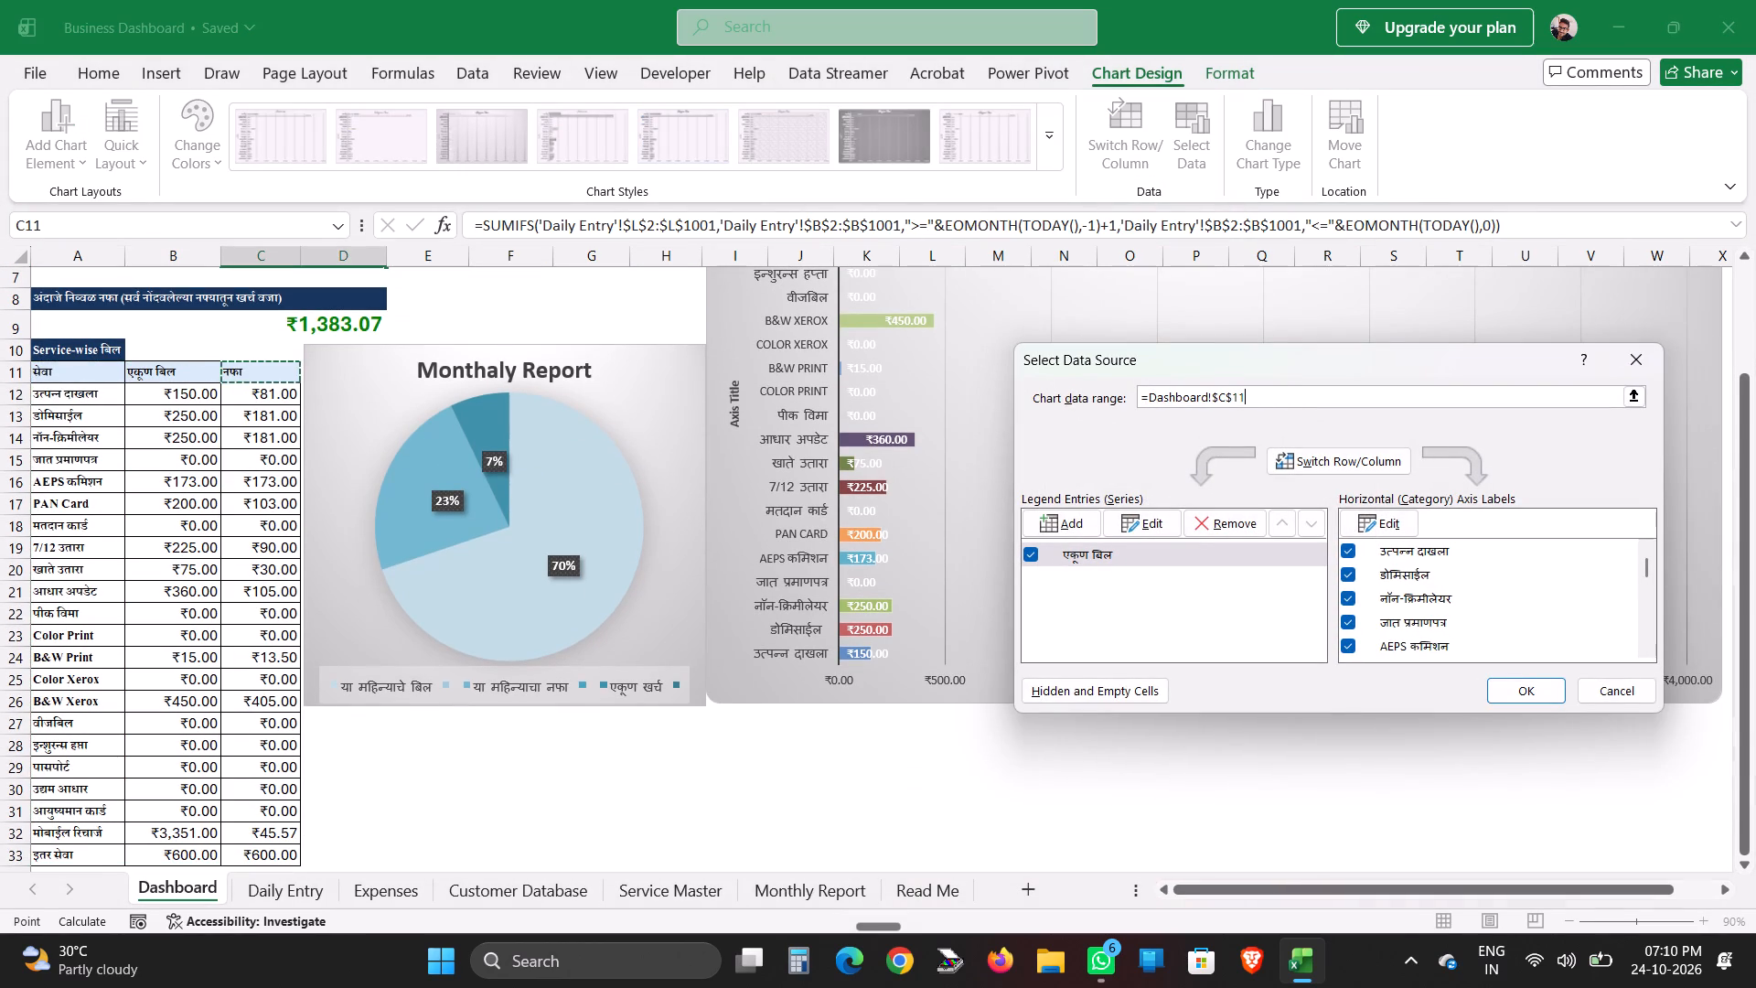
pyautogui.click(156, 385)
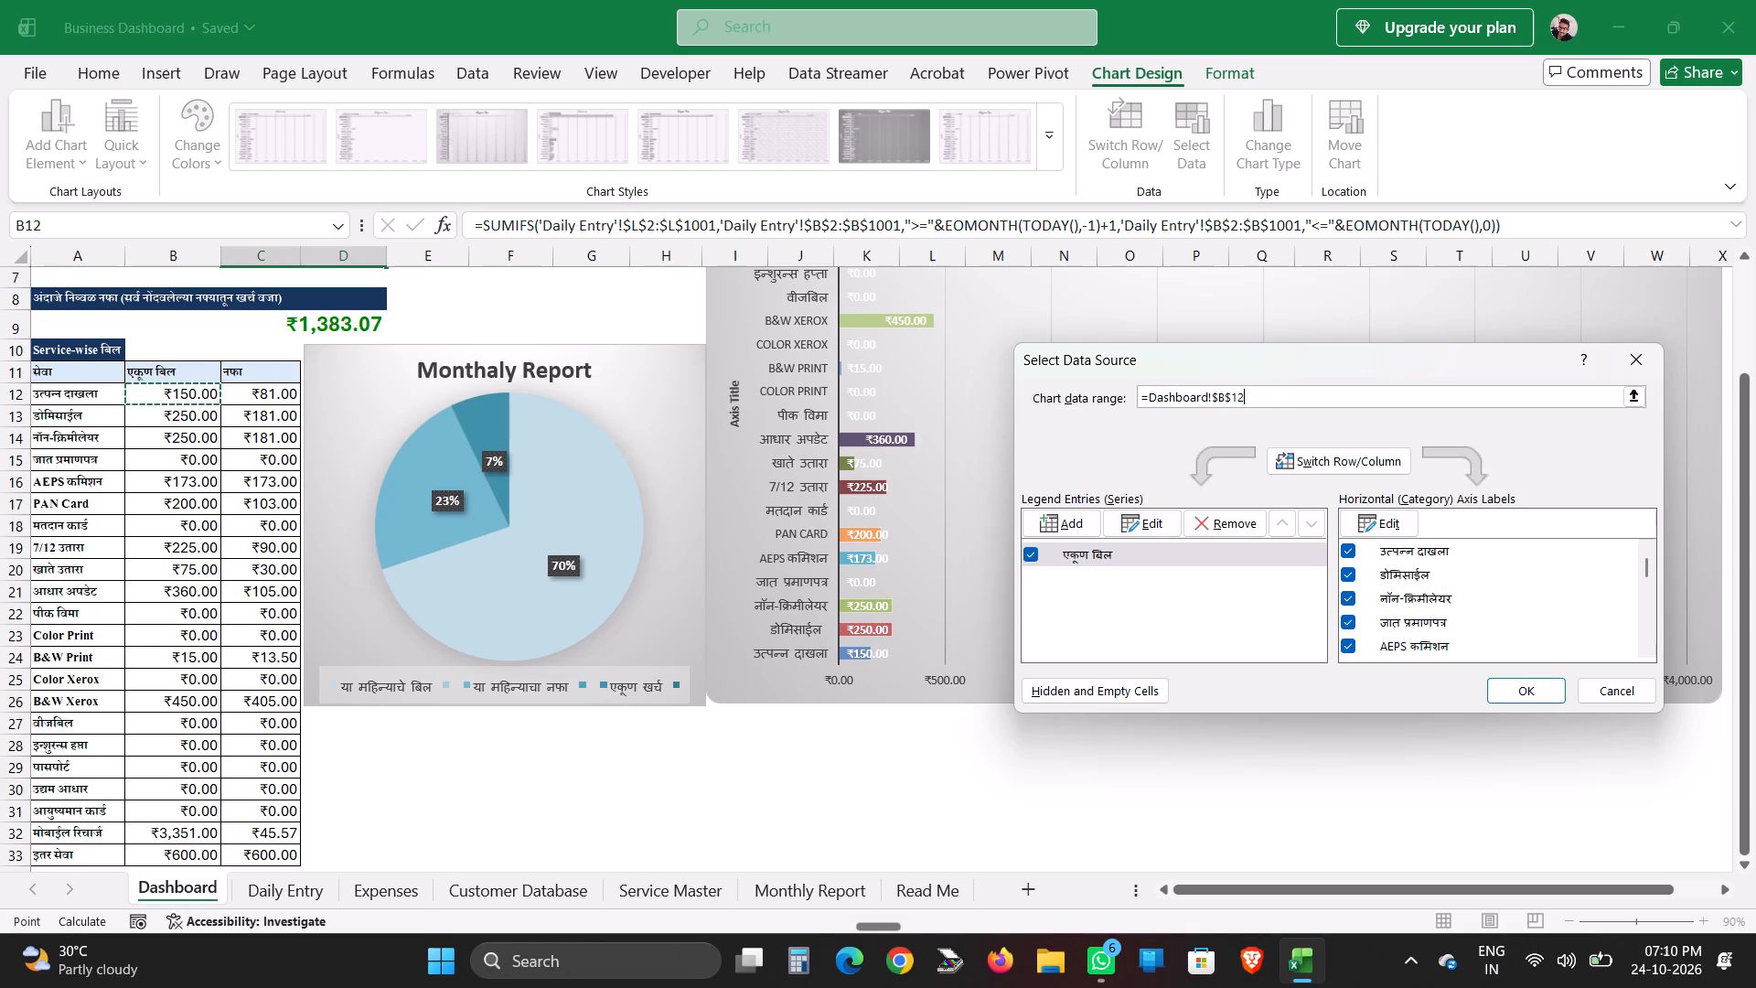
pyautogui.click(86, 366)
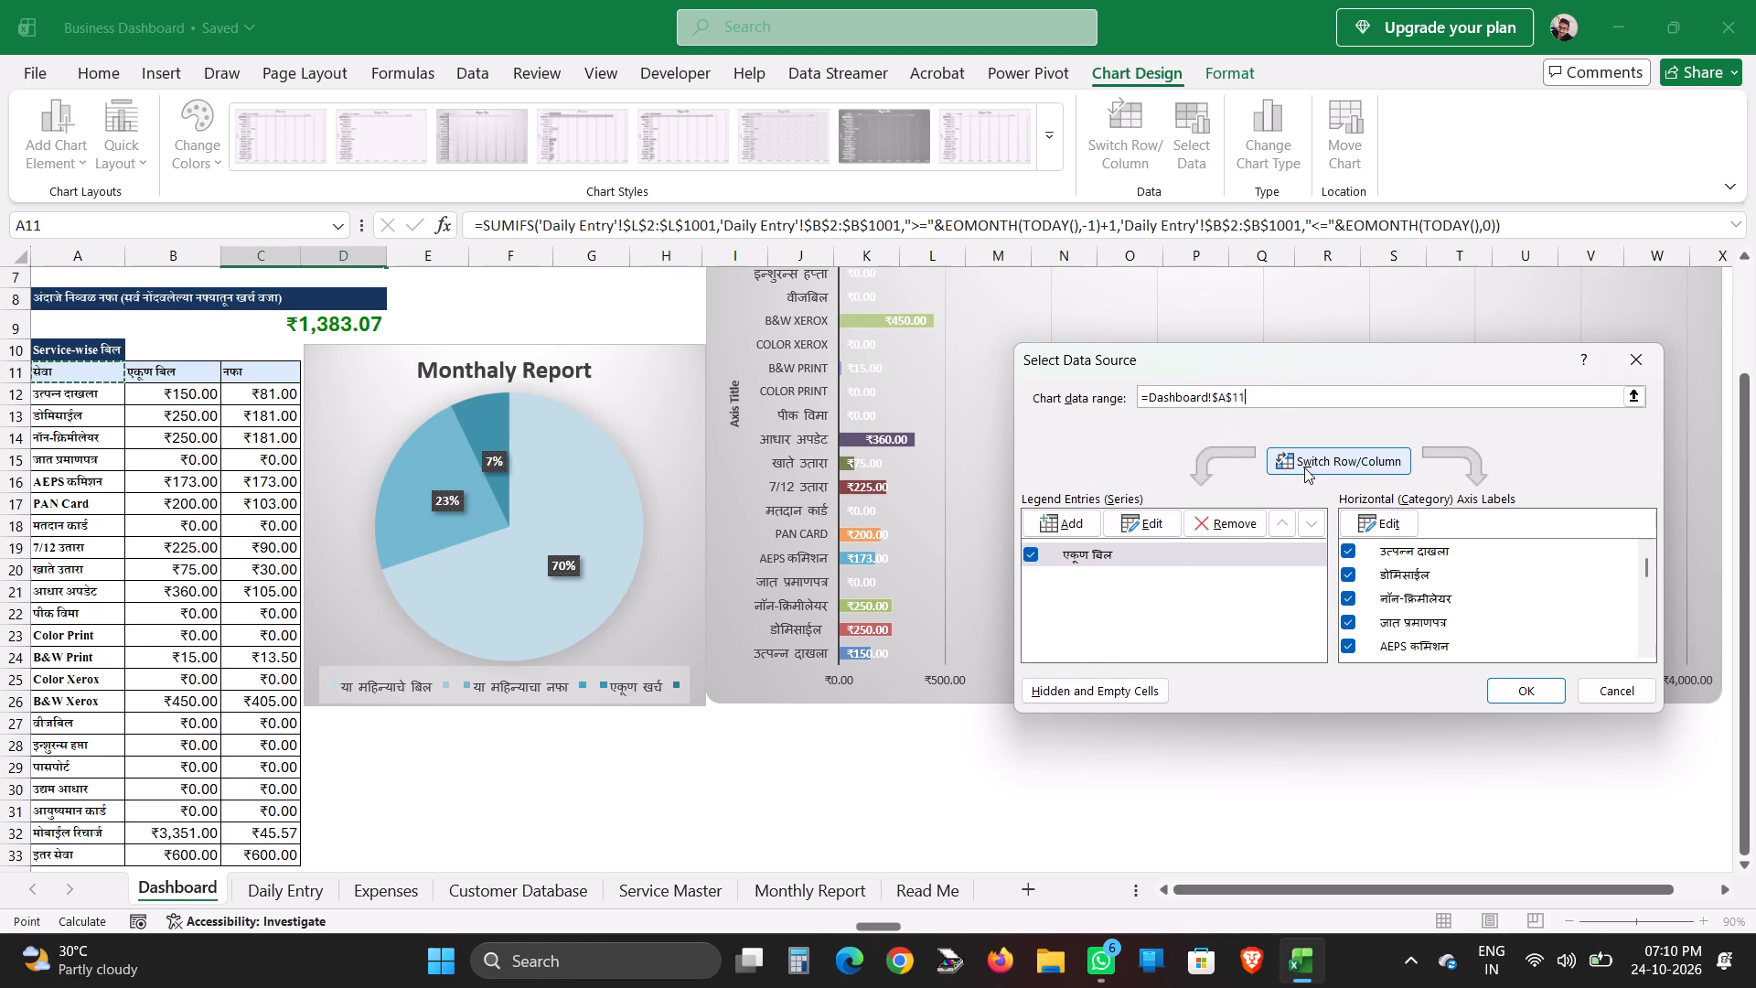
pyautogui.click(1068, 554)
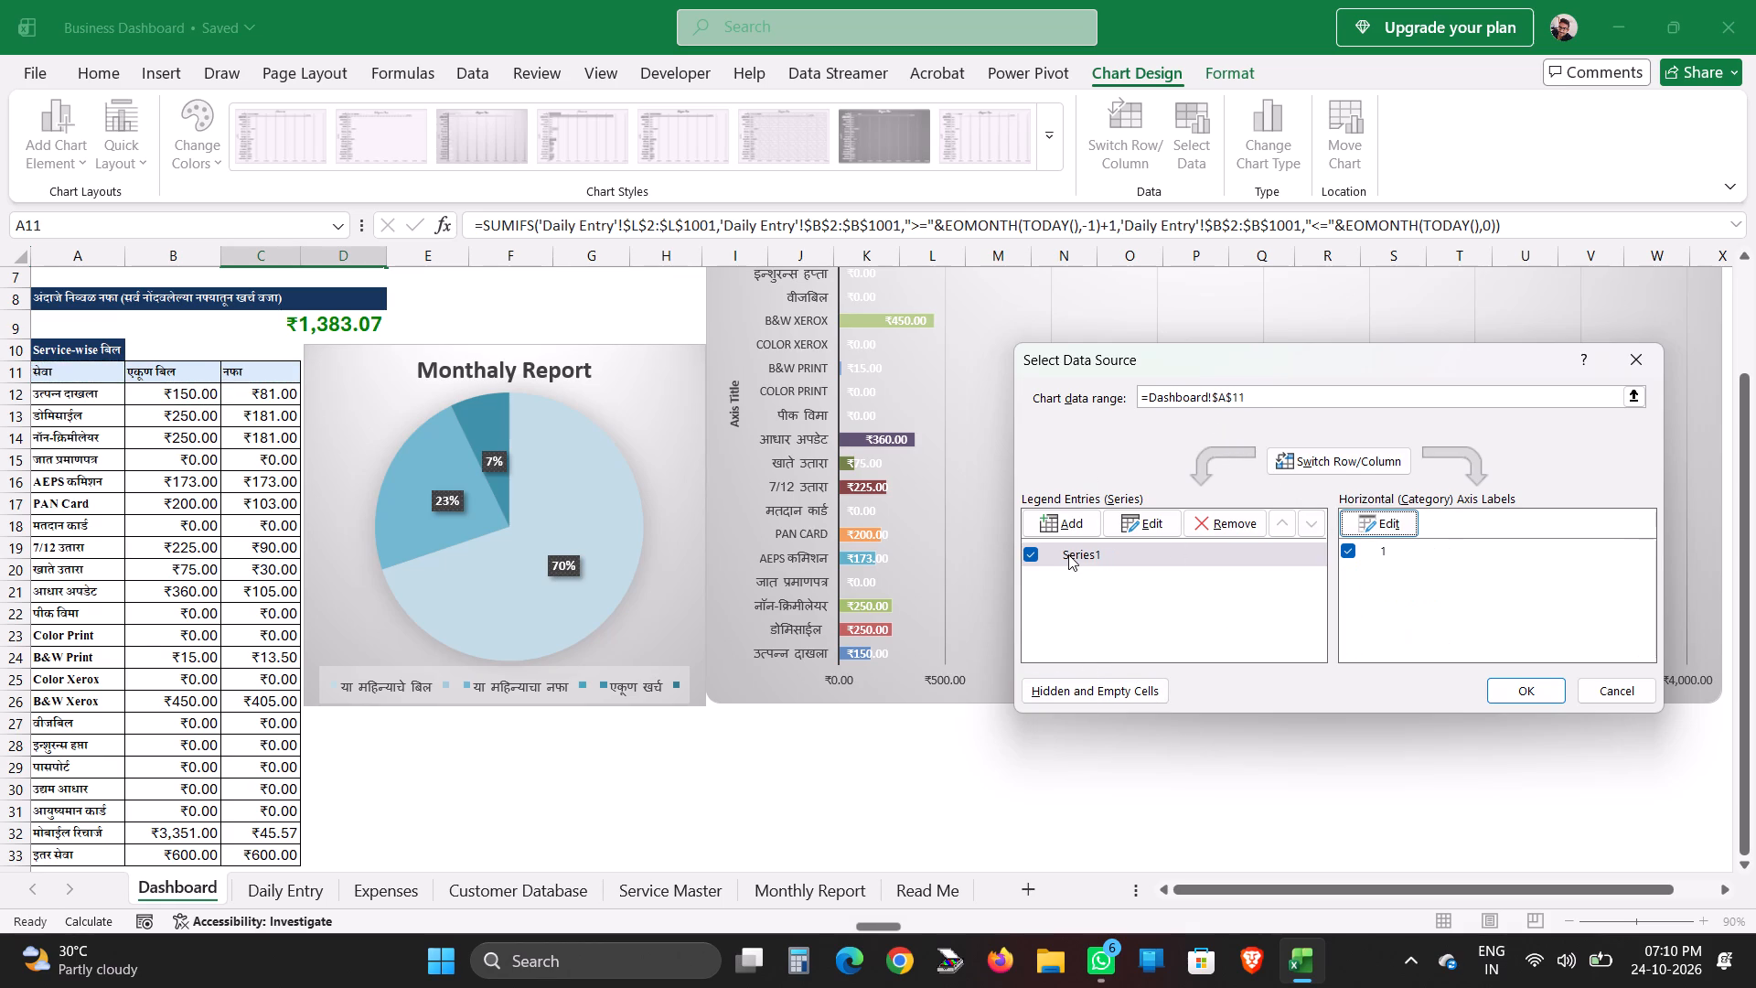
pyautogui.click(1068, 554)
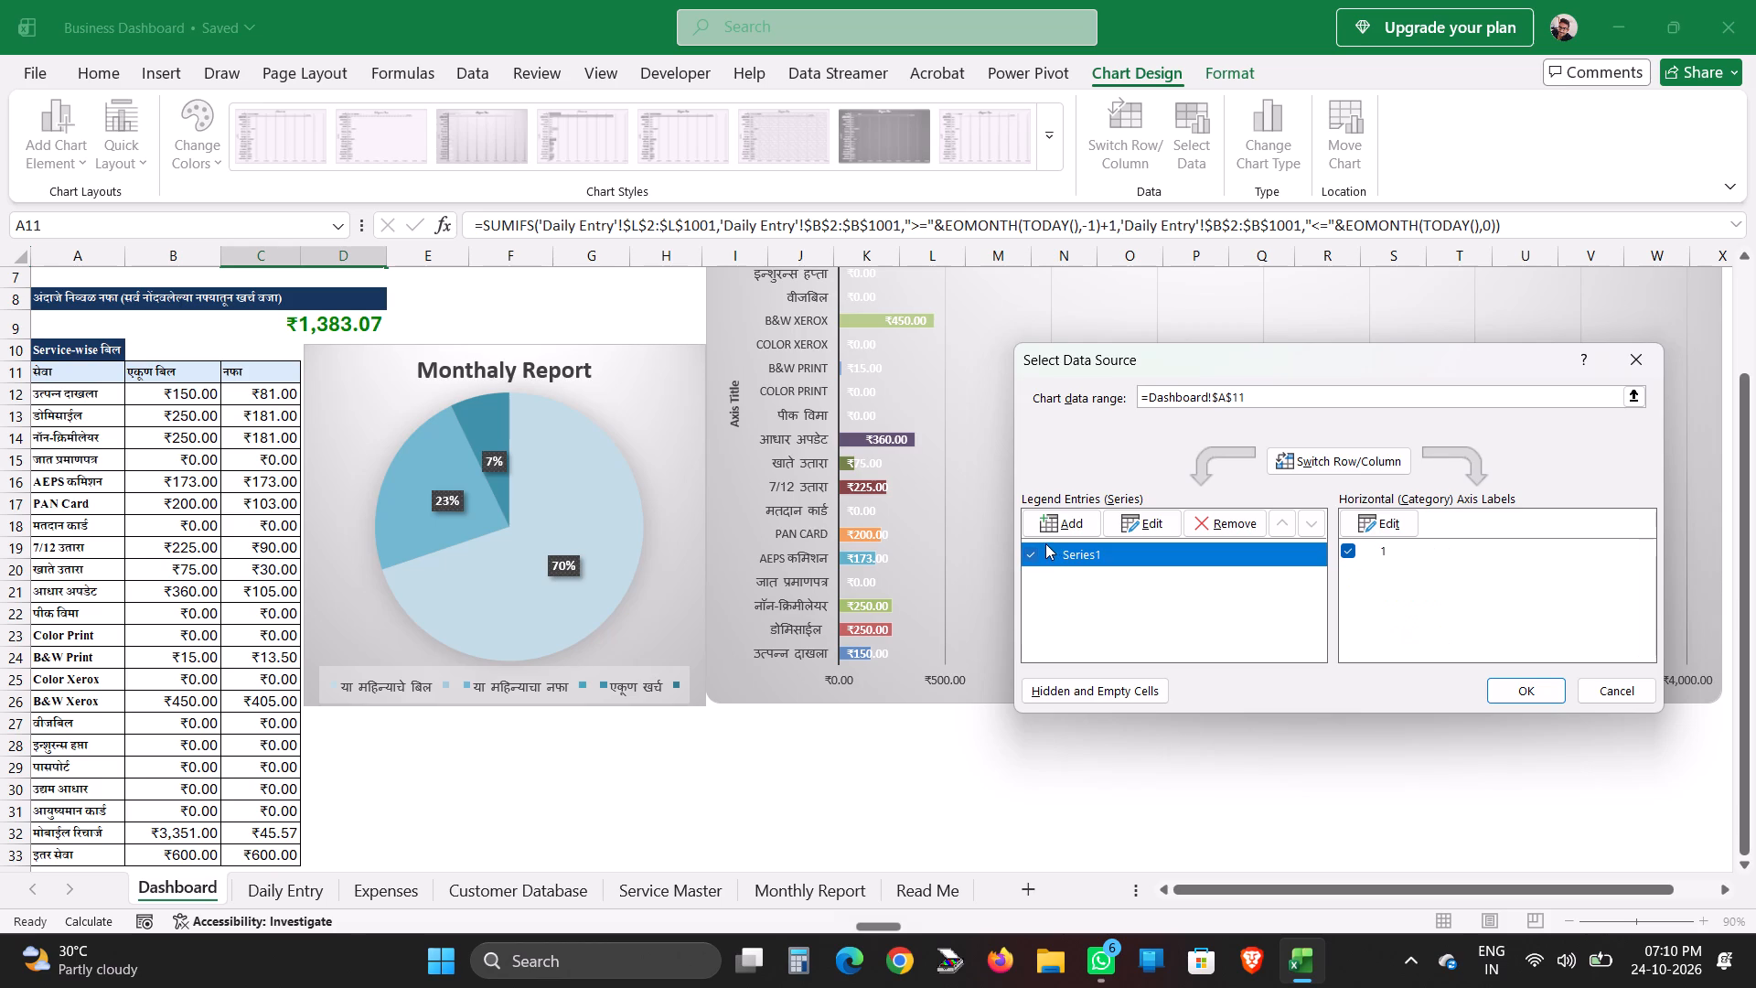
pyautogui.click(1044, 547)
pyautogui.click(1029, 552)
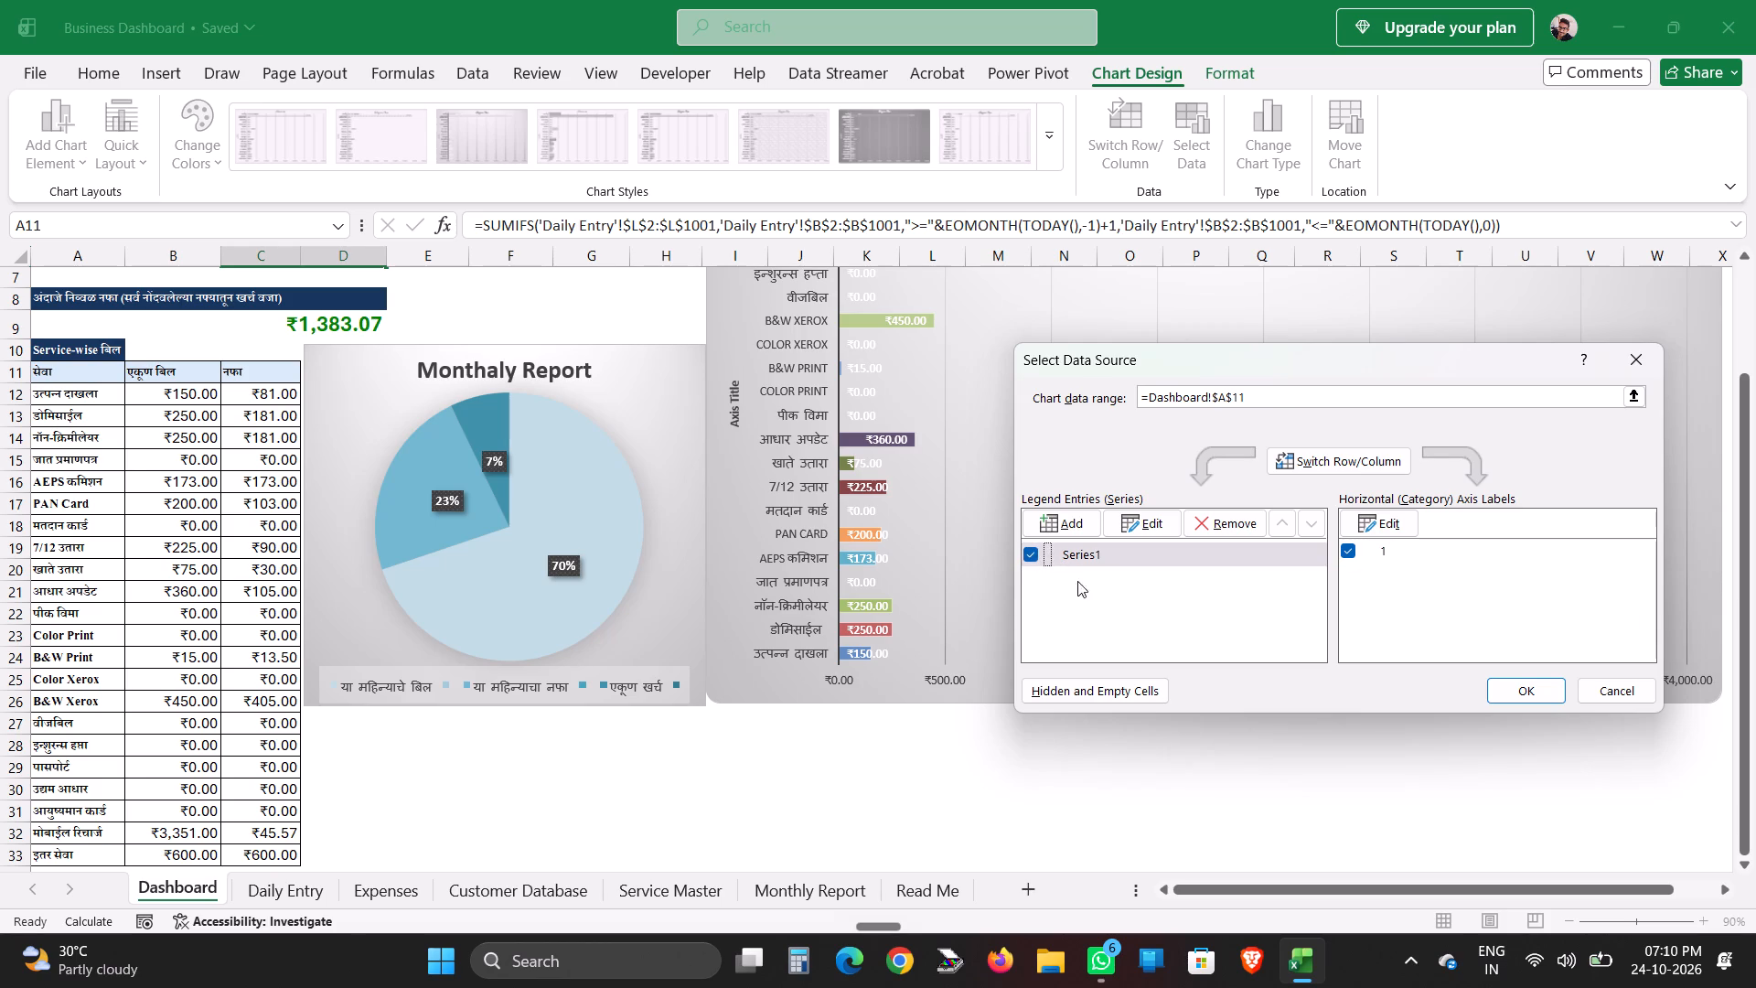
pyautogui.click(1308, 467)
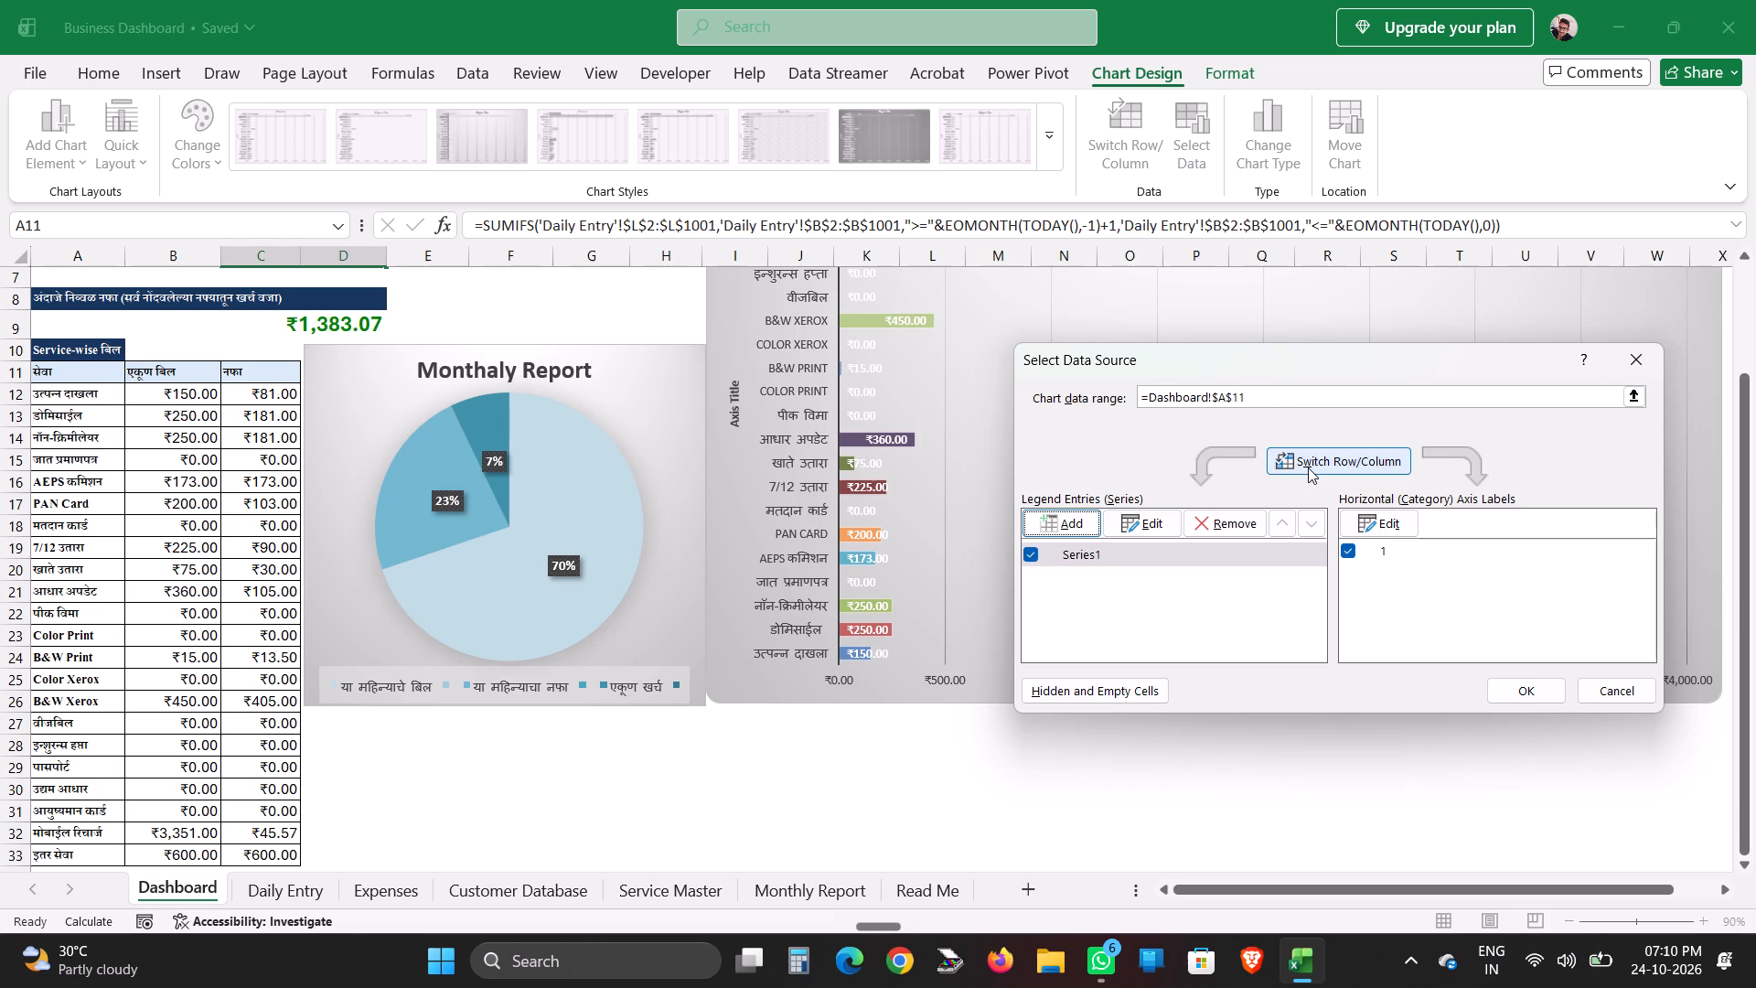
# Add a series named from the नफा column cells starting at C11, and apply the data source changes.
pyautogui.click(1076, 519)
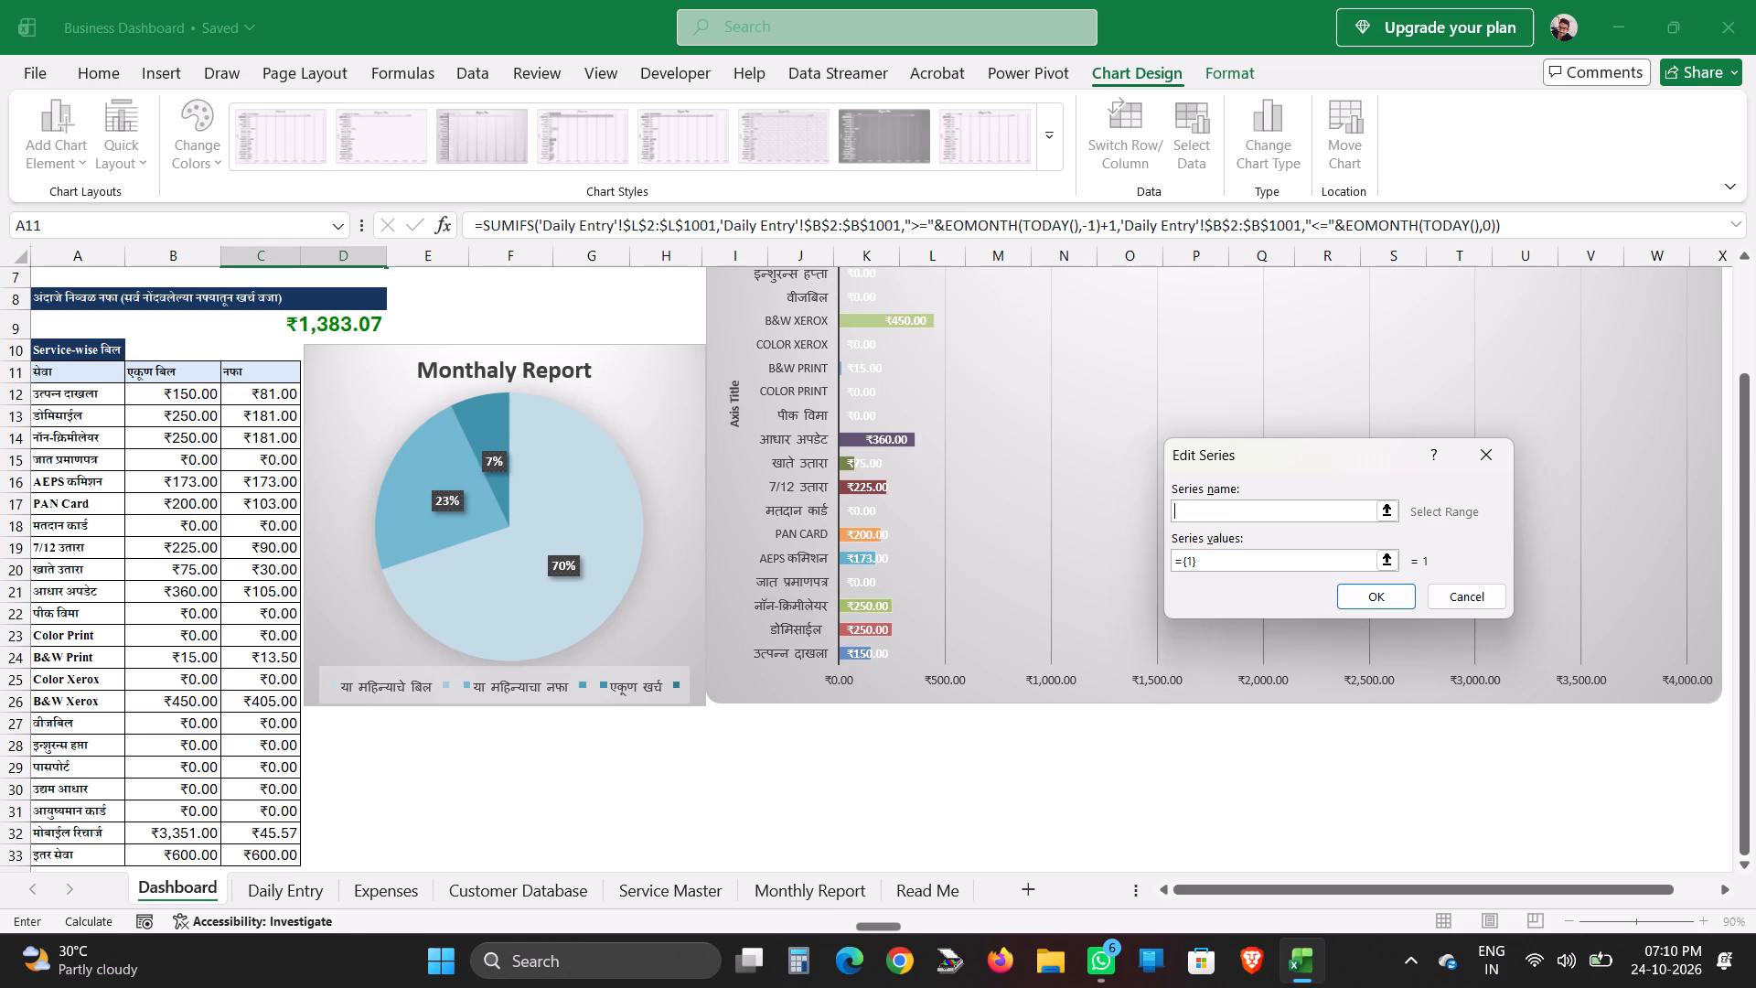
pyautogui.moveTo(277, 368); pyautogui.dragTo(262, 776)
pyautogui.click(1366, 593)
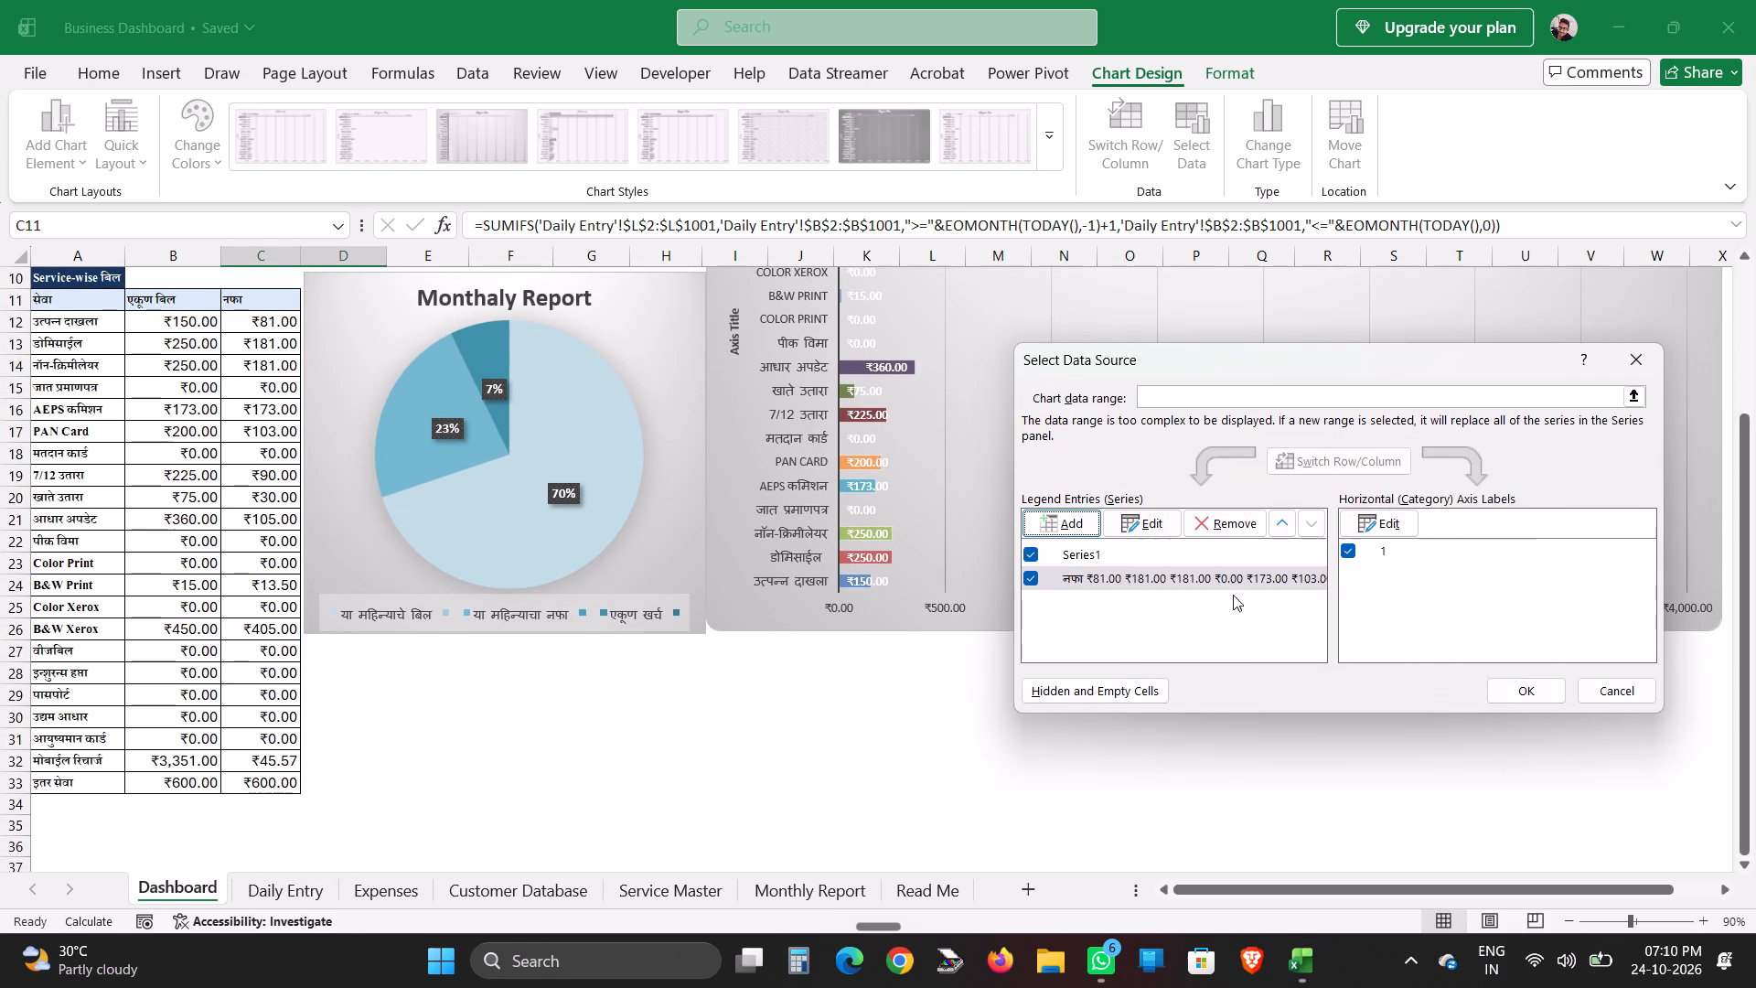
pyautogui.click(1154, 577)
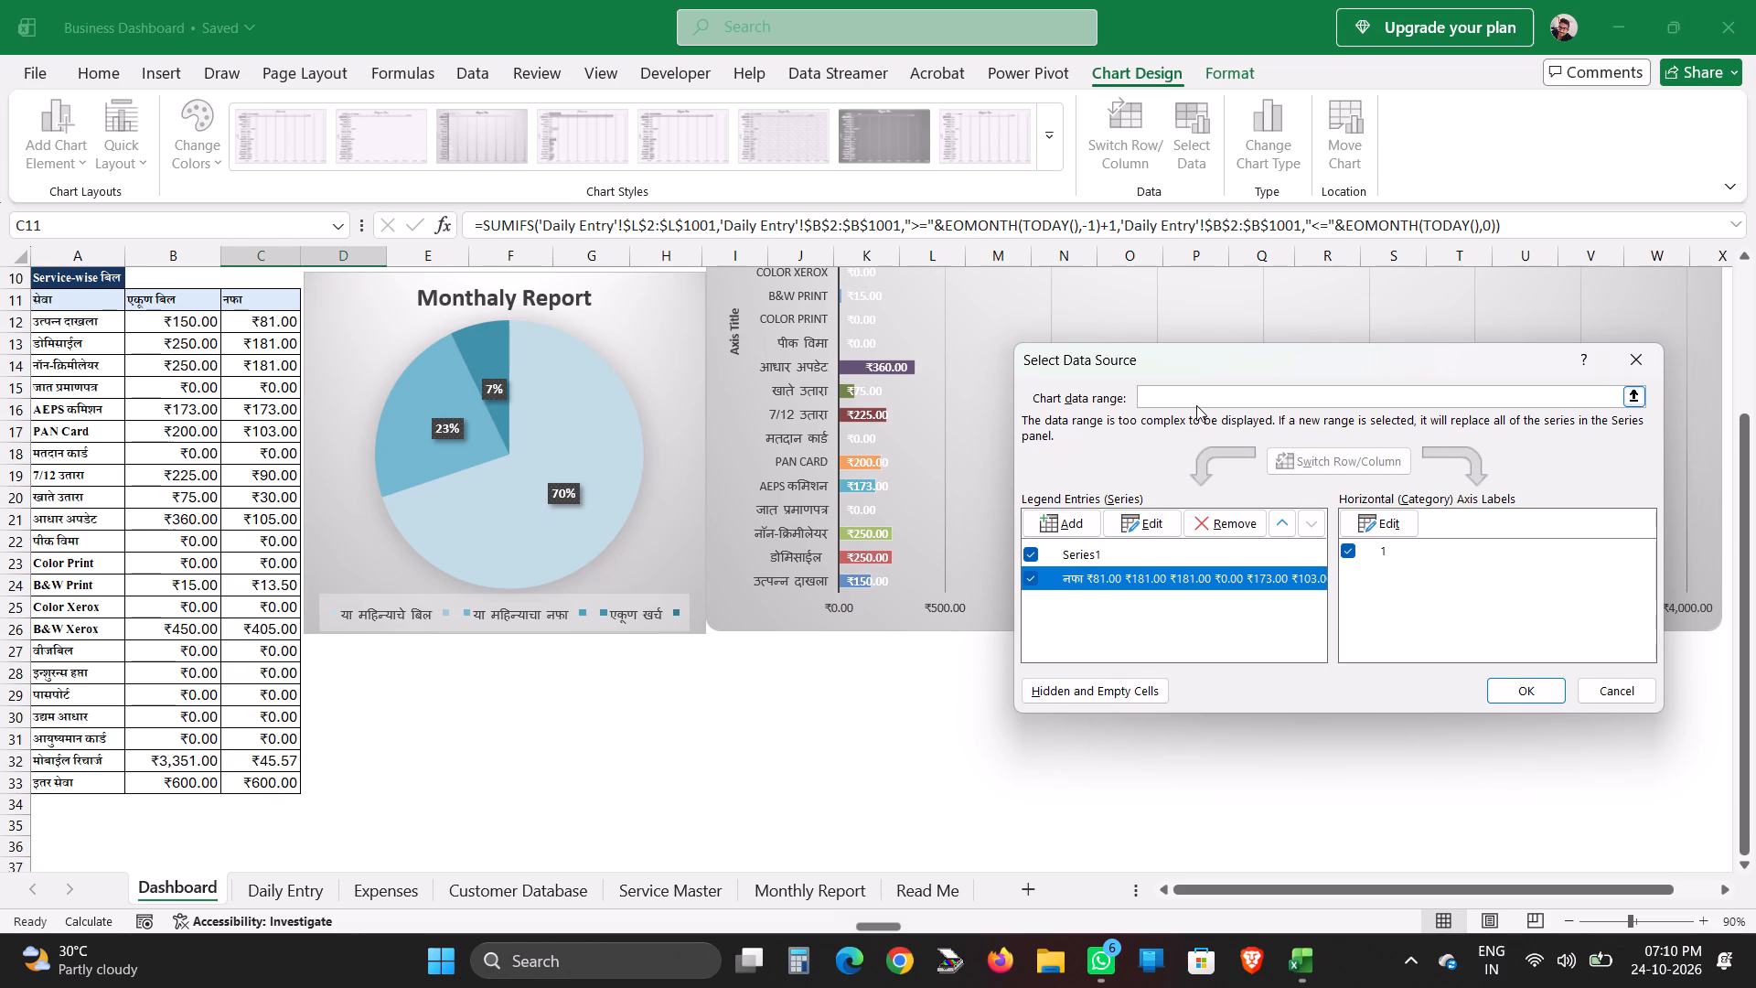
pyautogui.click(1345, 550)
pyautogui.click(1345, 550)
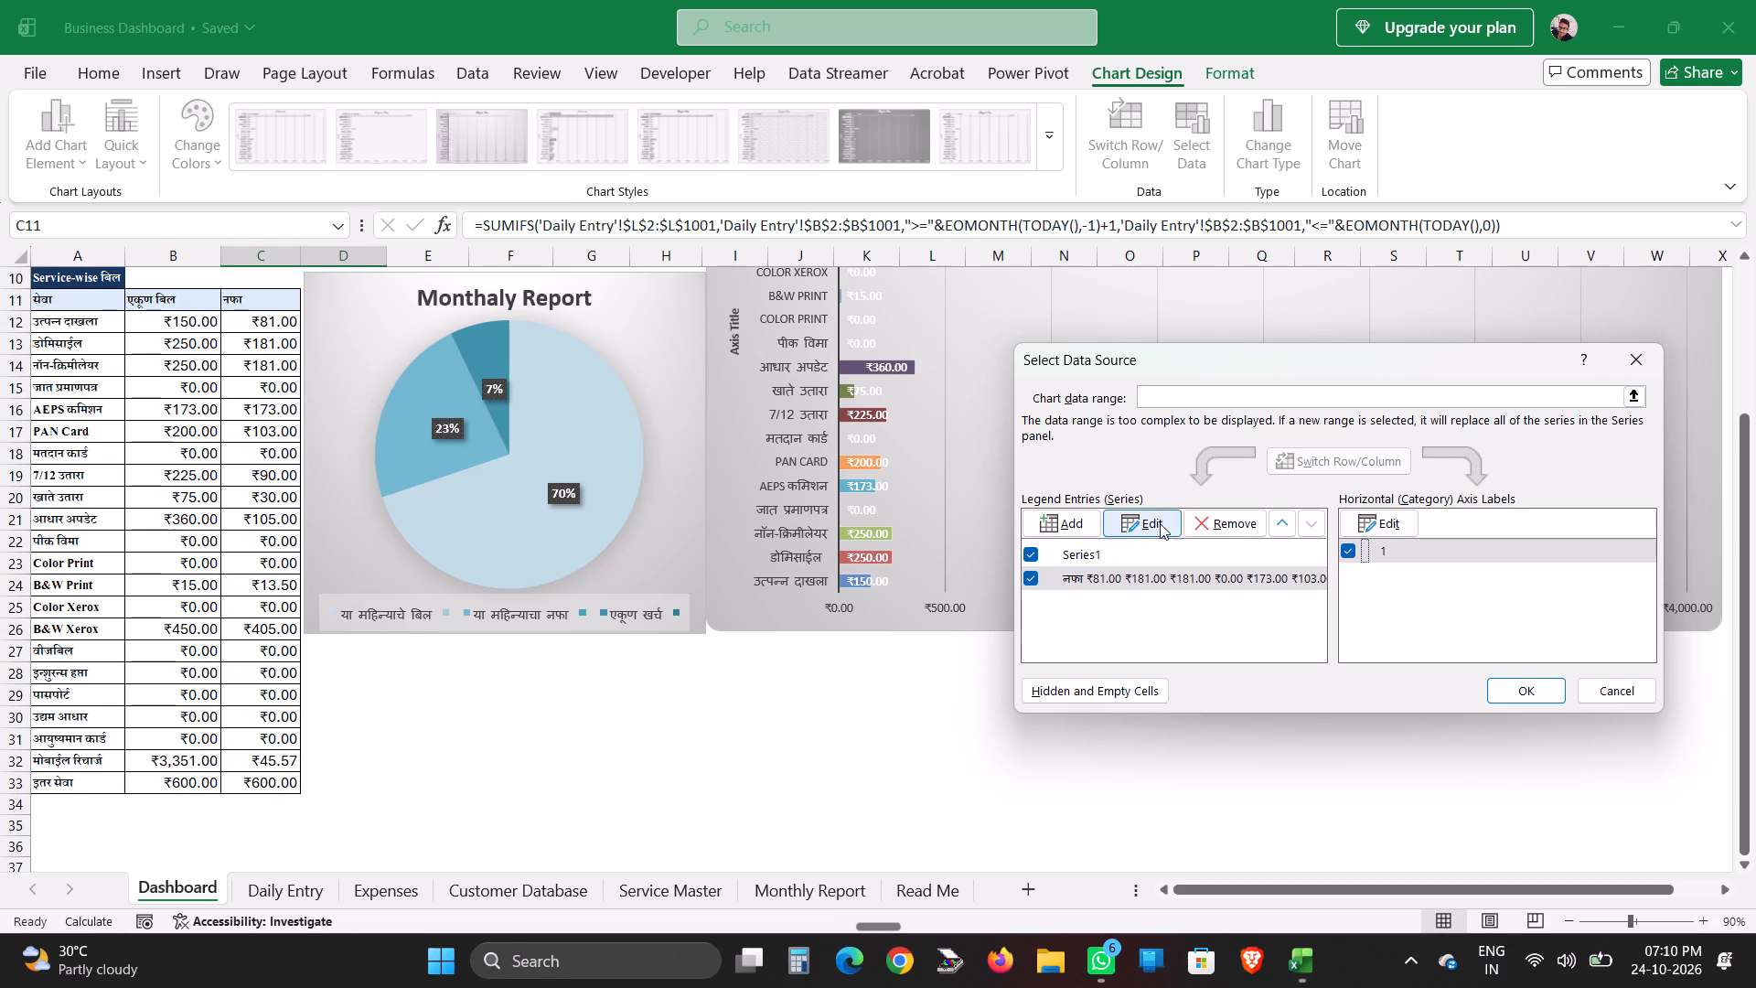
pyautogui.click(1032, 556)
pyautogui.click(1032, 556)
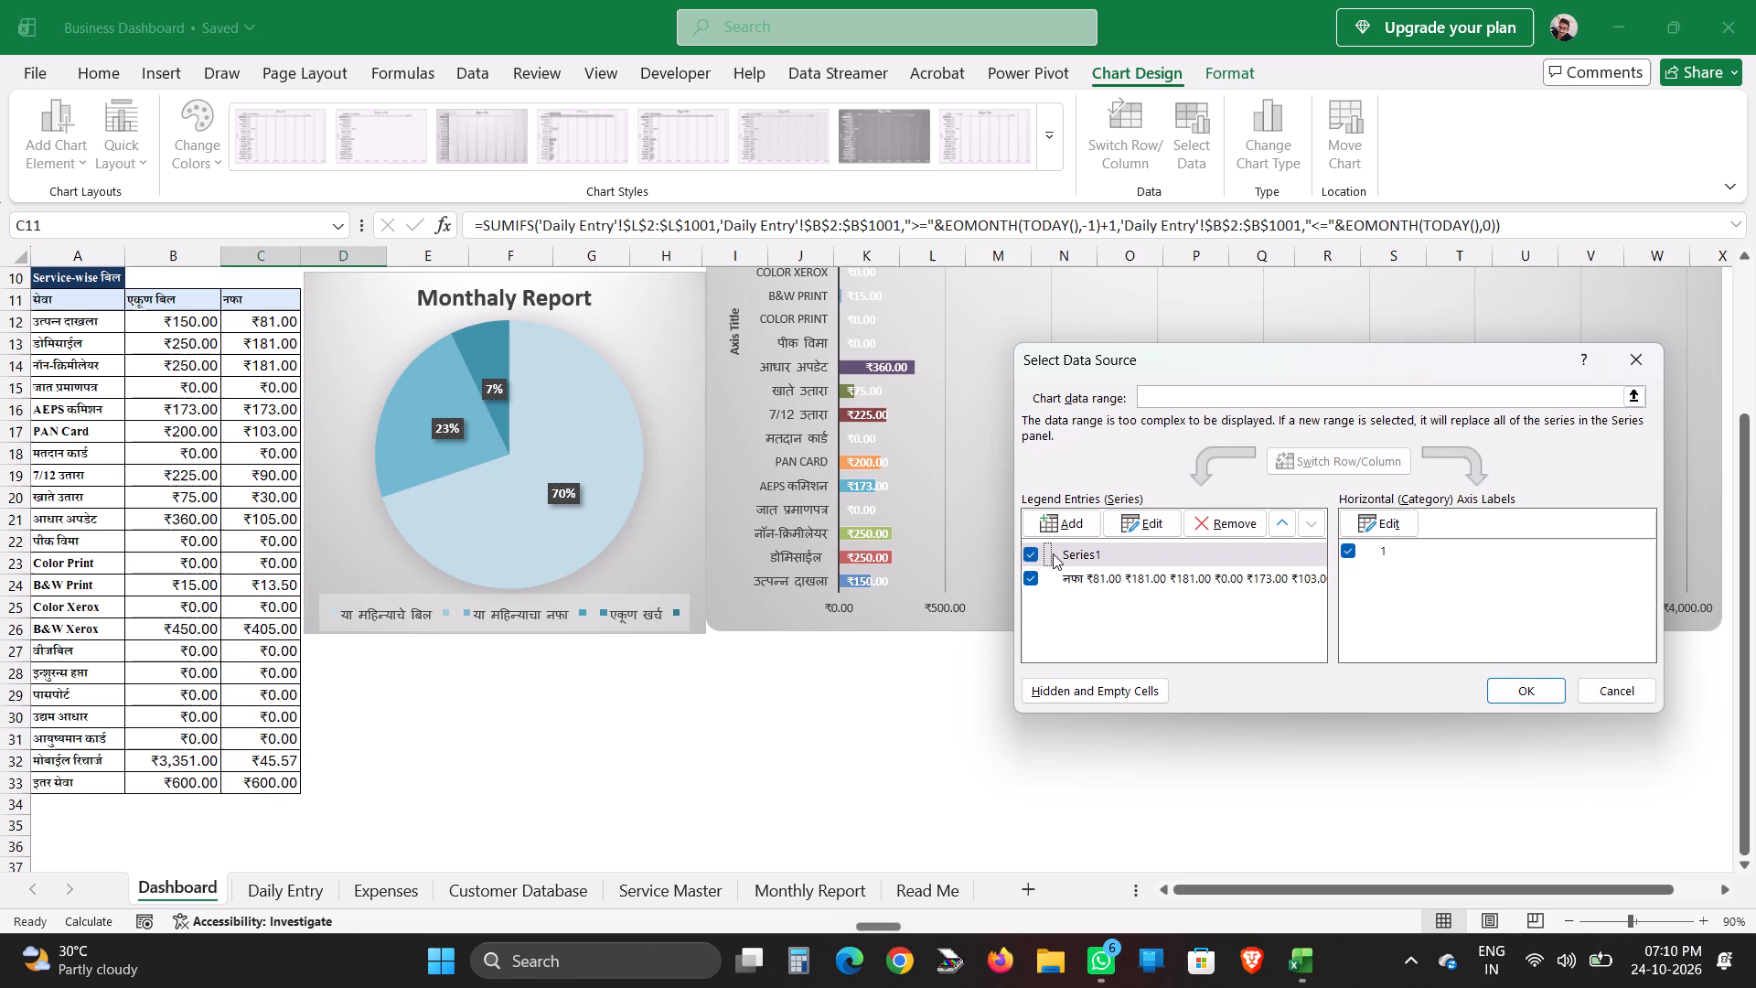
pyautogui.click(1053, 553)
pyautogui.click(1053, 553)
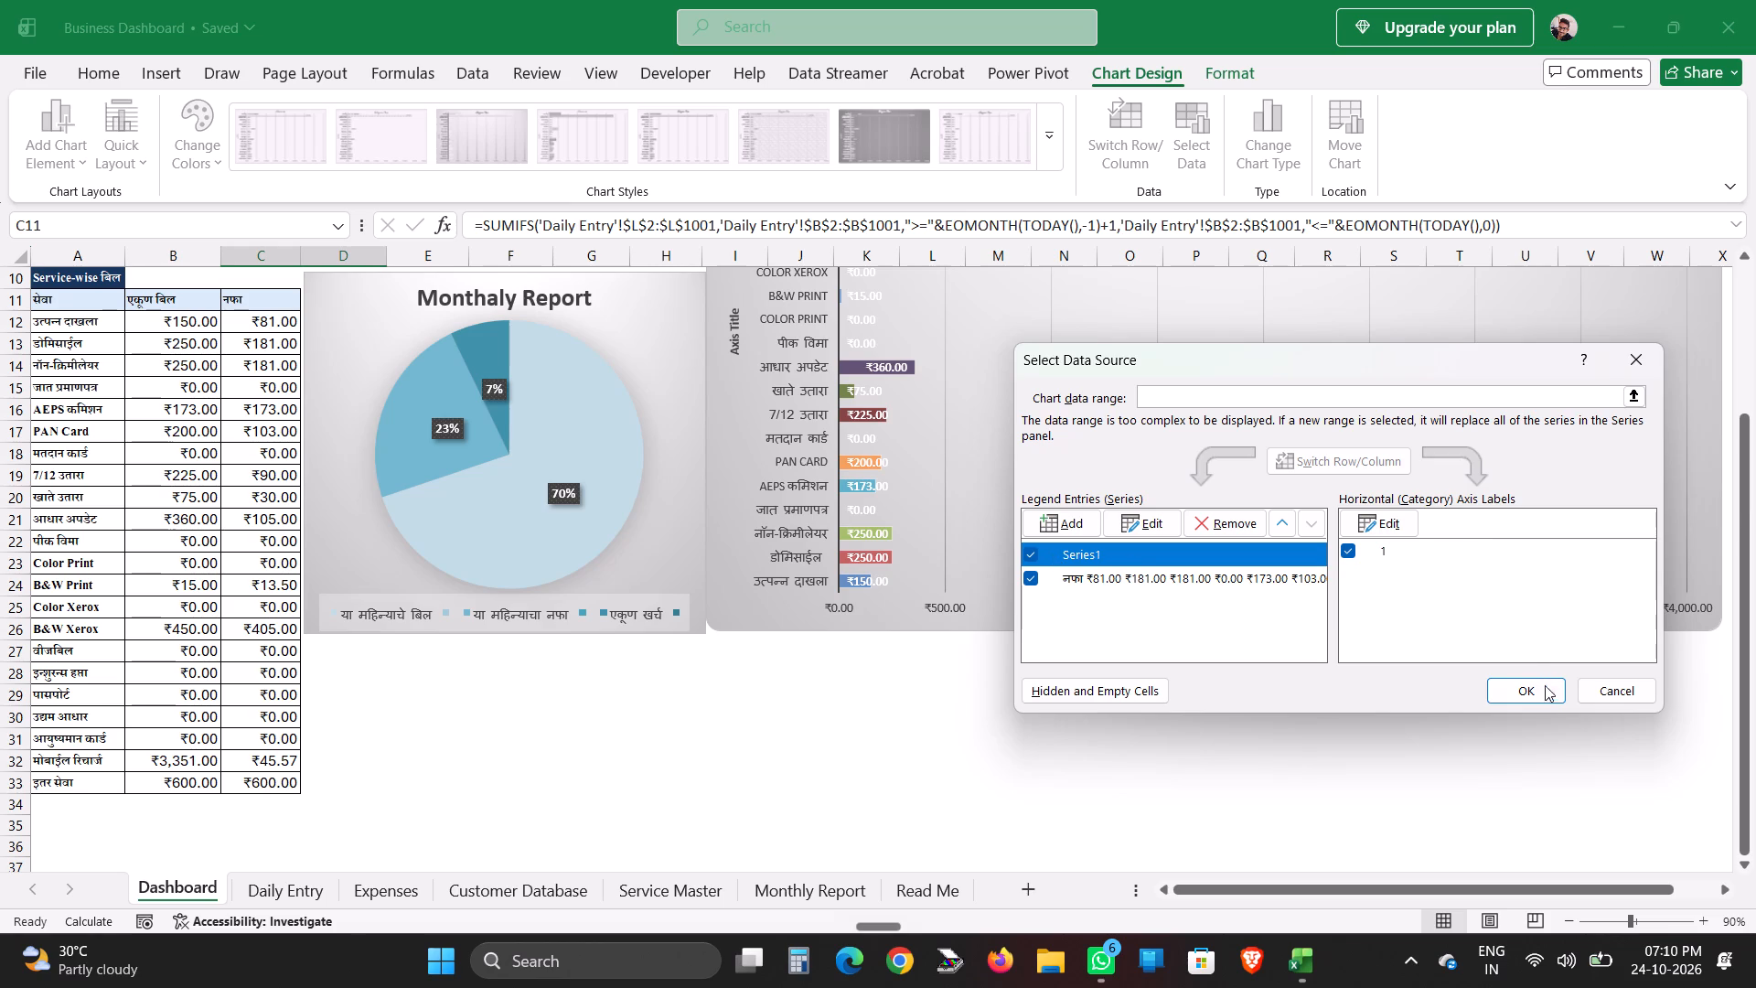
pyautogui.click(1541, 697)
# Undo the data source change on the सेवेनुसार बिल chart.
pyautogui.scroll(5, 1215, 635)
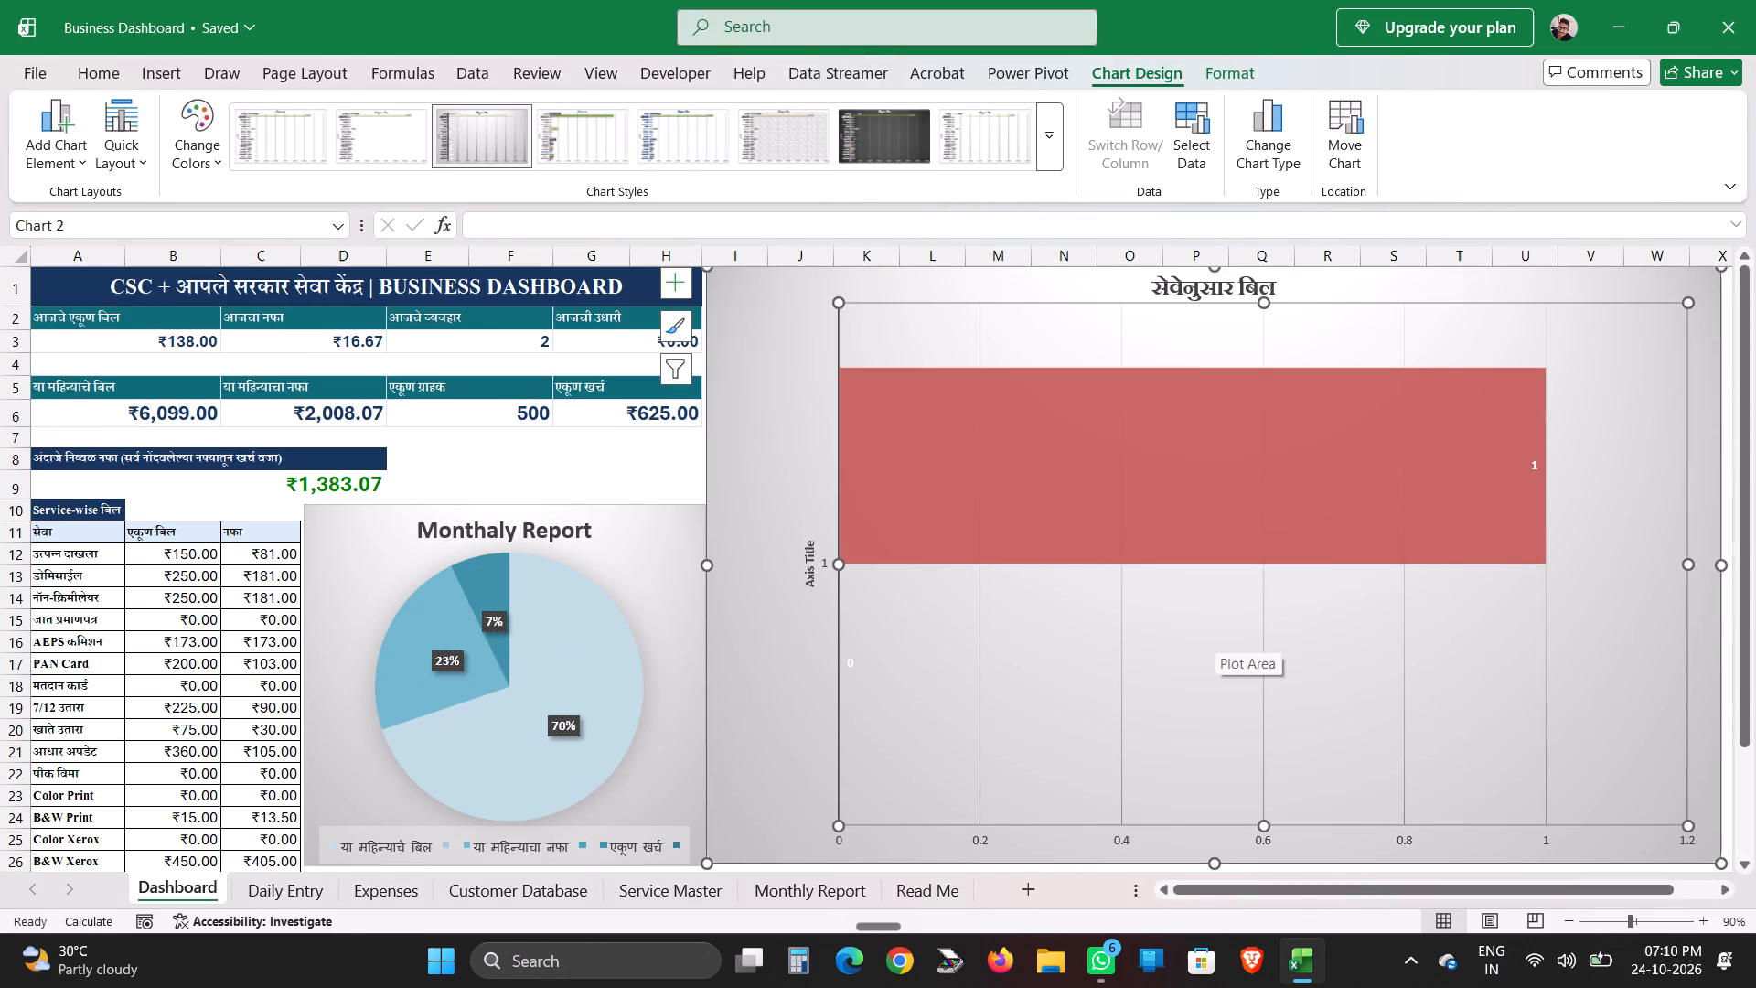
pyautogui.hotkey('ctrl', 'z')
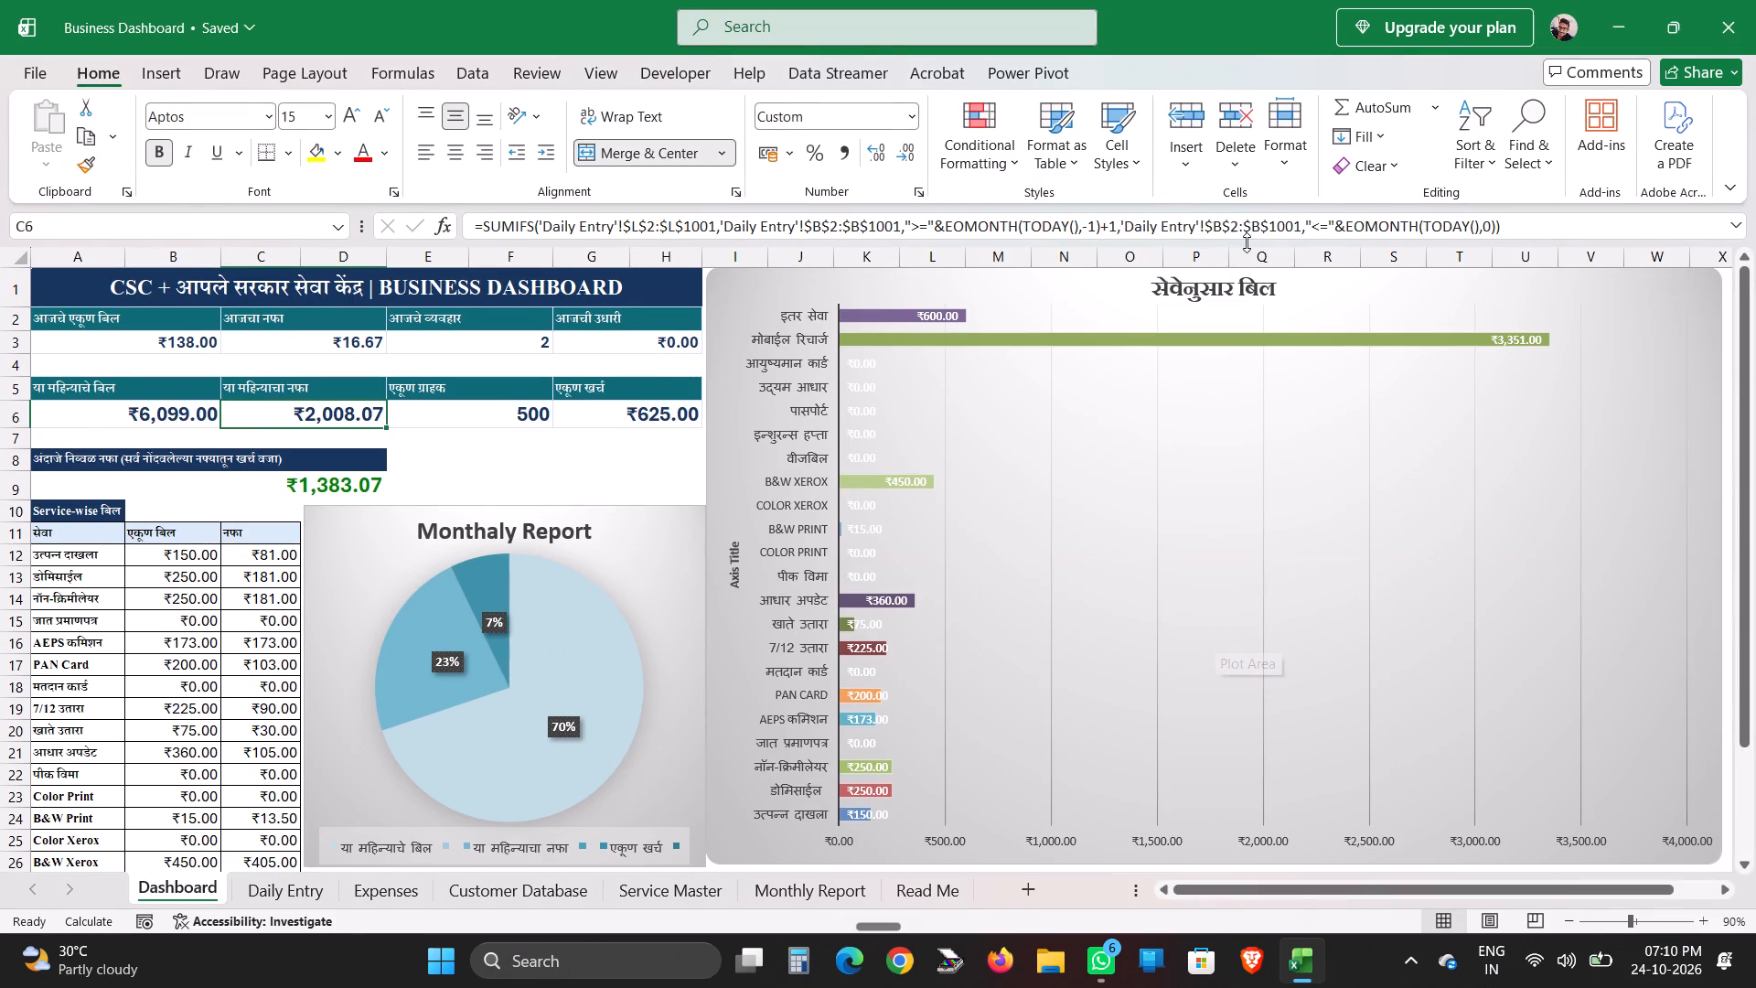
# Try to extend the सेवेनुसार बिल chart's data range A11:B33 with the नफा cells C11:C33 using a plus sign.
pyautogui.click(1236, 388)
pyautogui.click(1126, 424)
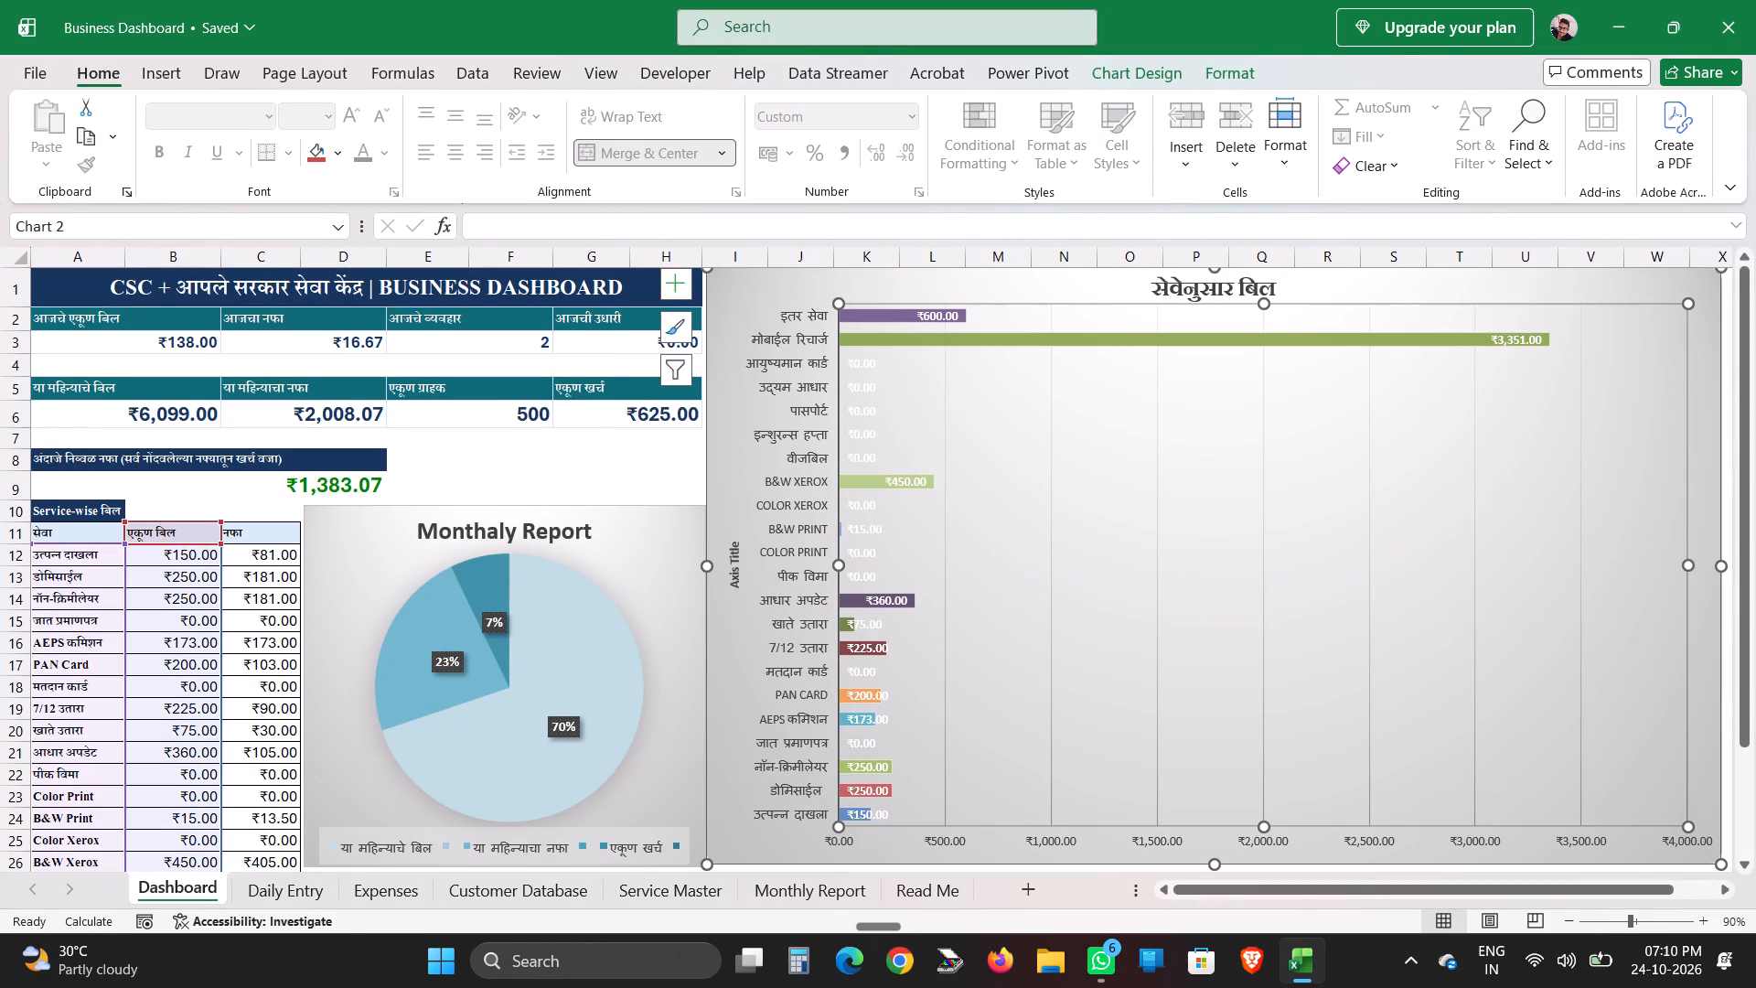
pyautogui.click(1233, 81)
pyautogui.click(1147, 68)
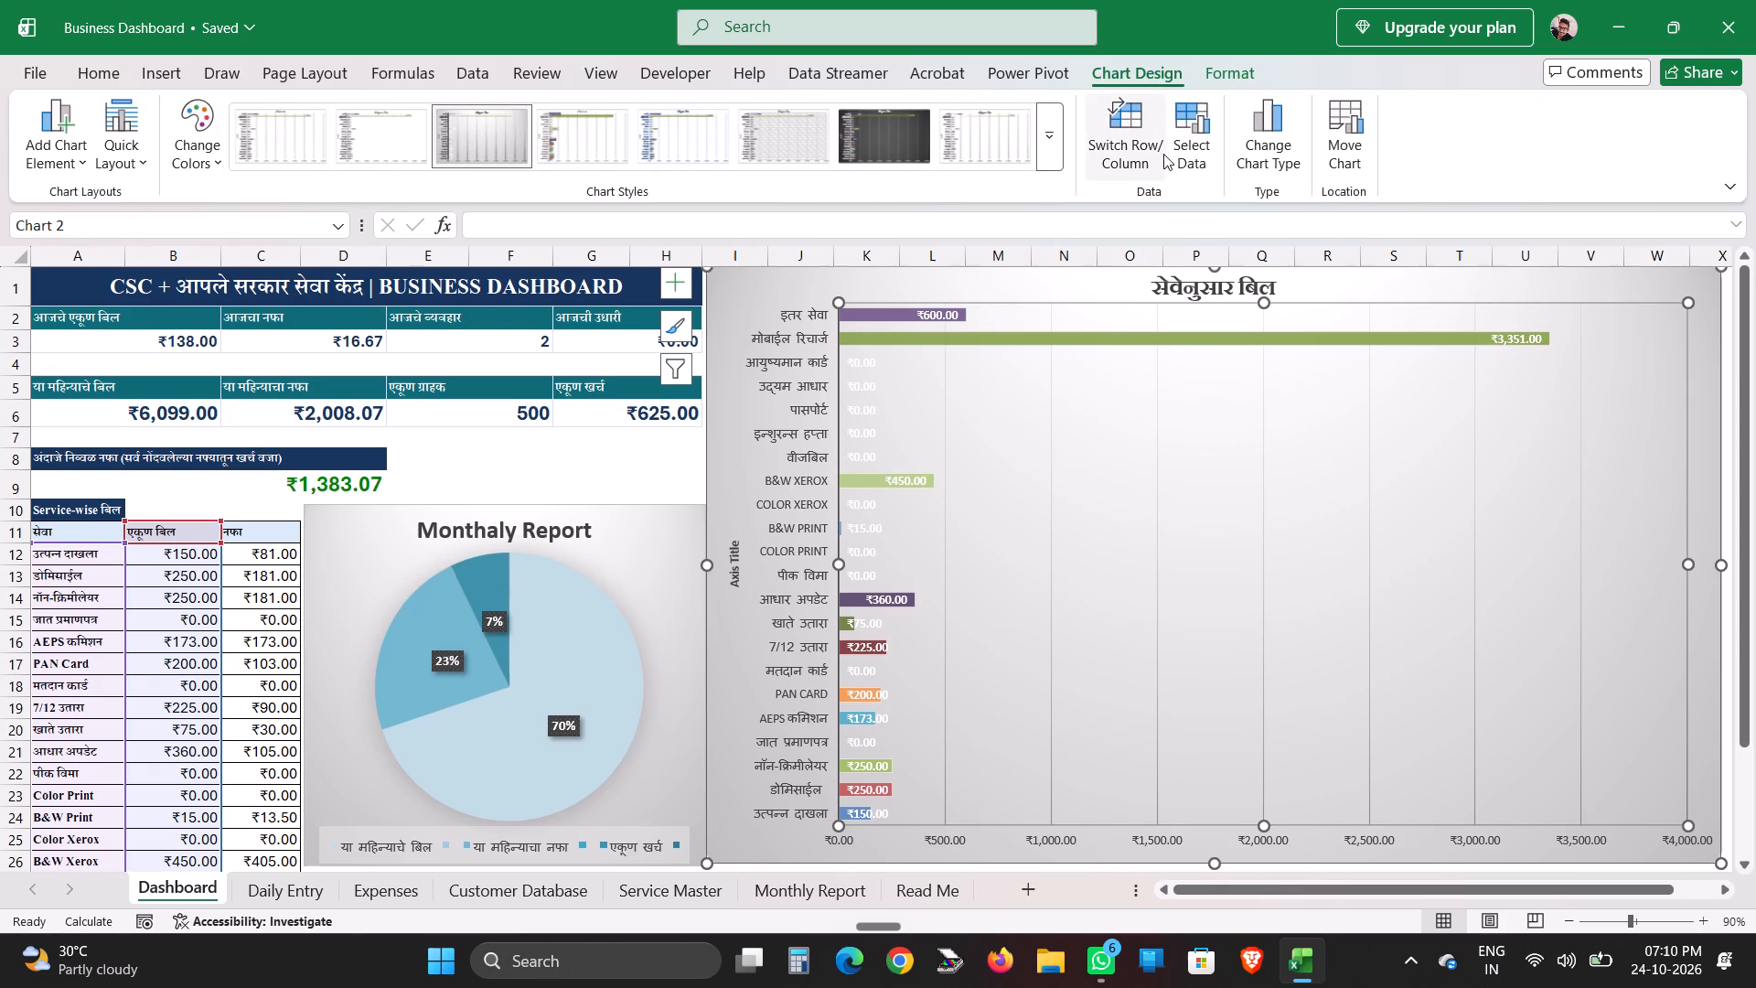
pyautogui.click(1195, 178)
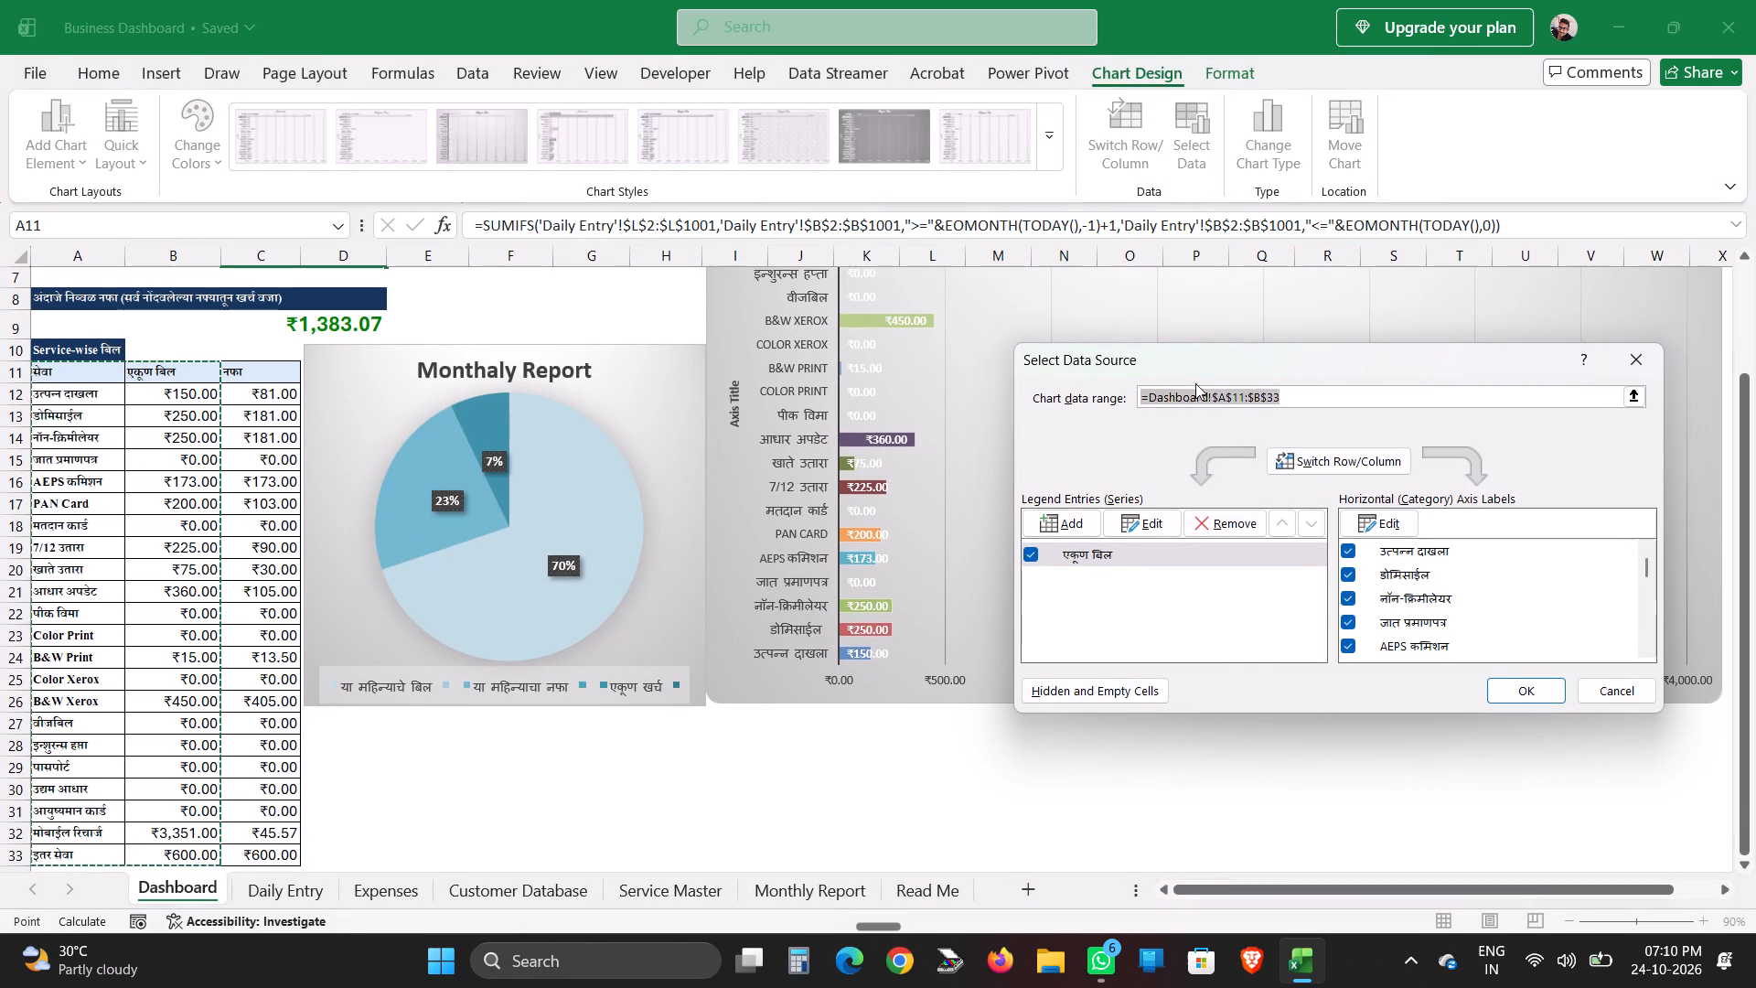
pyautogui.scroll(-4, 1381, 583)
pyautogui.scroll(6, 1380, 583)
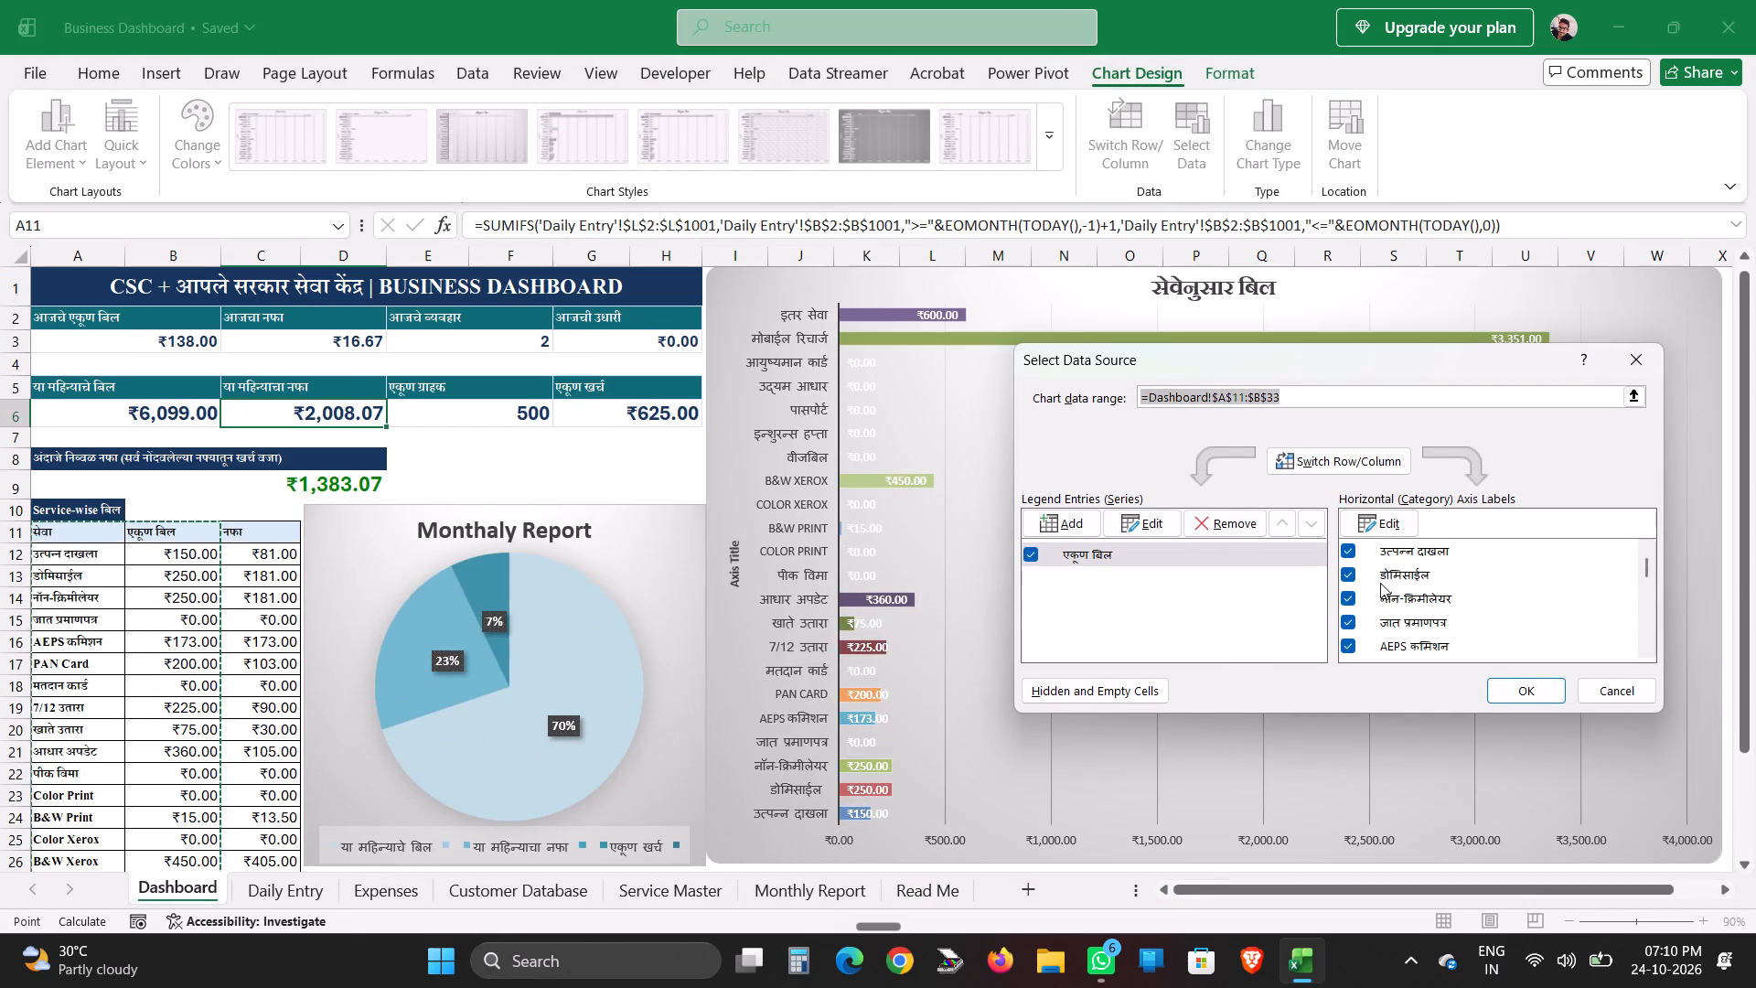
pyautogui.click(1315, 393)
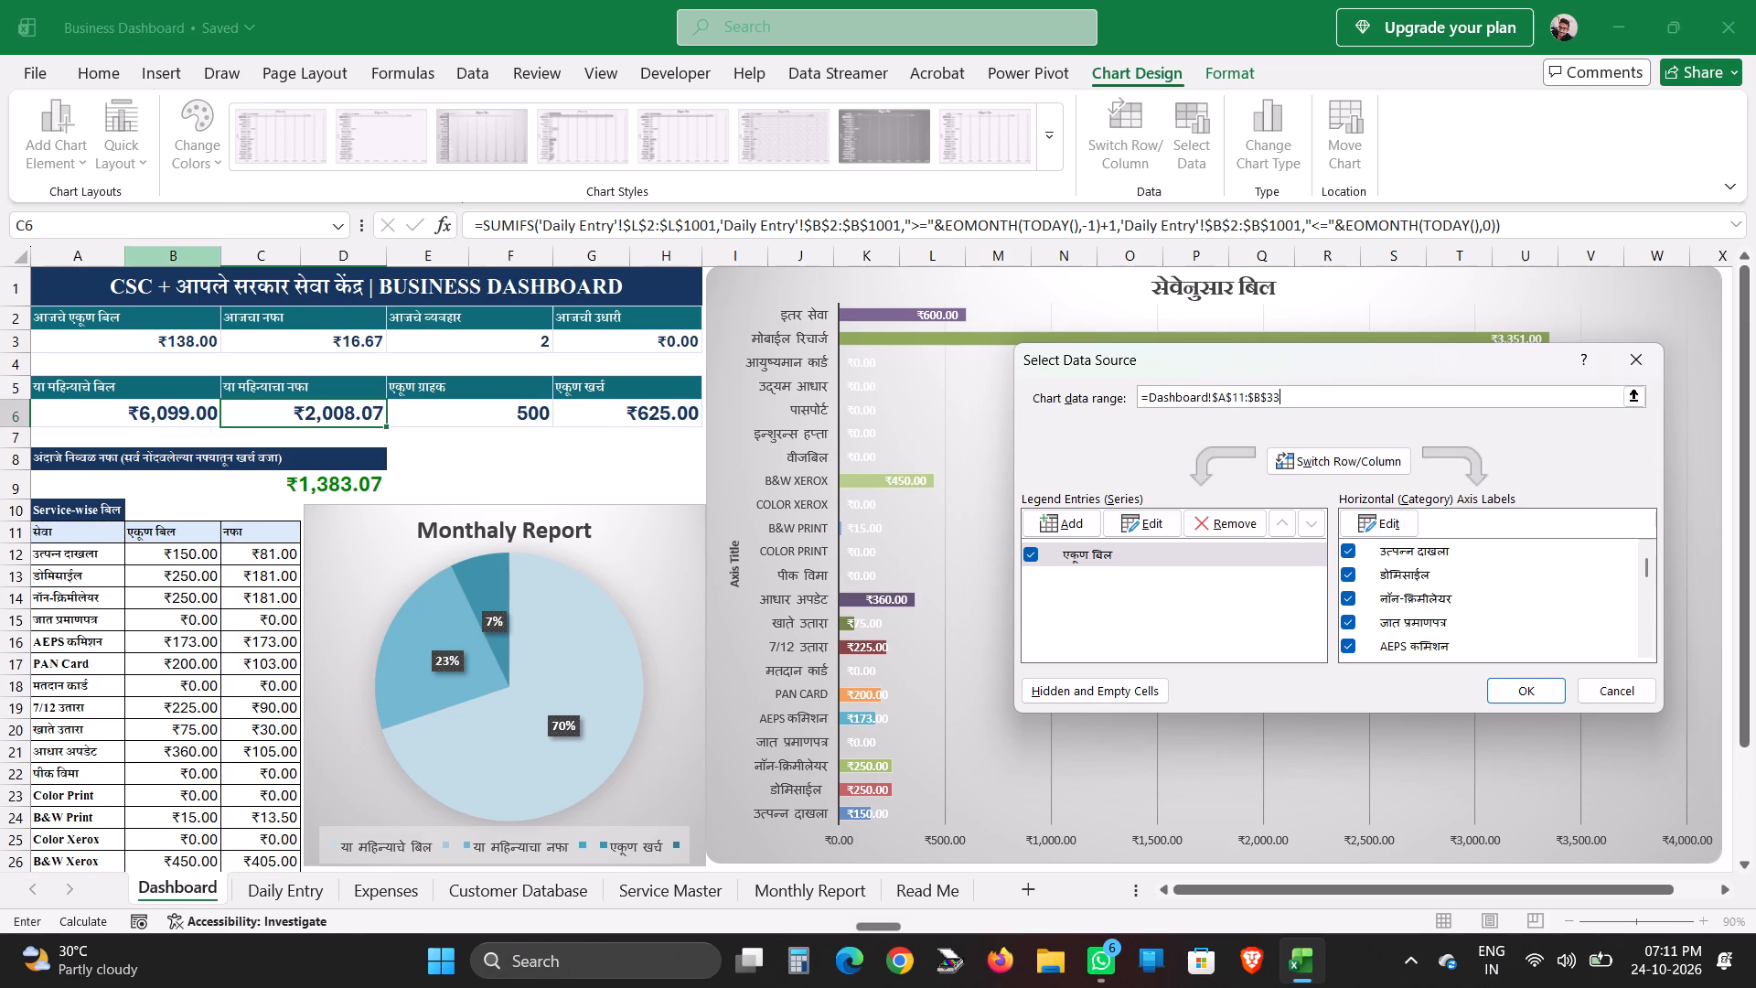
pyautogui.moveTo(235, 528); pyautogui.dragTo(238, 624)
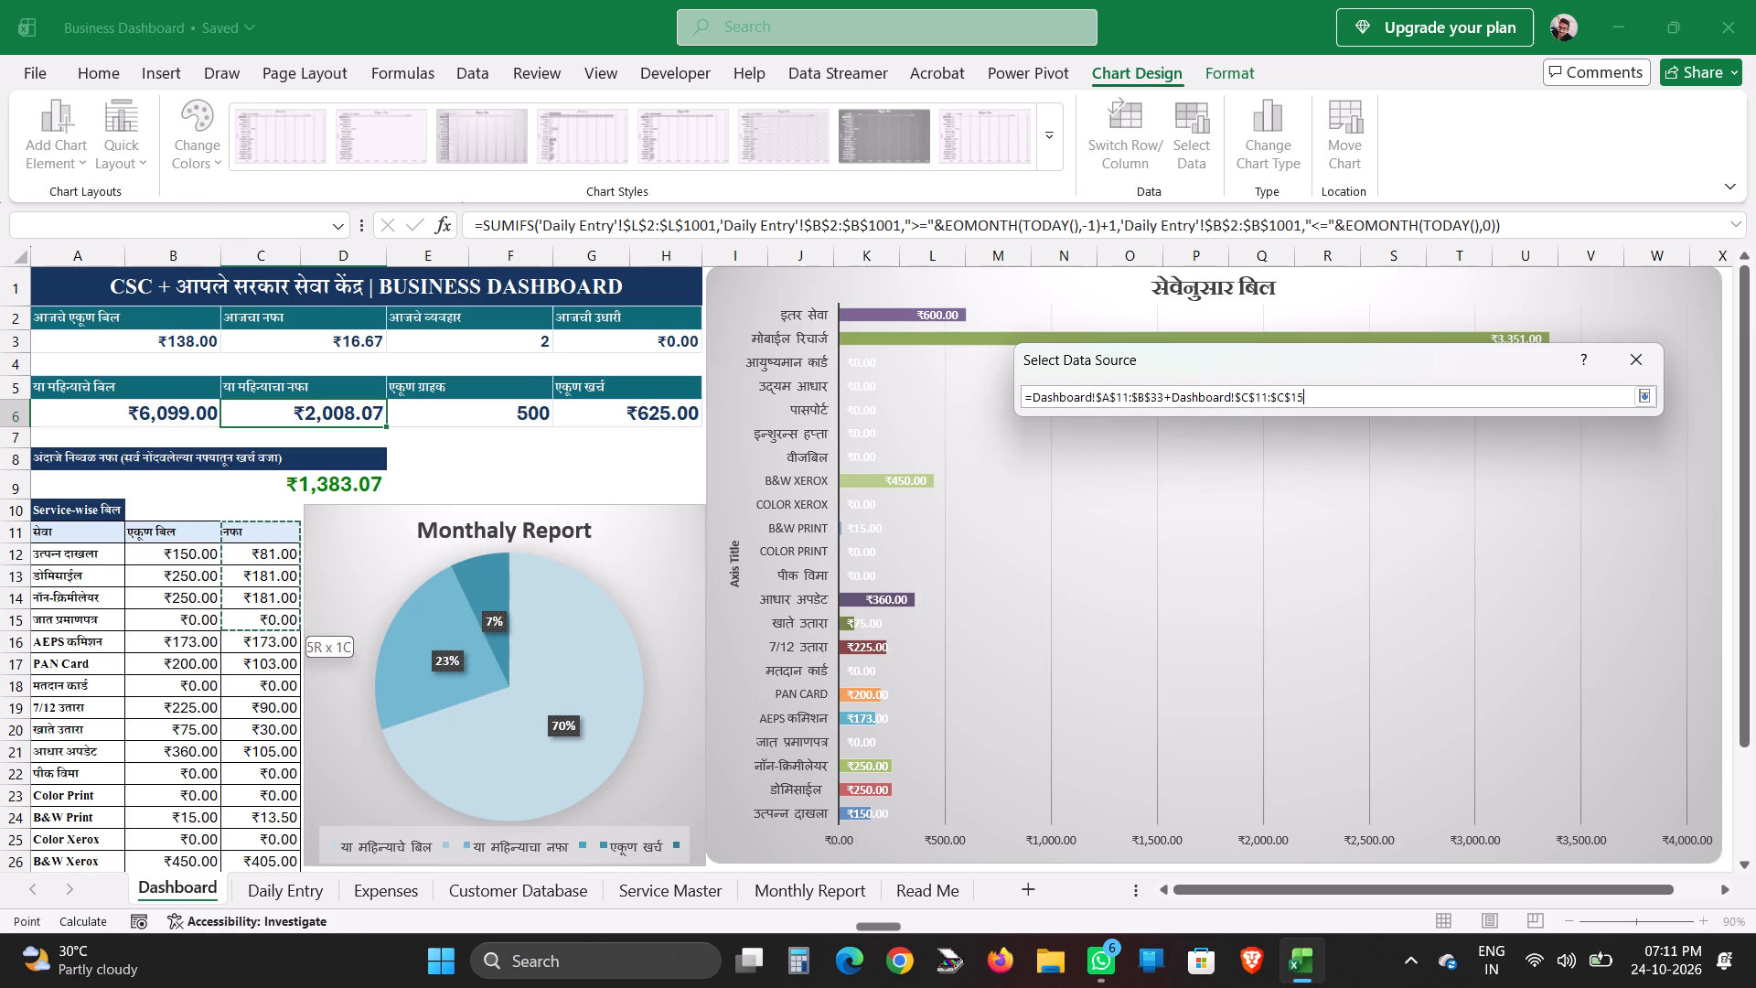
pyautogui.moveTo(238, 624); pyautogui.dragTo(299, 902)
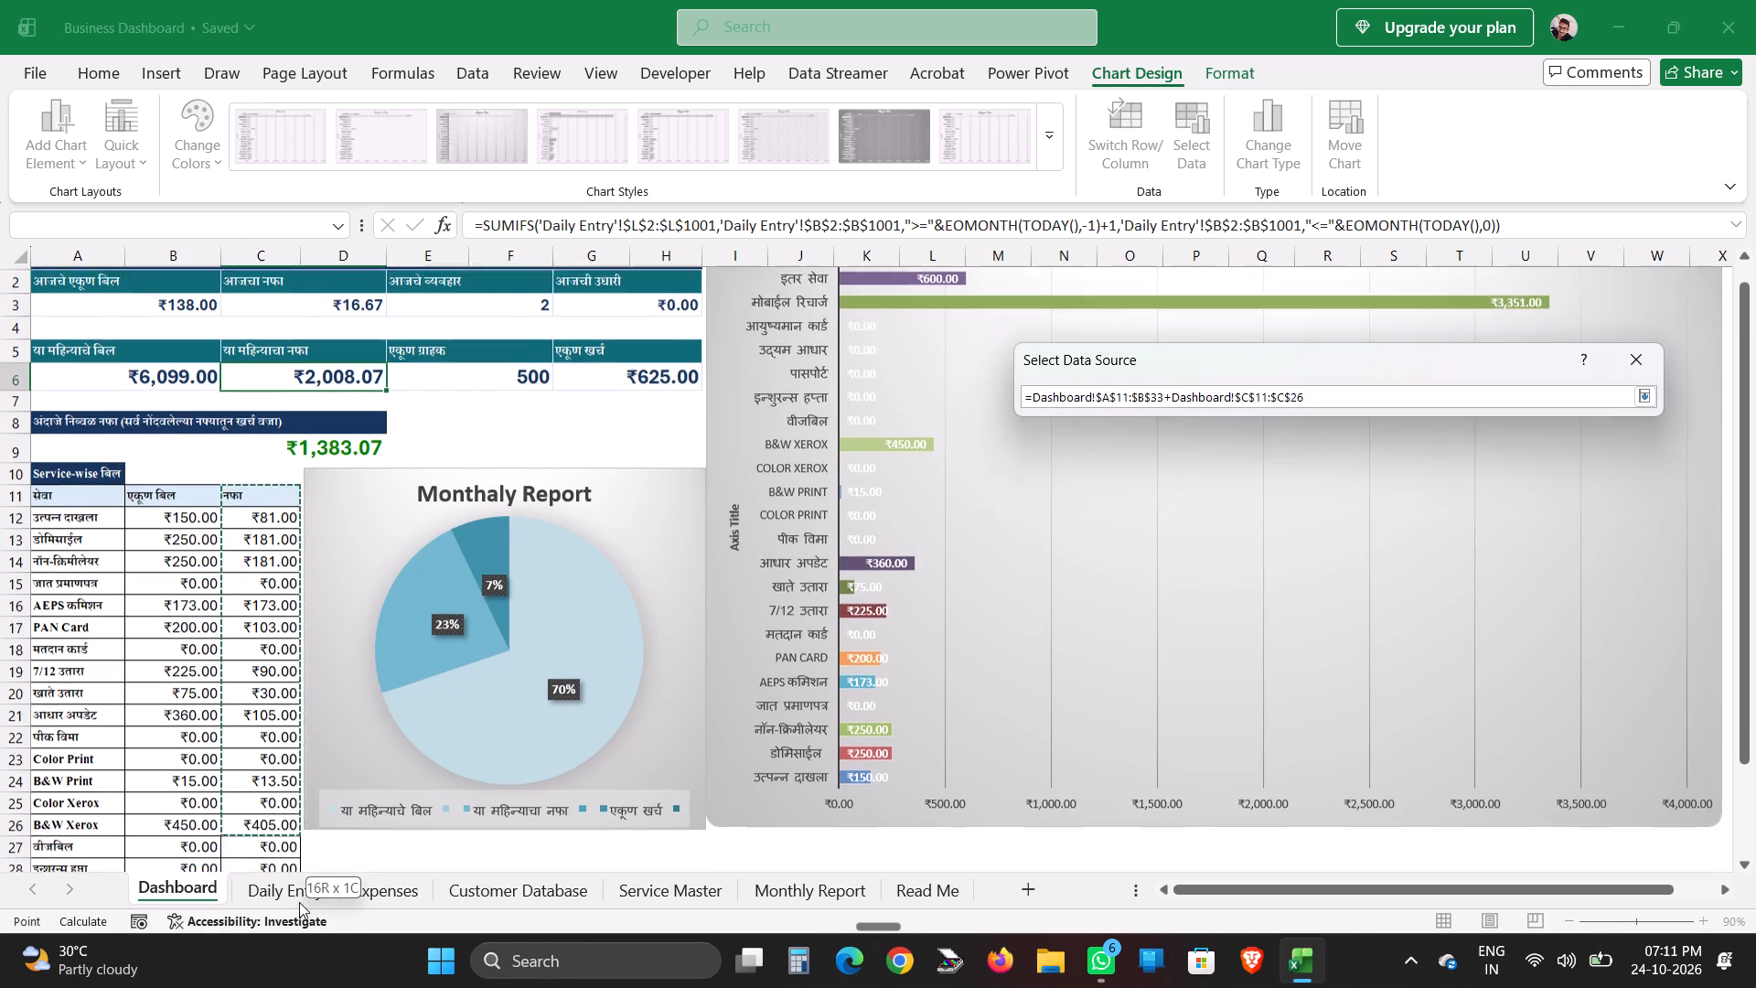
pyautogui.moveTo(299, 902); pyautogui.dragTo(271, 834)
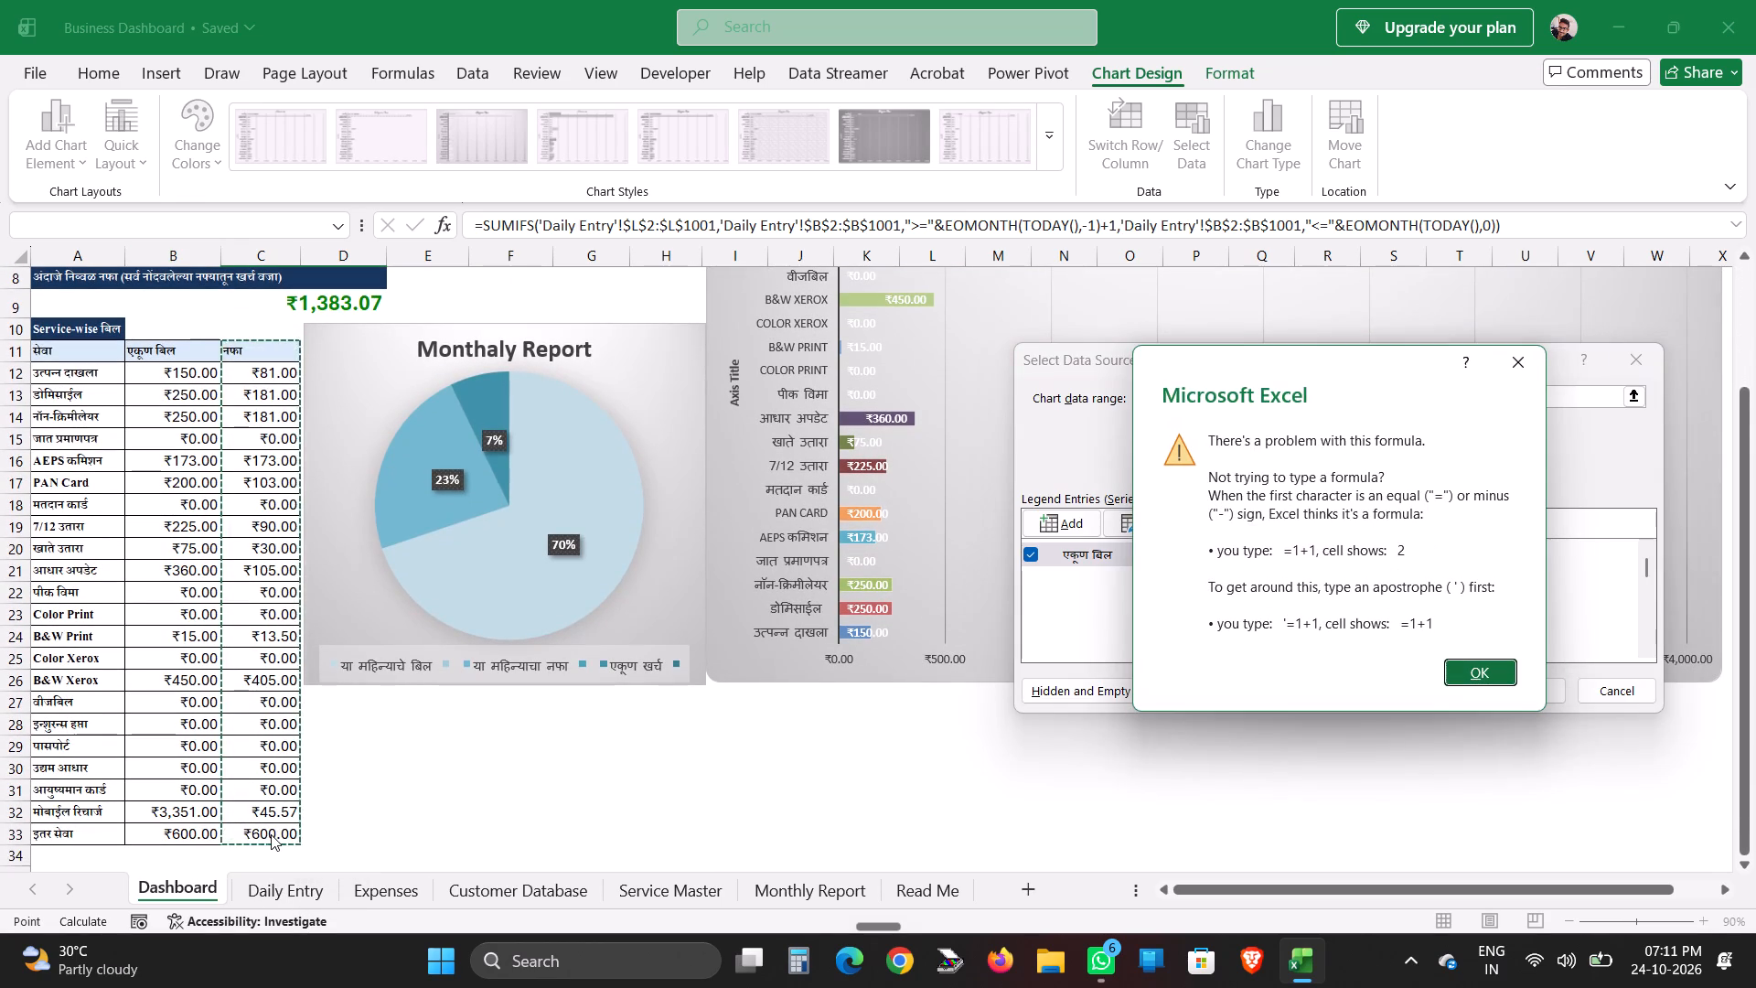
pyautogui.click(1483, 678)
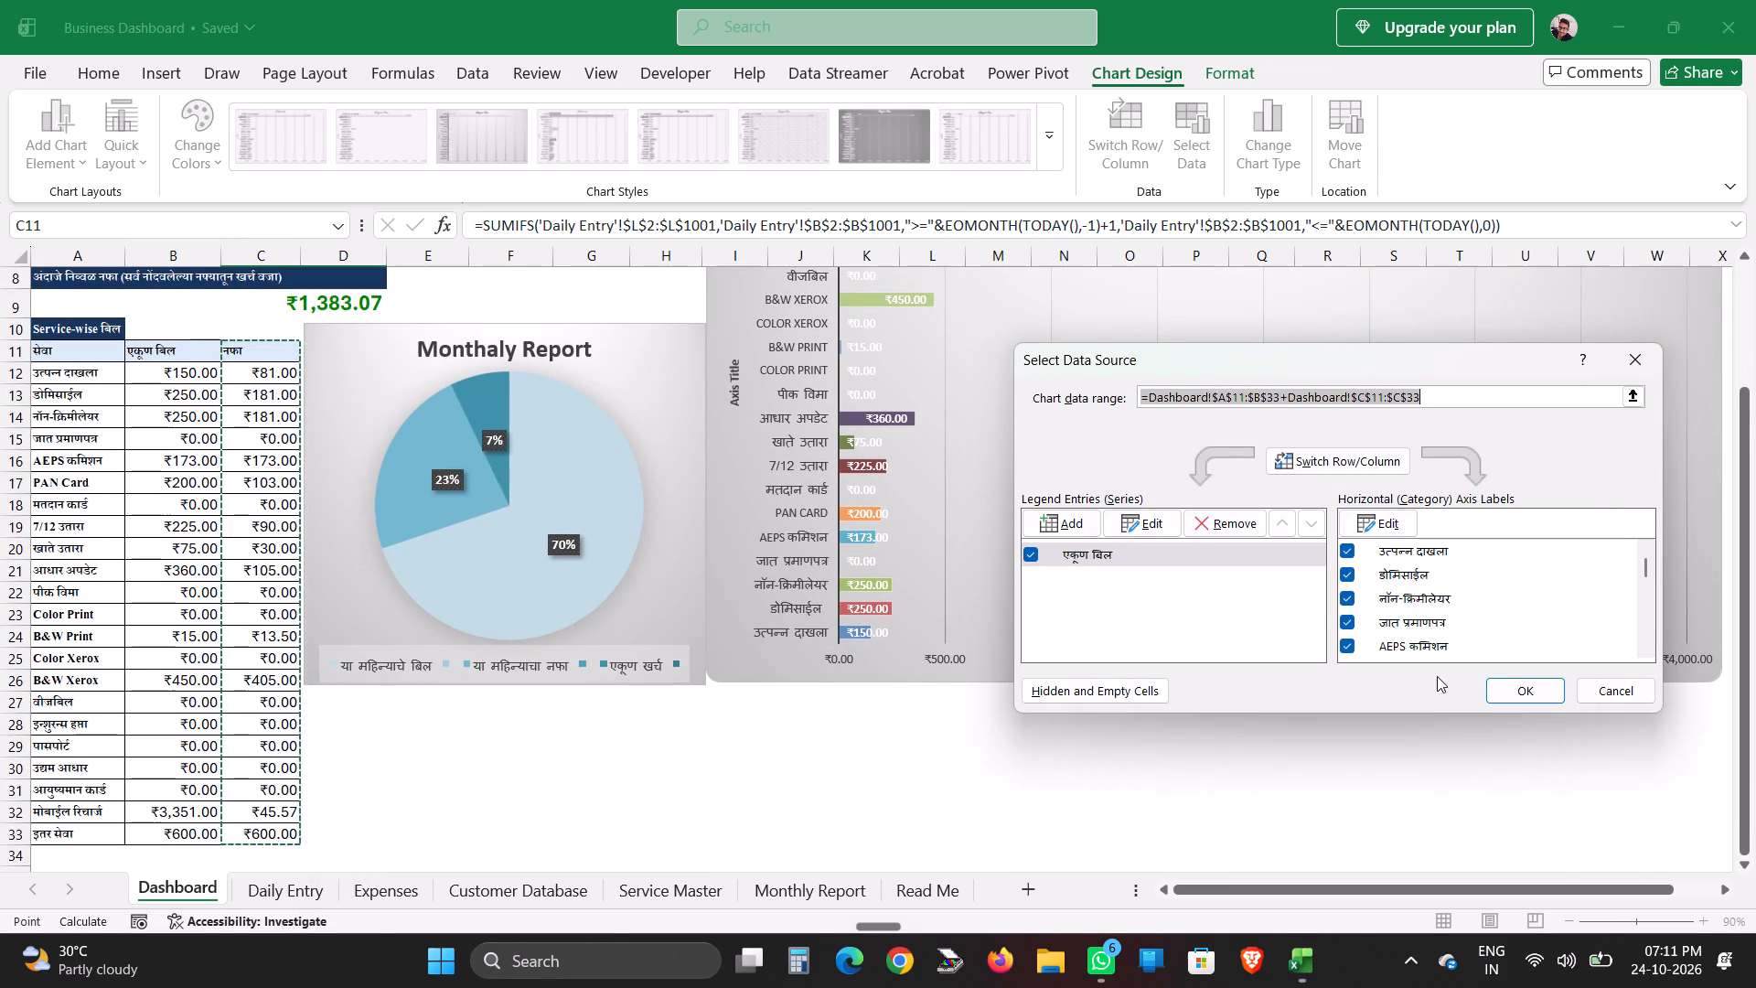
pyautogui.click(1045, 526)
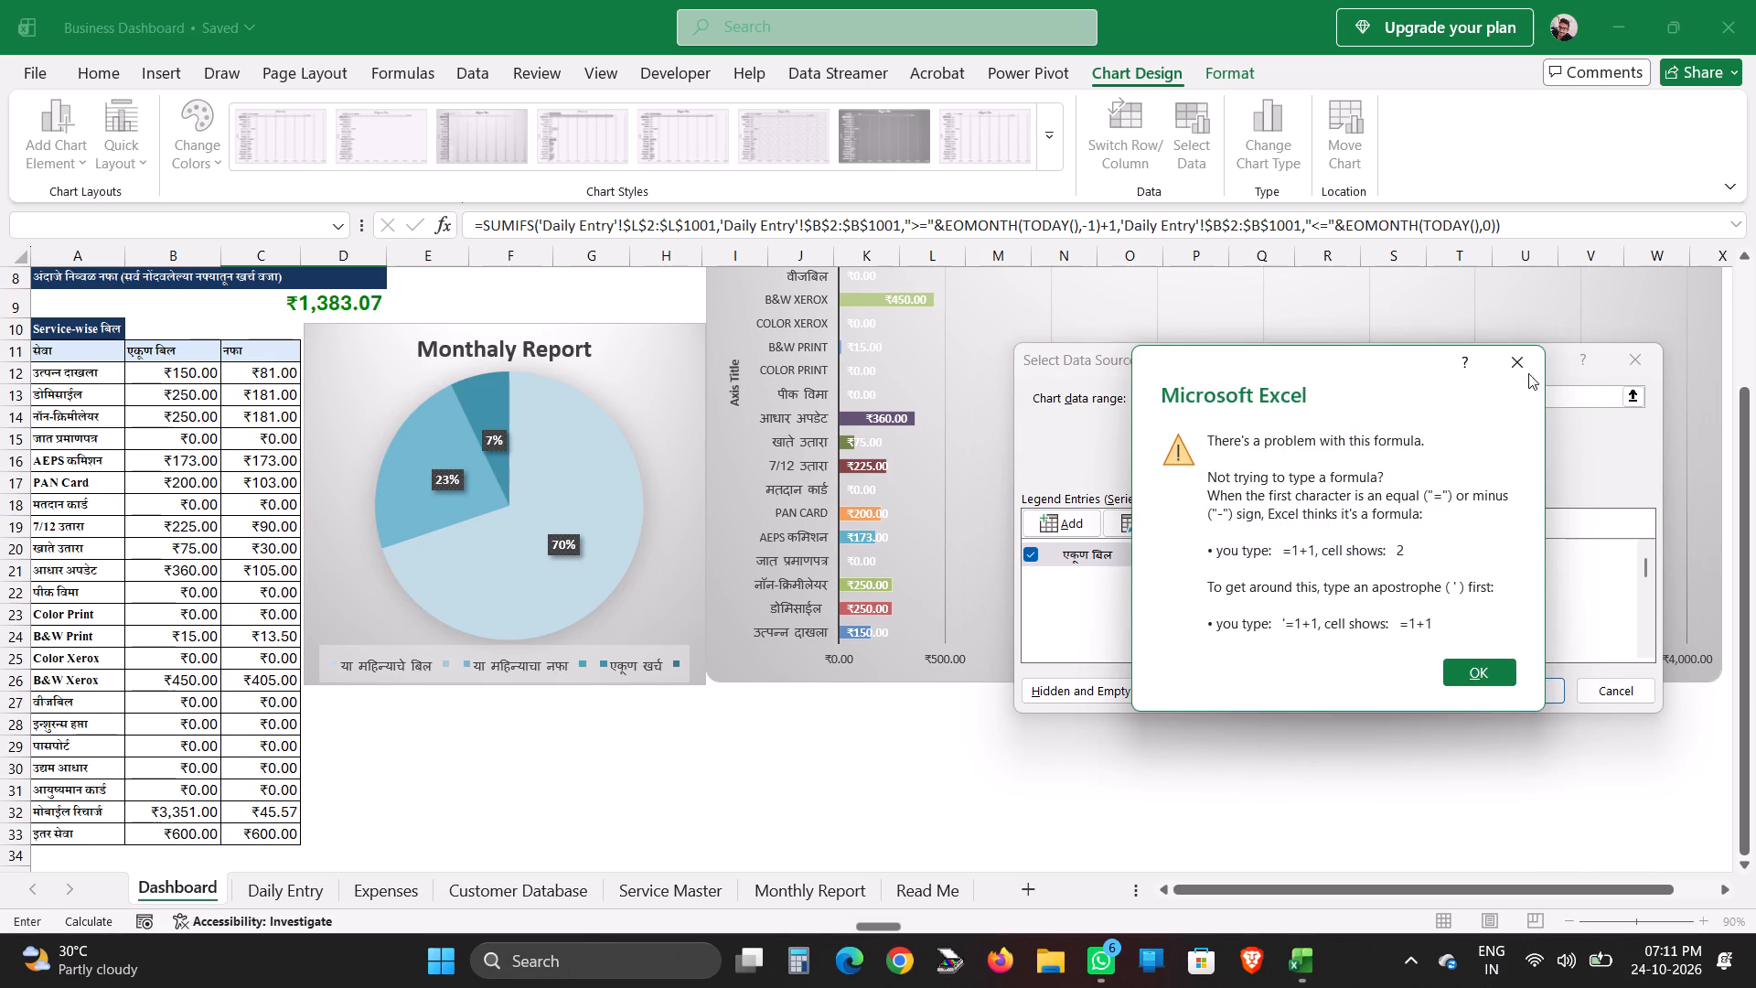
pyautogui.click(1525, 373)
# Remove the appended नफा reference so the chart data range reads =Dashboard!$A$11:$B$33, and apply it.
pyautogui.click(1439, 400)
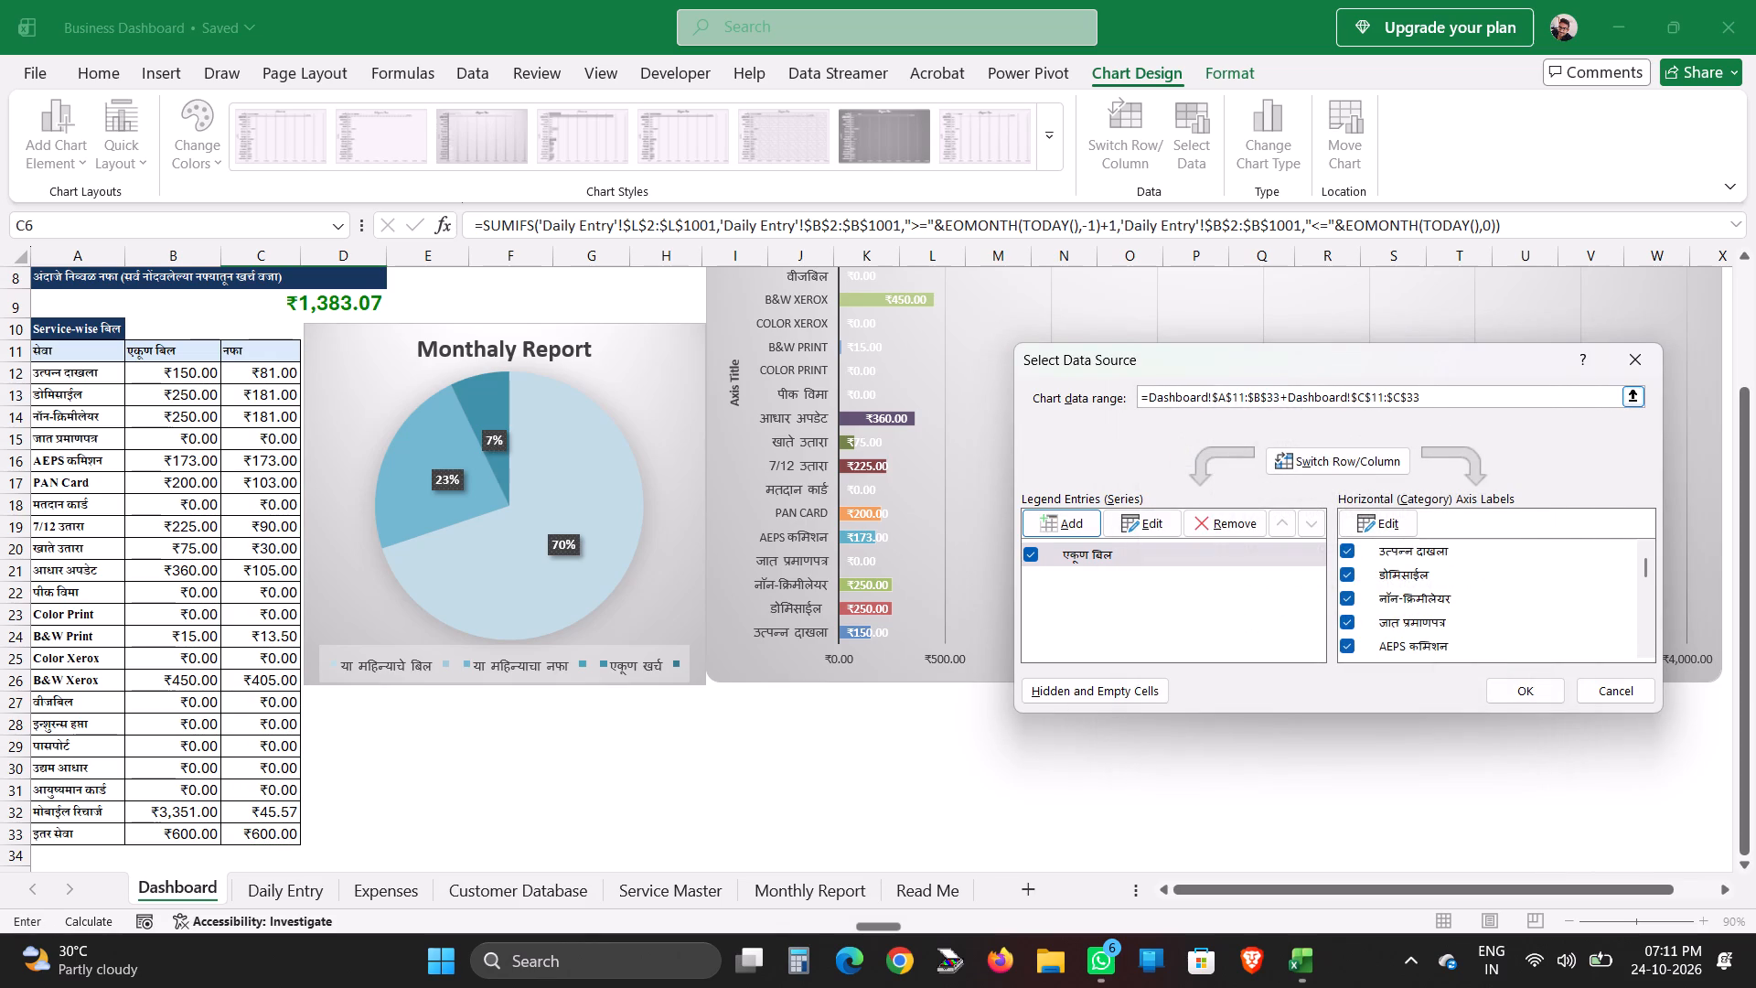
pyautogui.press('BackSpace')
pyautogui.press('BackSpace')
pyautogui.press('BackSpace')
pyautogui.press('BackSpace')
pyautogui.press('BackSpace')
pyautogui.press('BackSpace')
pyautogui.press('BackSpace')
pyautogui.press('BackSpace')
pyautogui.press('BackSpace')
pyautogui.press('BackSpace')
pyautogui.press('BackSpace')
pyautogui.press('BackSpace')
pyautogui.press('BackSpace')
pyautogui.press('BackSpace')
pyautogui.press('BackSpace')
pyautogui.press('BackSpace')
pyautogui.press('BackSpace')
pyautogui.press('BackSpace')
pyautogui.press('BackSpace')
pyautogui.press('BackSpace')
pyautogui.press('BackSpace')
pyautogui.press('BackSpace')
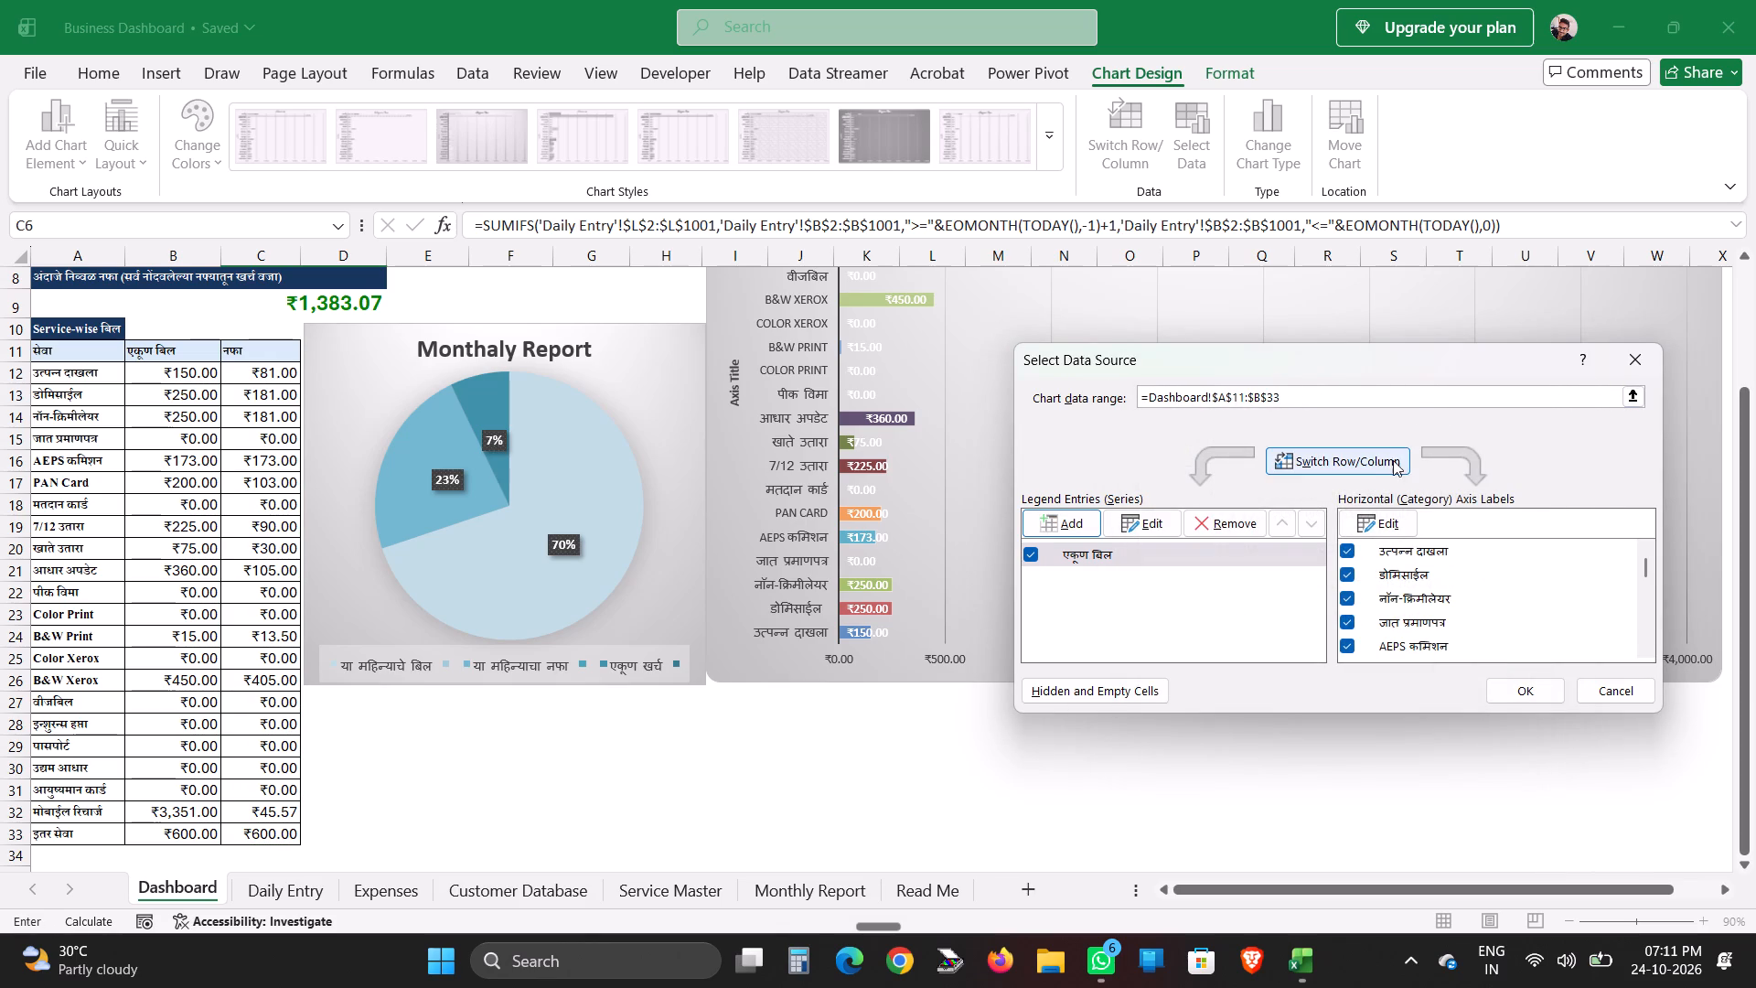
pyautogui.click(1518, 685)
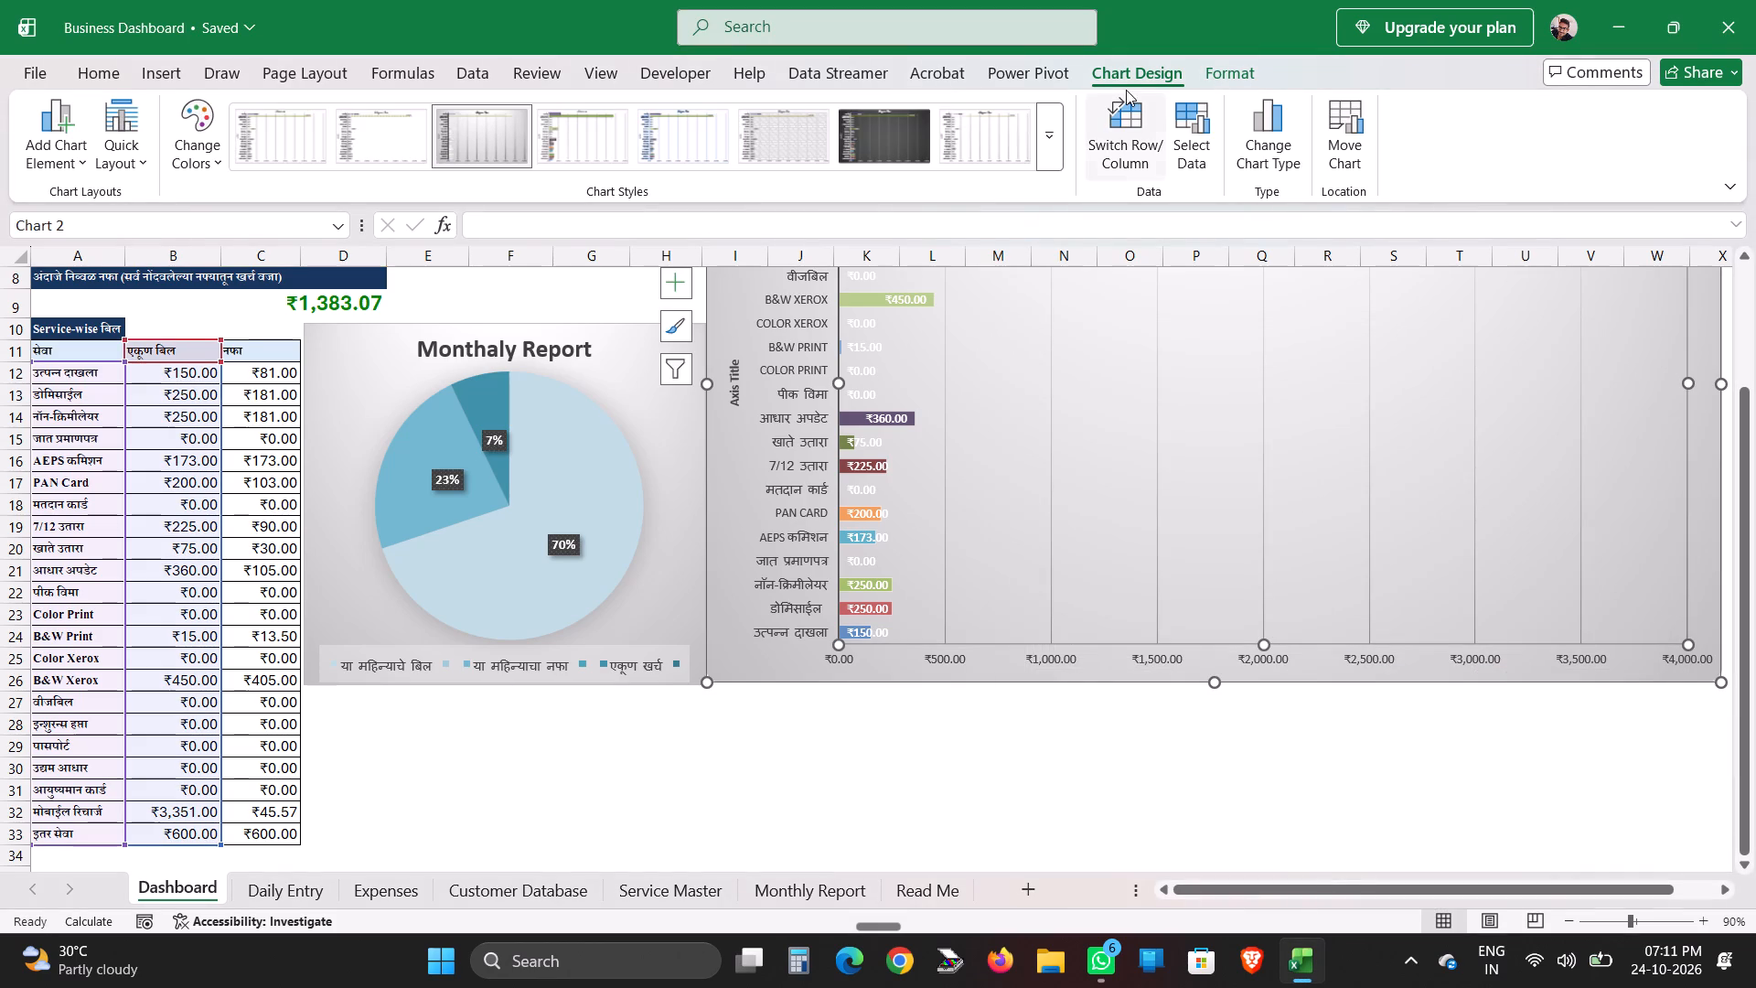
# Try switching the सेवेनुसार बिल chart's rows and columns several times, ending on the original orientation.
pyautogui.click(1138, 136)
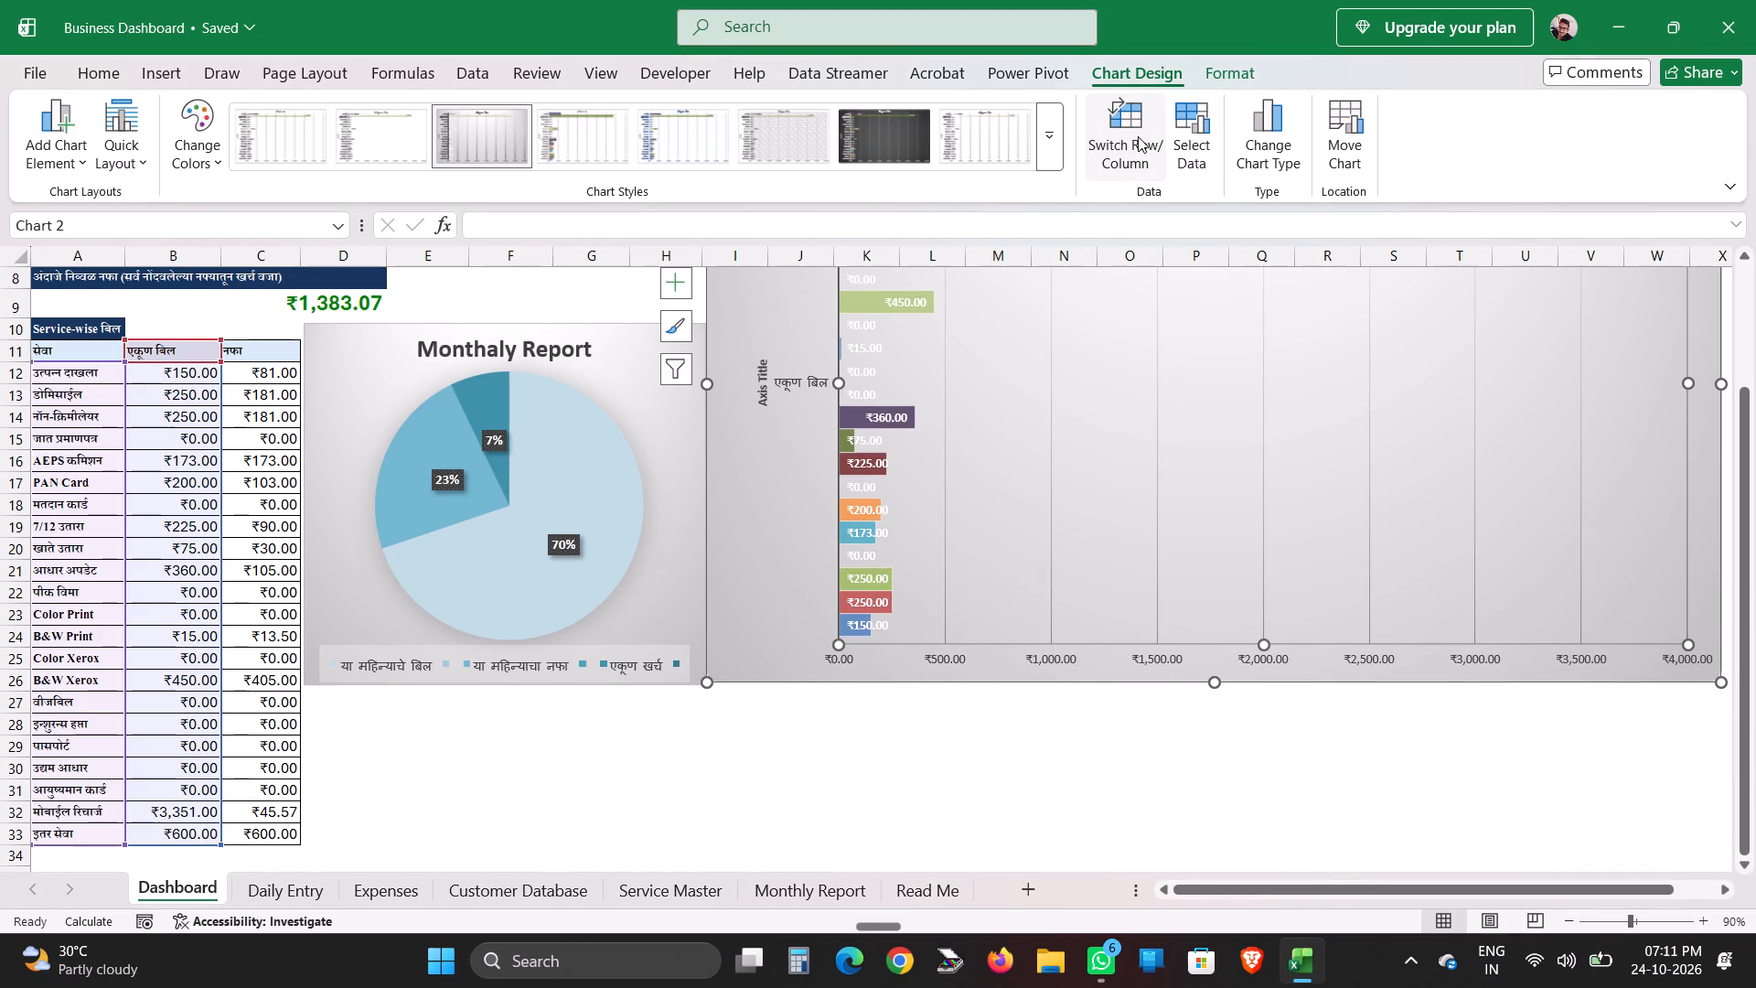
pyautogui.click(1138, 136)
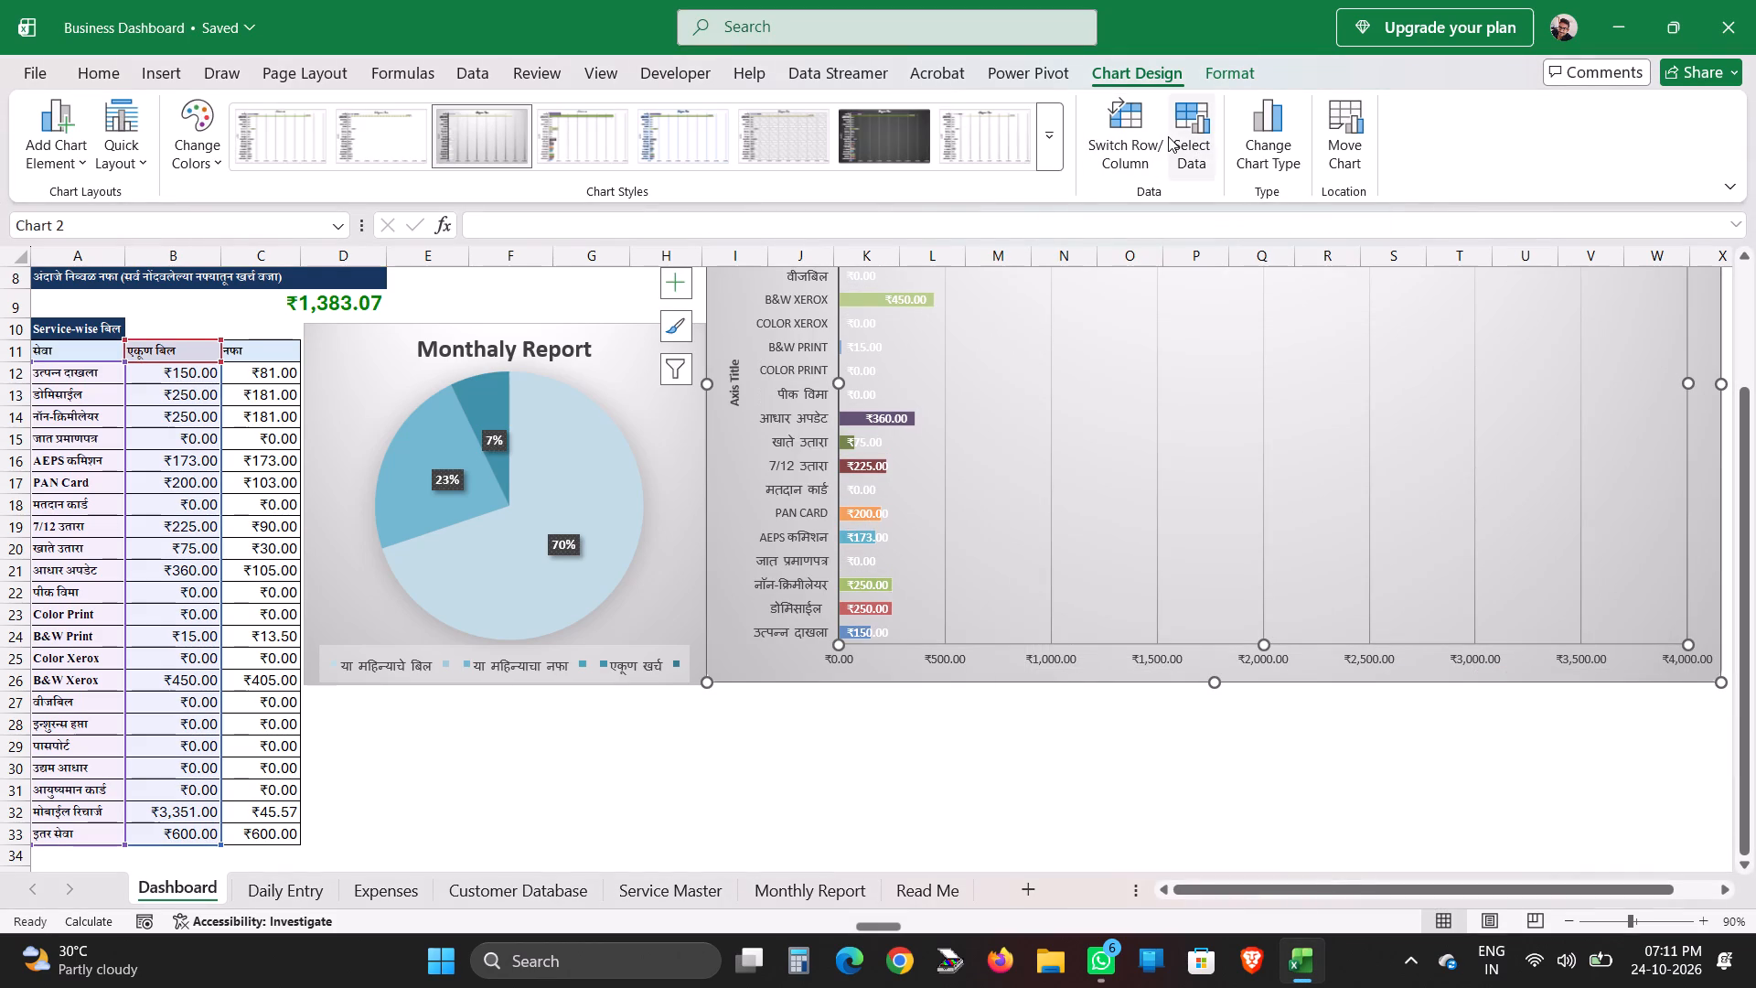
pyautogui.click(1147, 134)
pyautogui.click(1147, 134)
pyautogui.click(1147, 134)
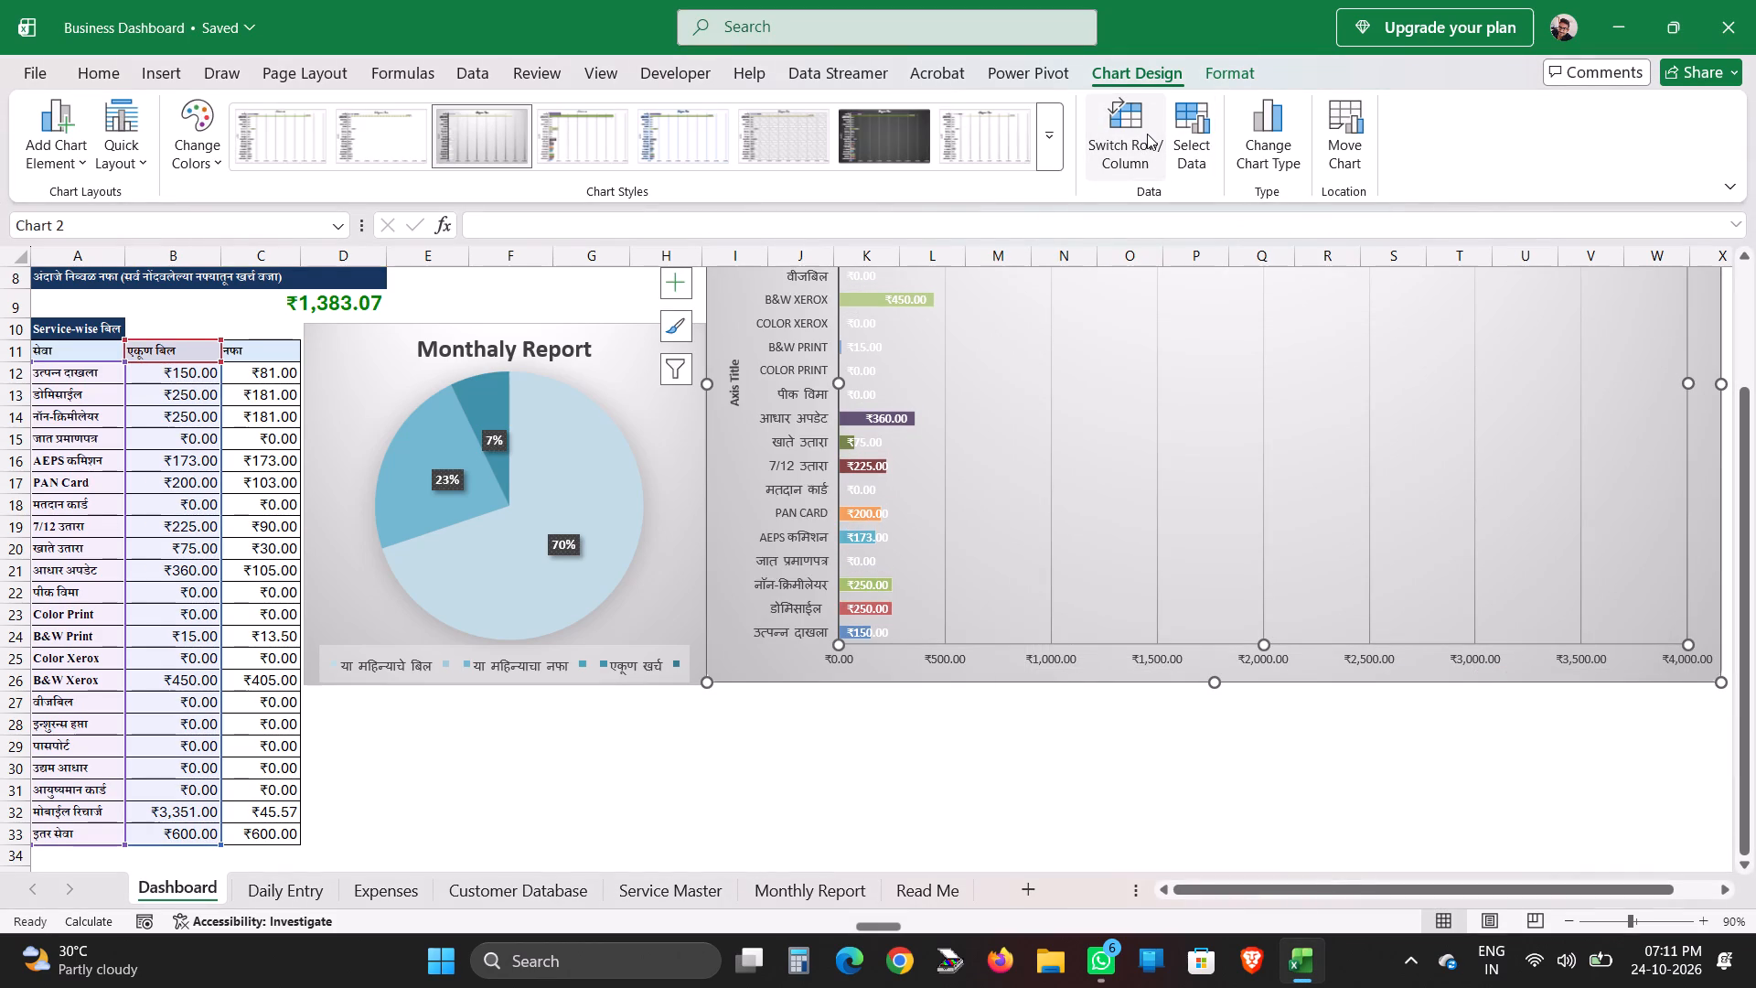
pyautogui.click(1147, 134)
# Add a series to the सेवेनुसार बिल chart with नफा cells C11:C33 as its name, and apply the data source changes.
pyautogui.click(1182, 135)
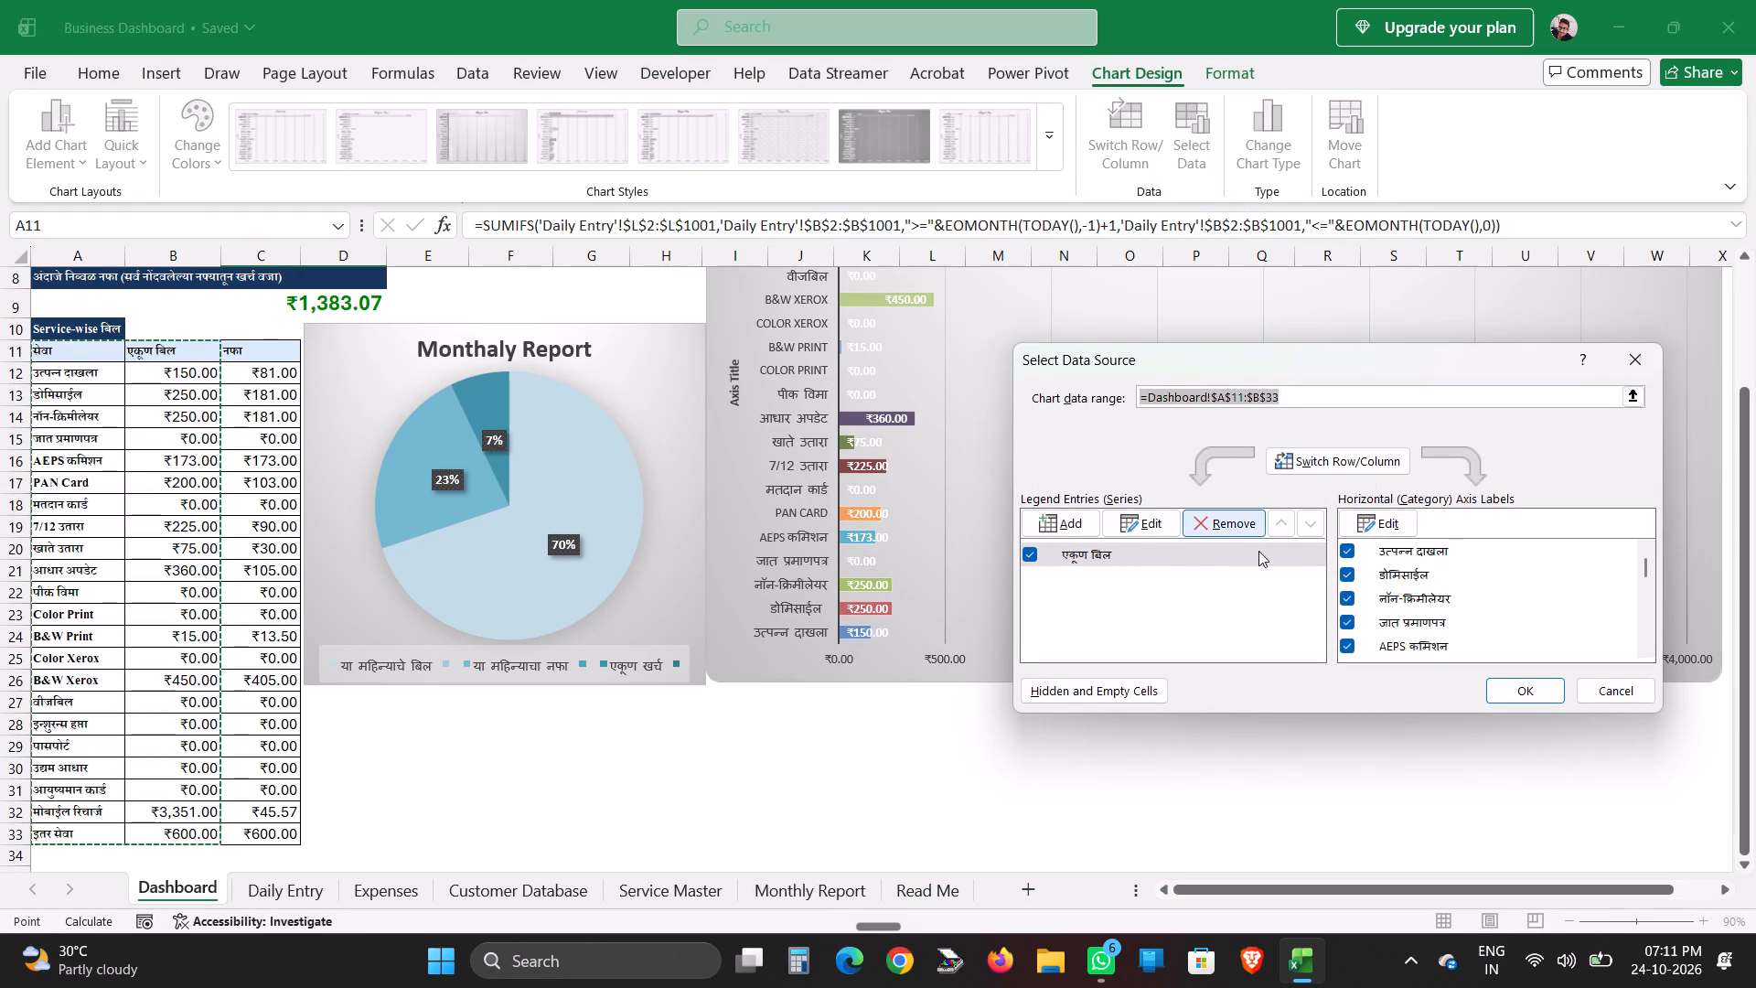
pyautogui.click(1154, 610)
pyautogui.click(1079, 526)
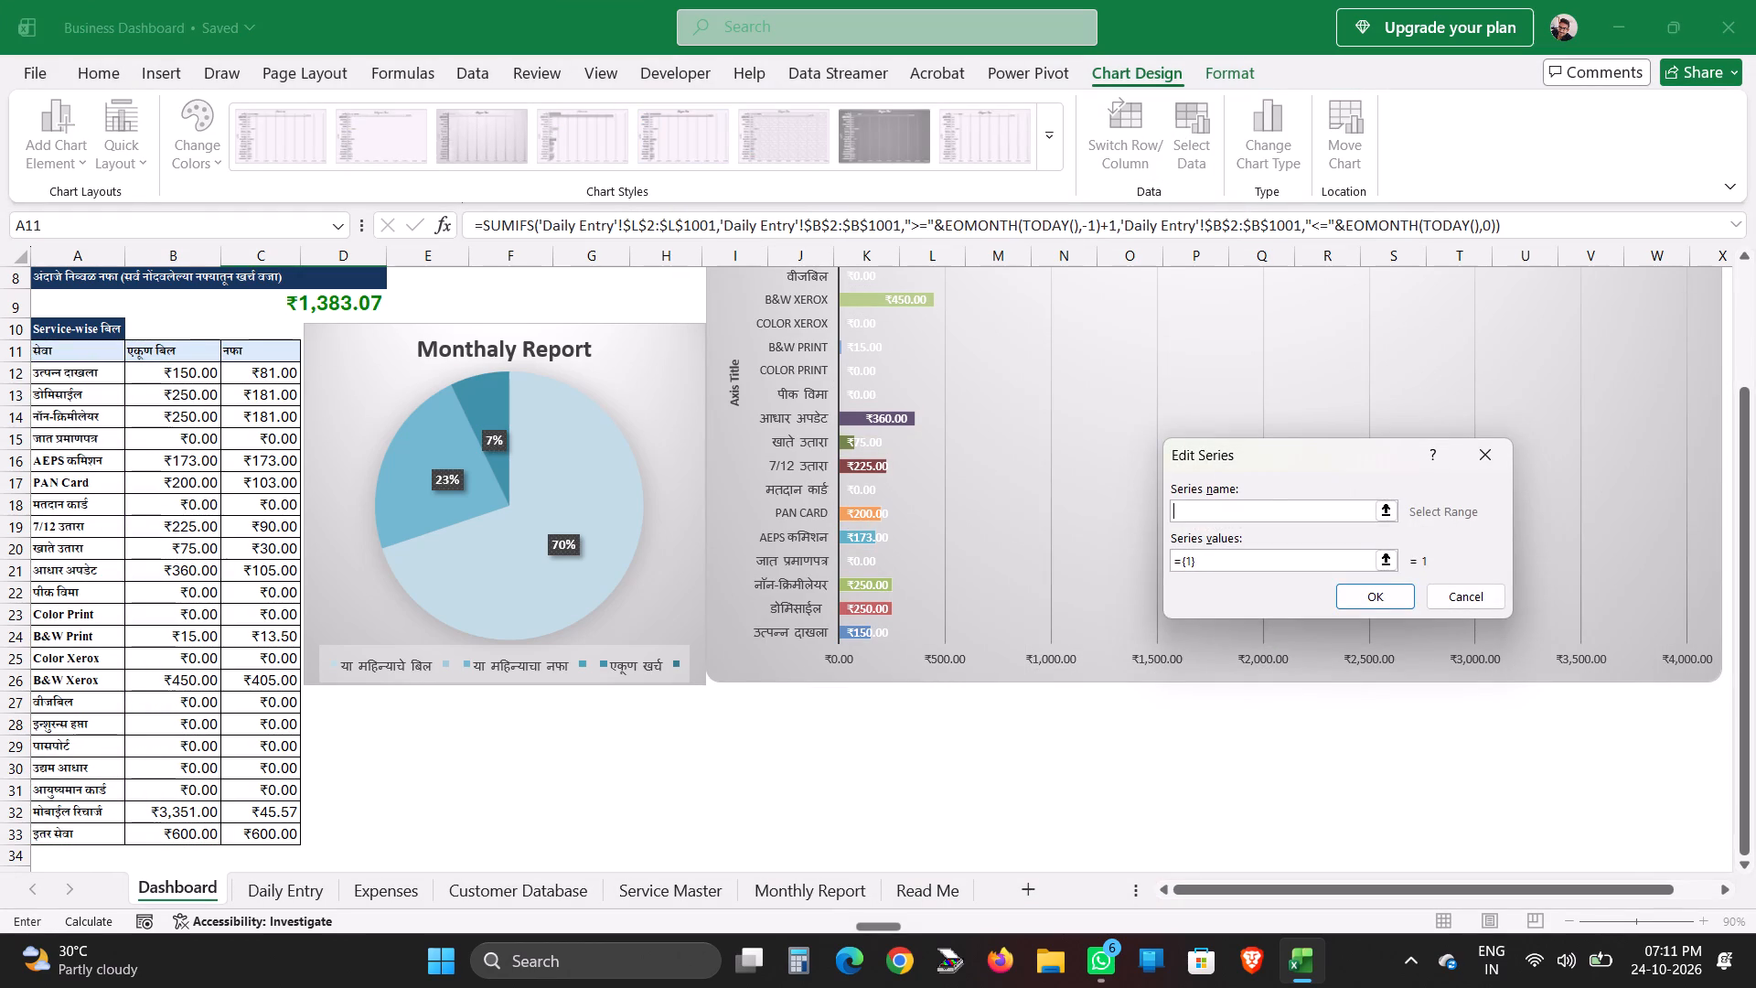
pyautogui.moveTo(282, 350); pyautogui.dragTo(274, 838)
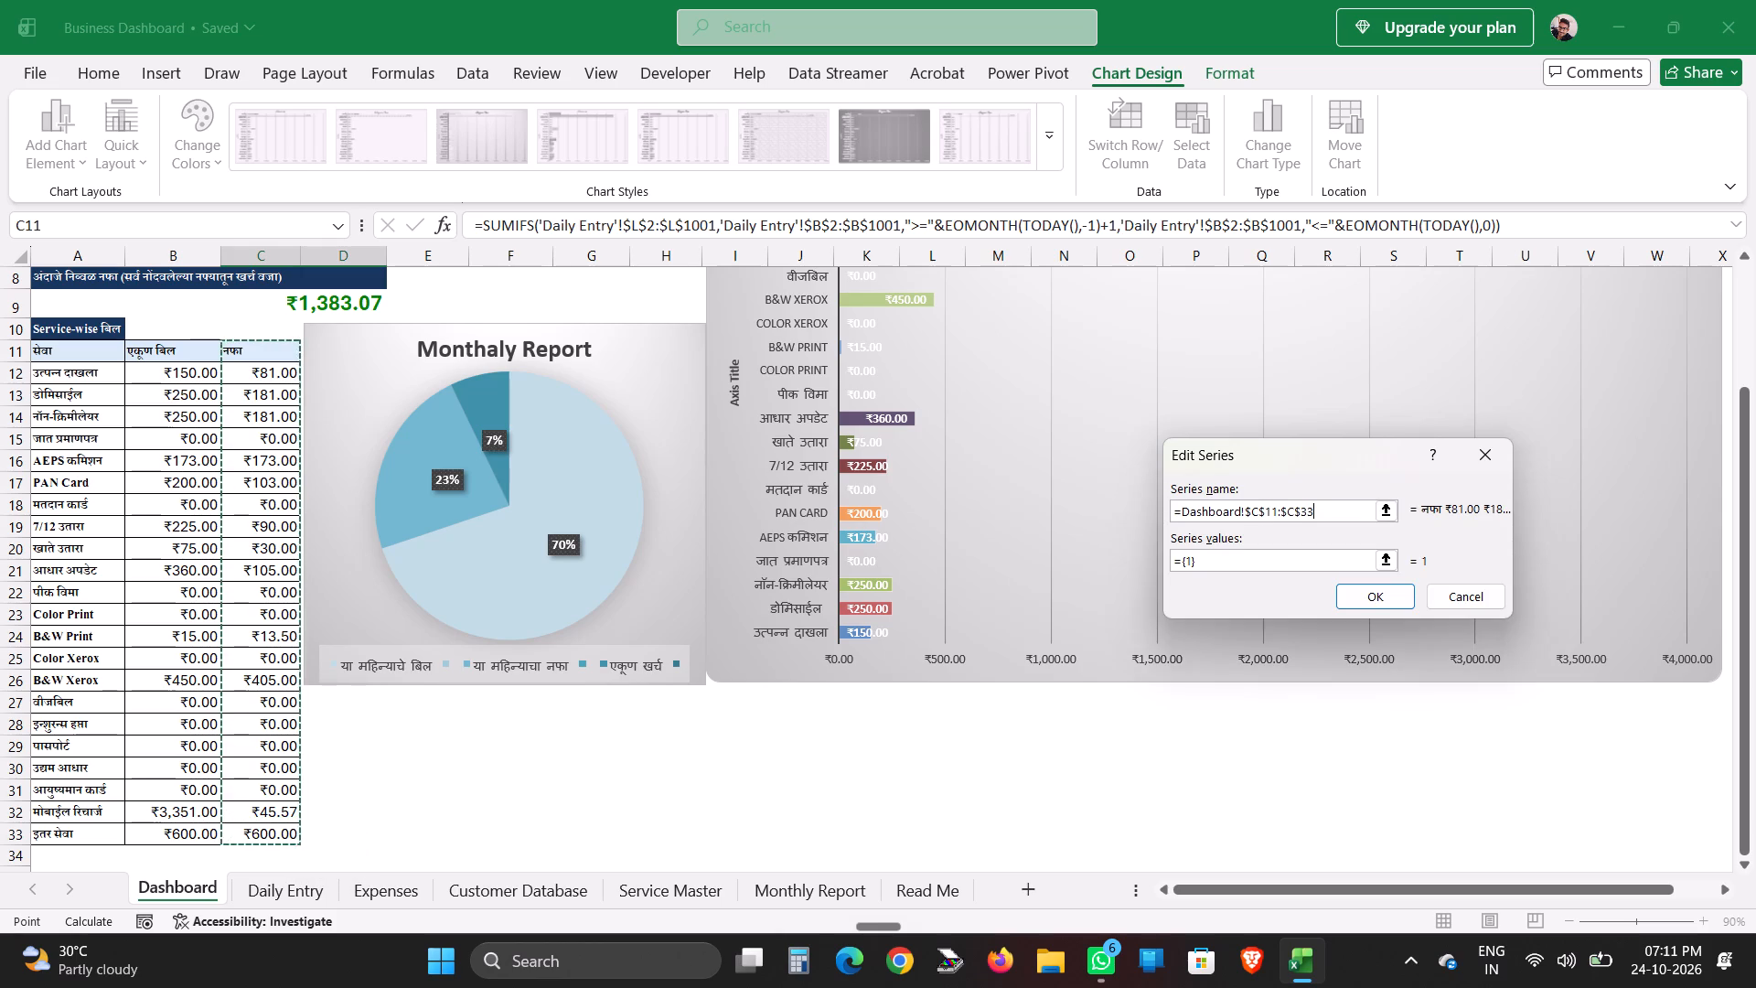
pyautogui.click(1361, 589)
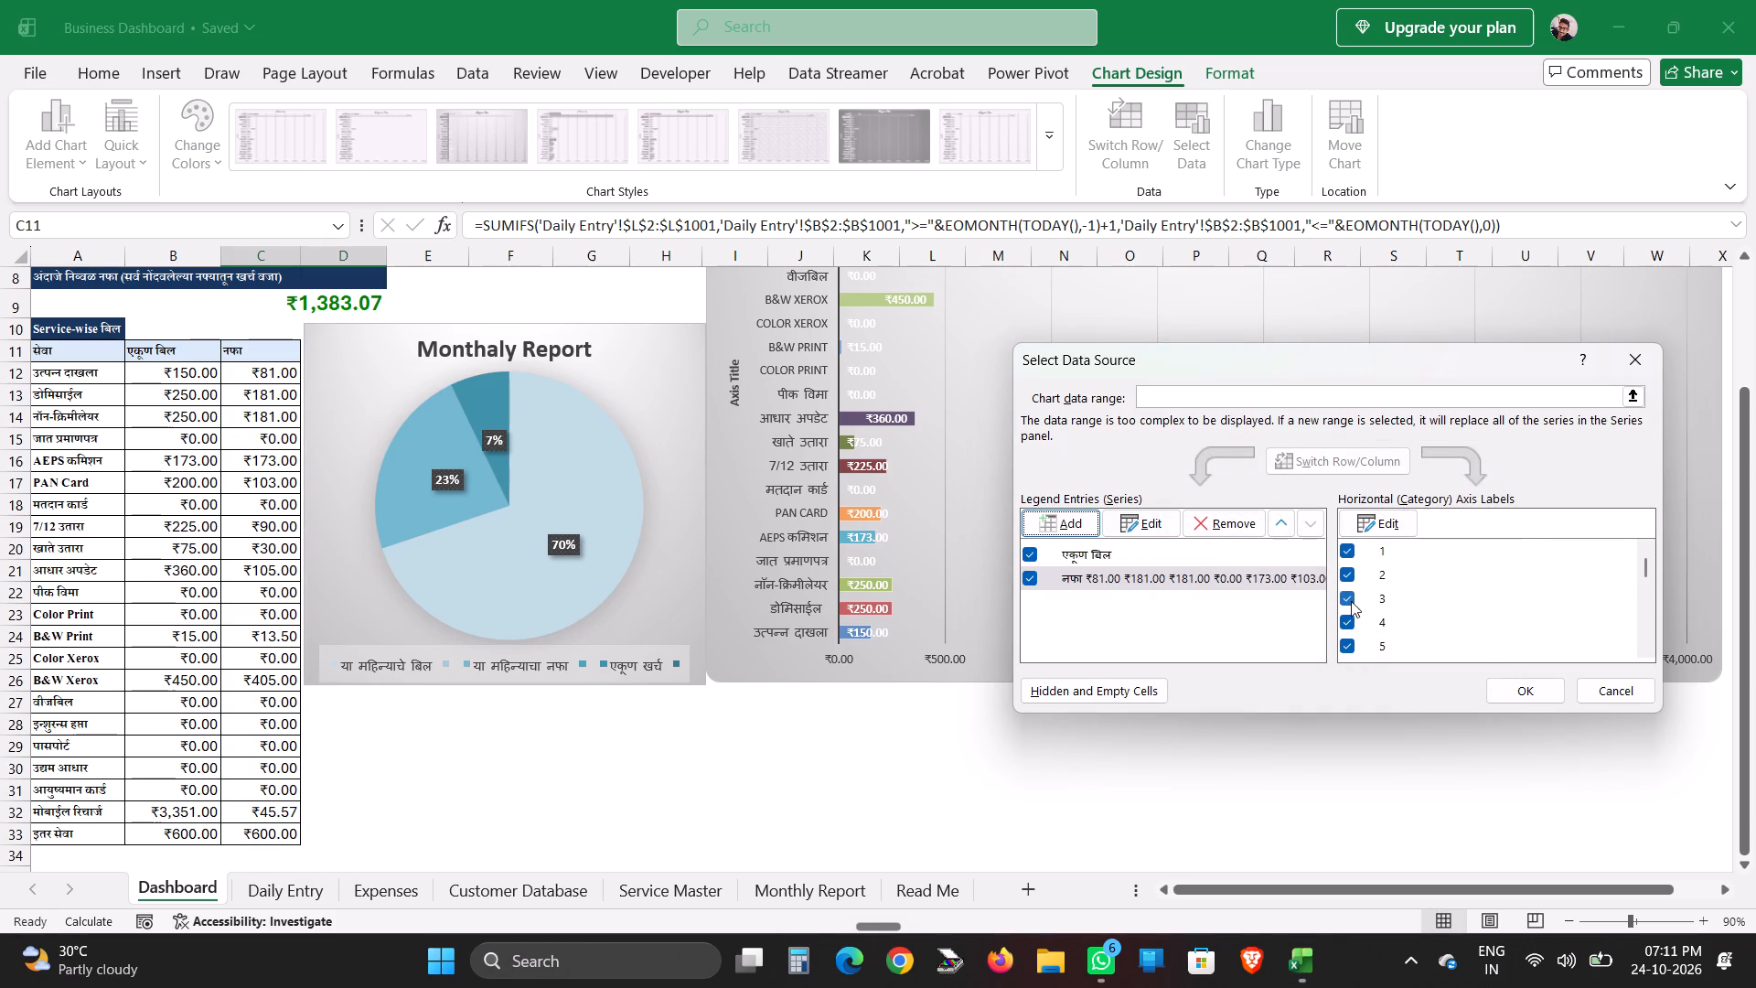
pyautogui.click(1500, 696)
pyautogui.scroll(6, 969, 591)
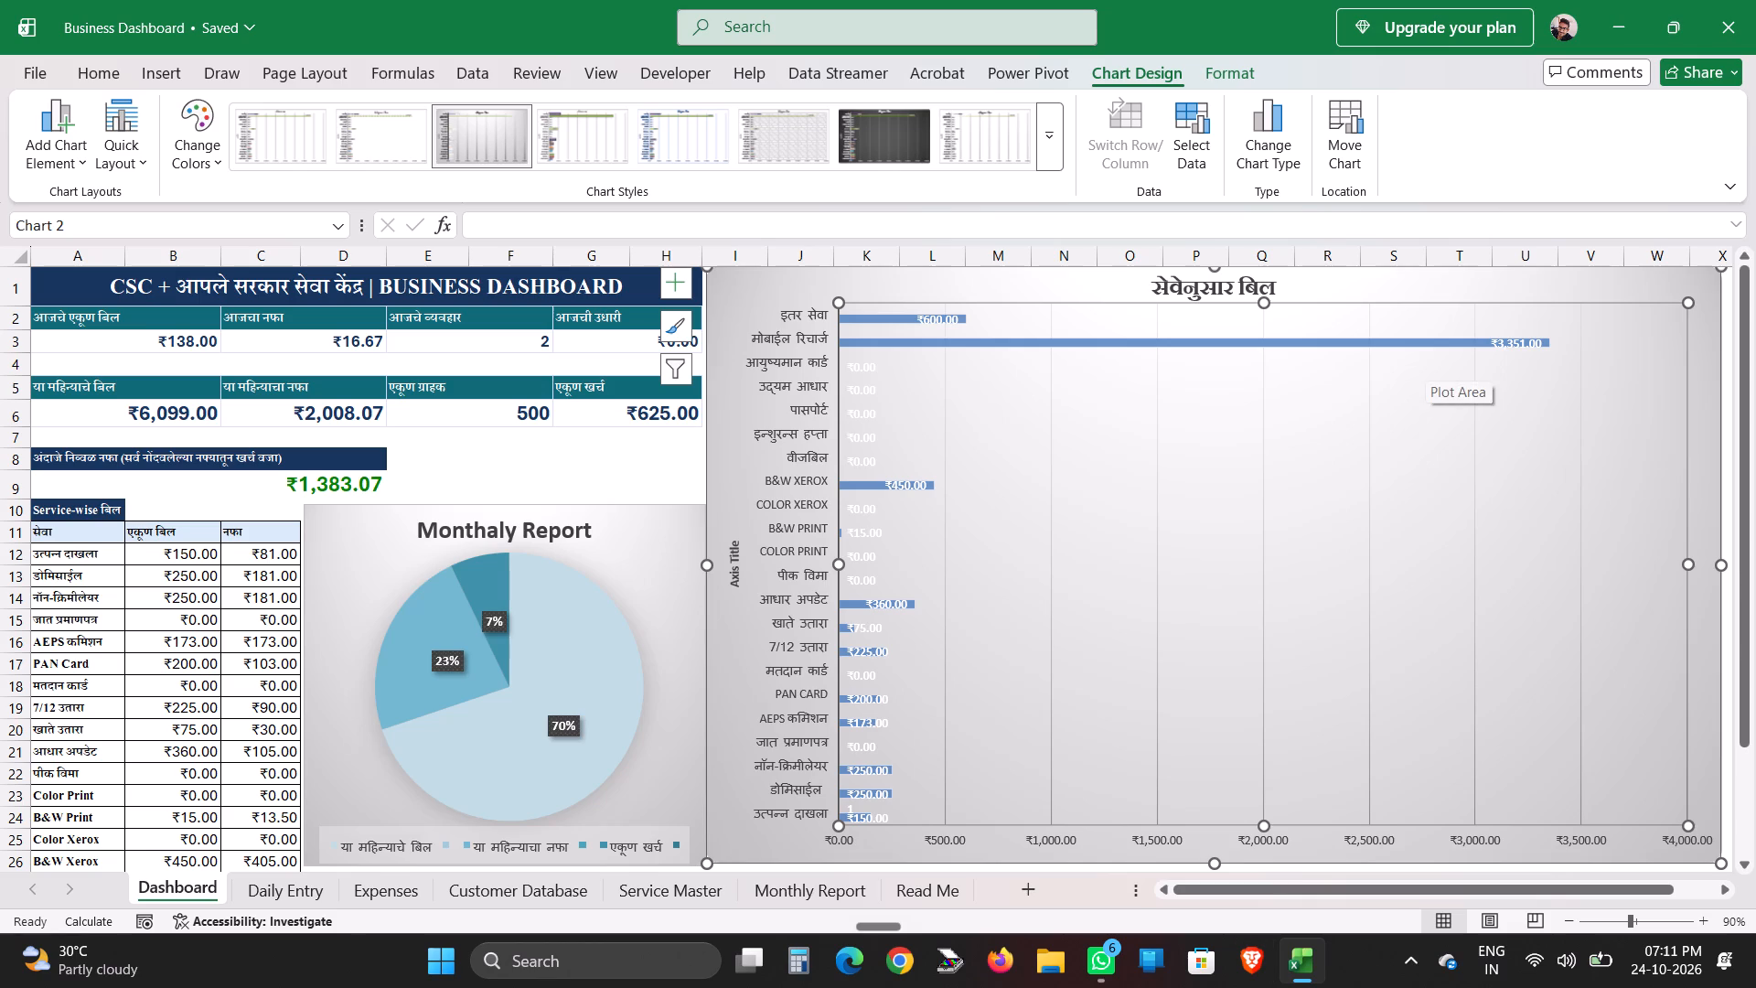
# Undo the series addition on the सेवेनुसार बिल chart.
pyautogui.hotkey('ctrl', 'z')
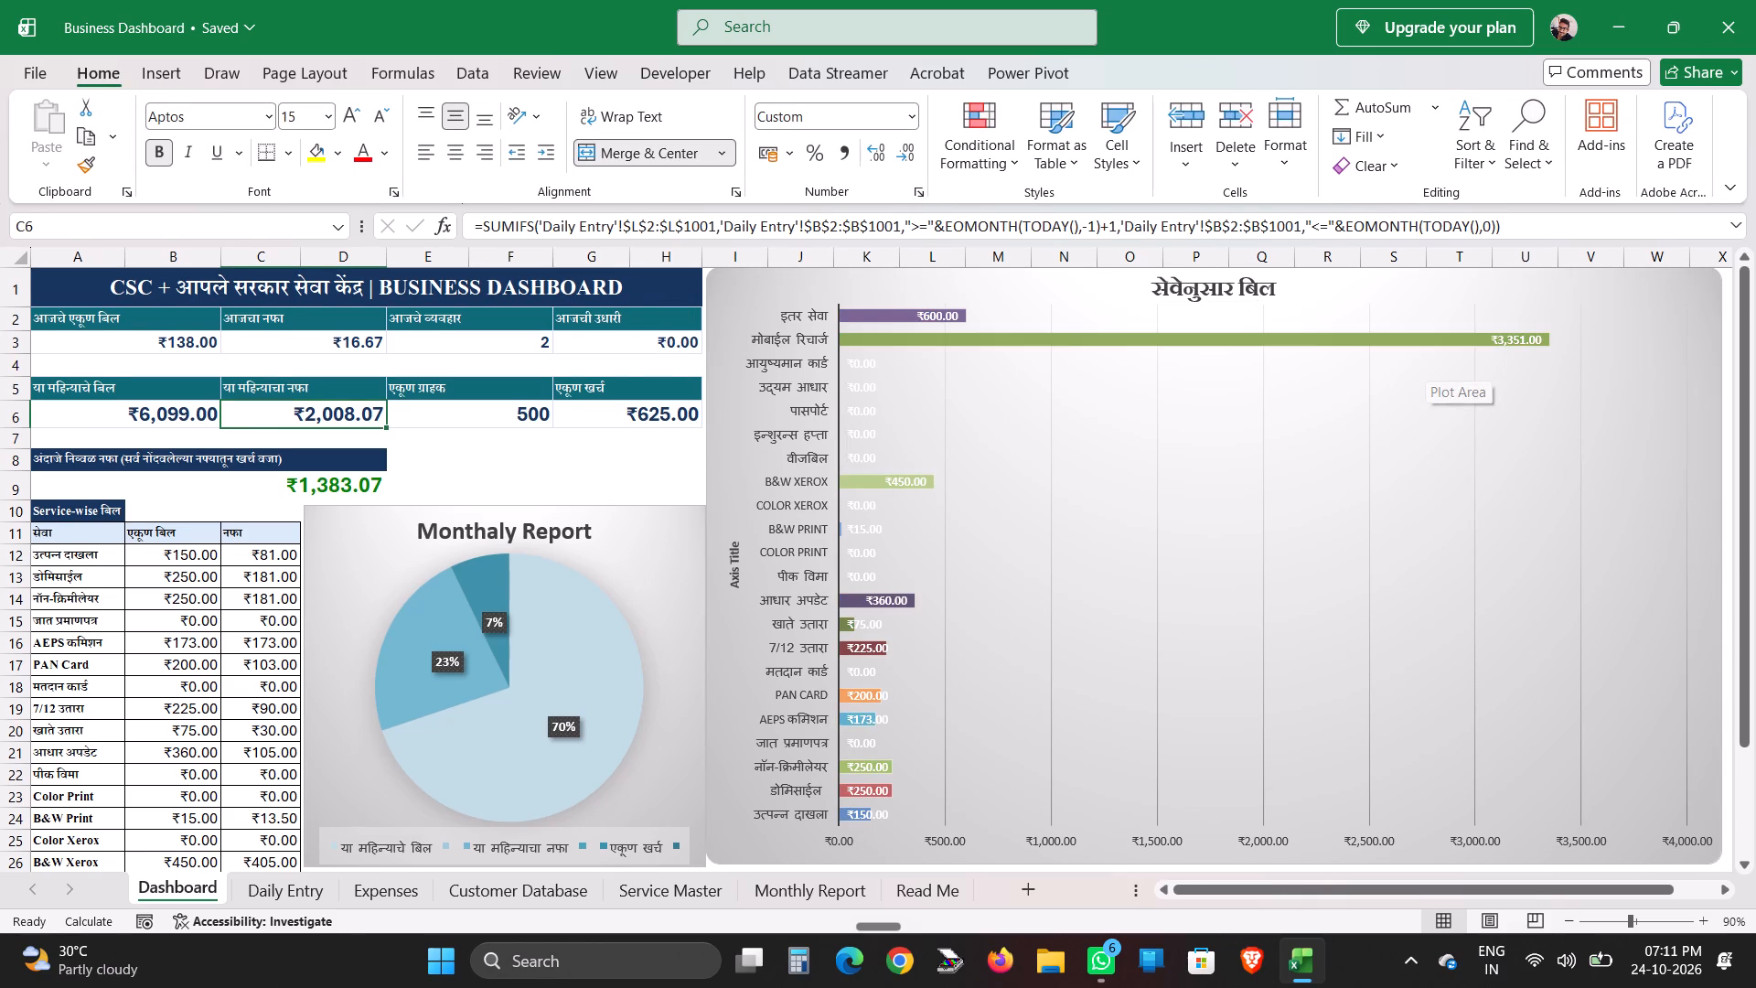
# Apply the chart style with gradient-shaded slices, dark blue title and white background to the Monthaly Report pie chart.
pyautogui.click(964, 662)
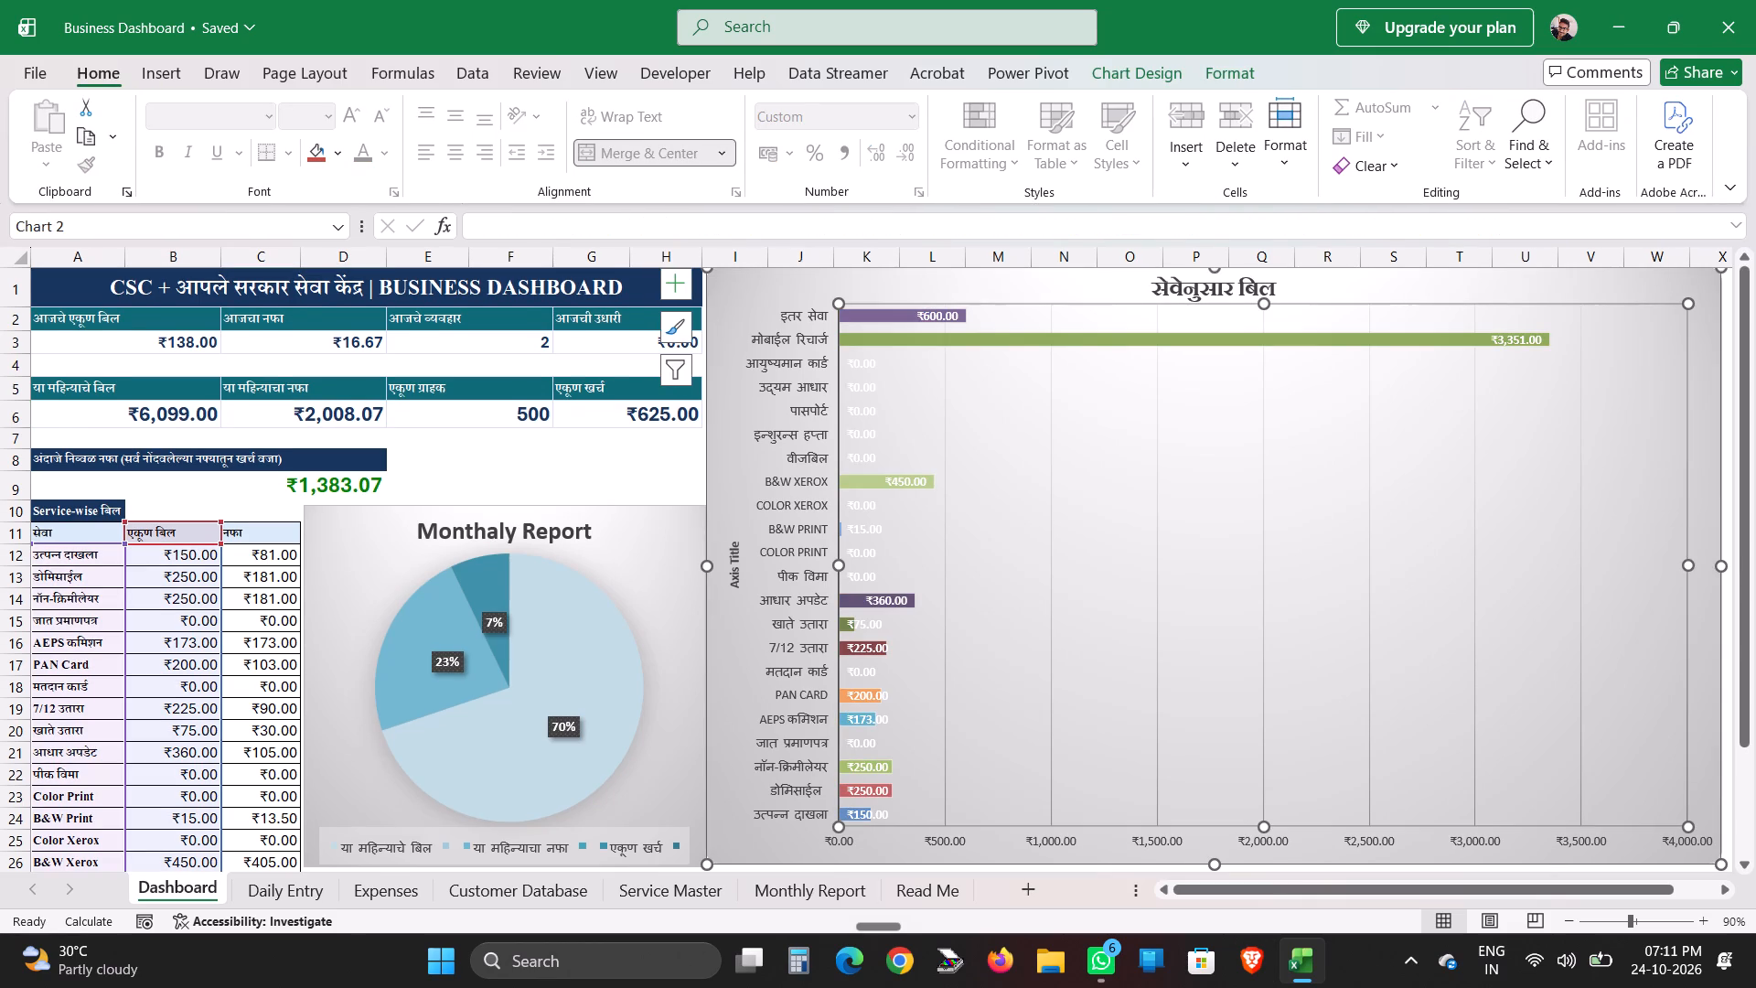
pyautogui.click(417, 721)
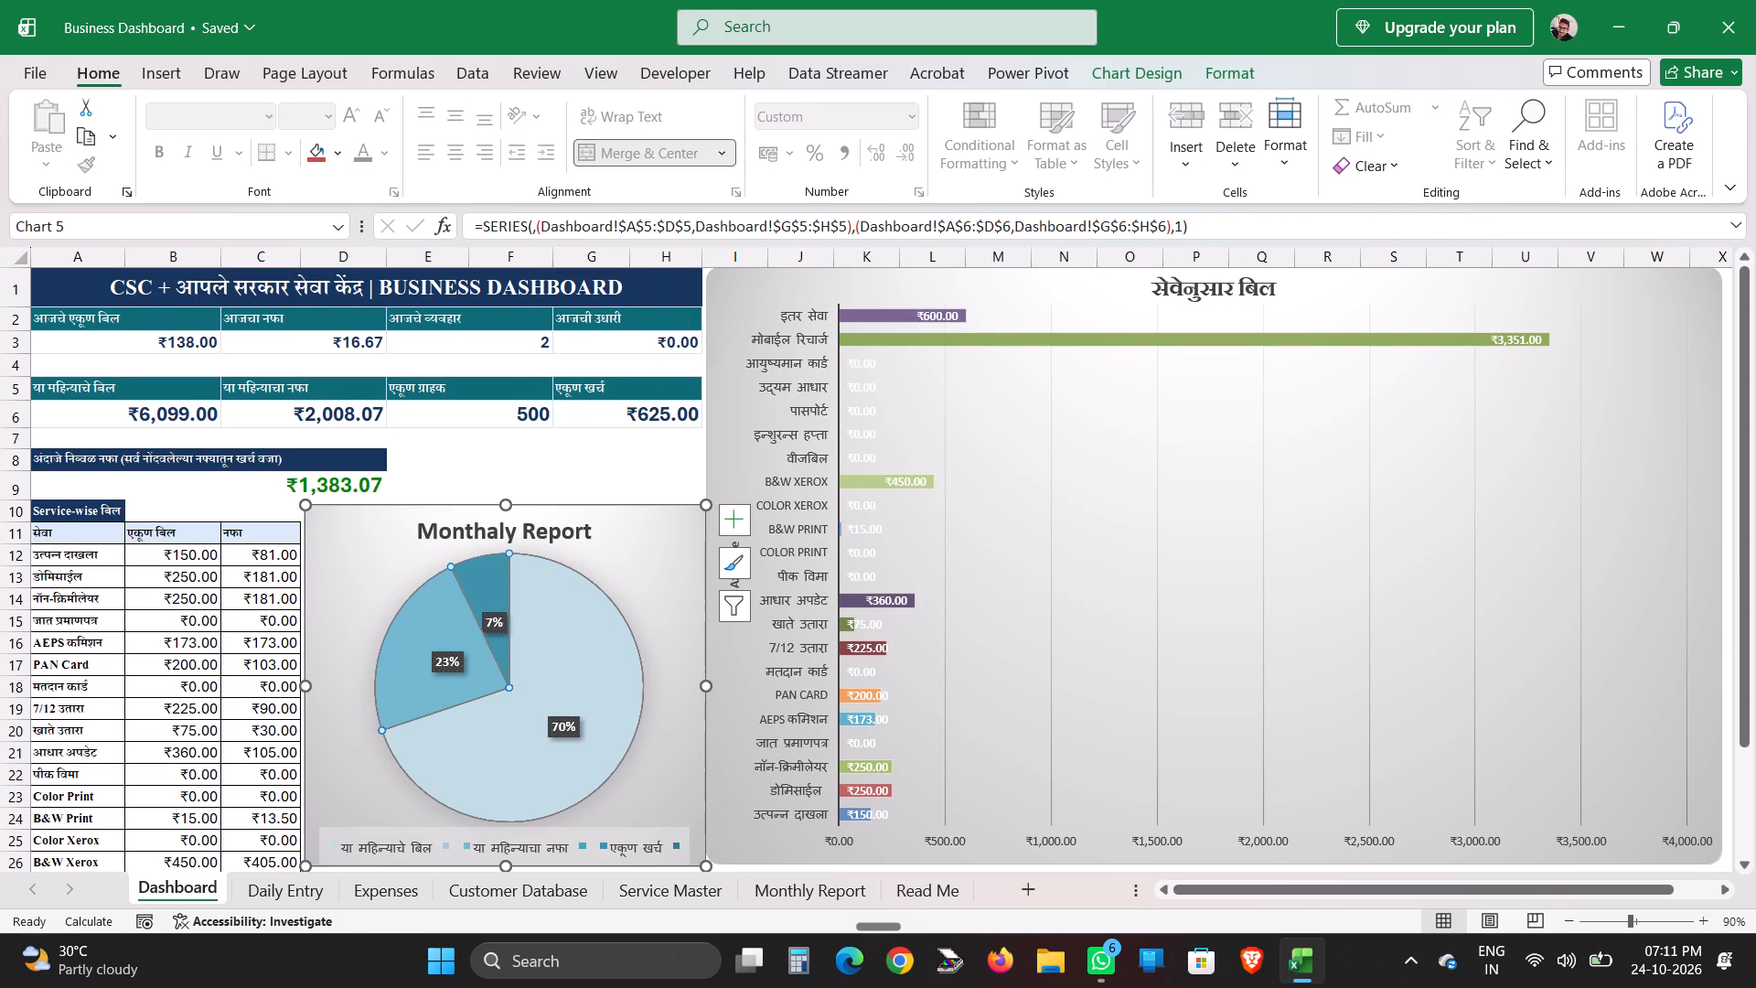
pyautogui.click(910, 650)
pyautogui.click(583, 630)
pyautogui.click(640, 556)
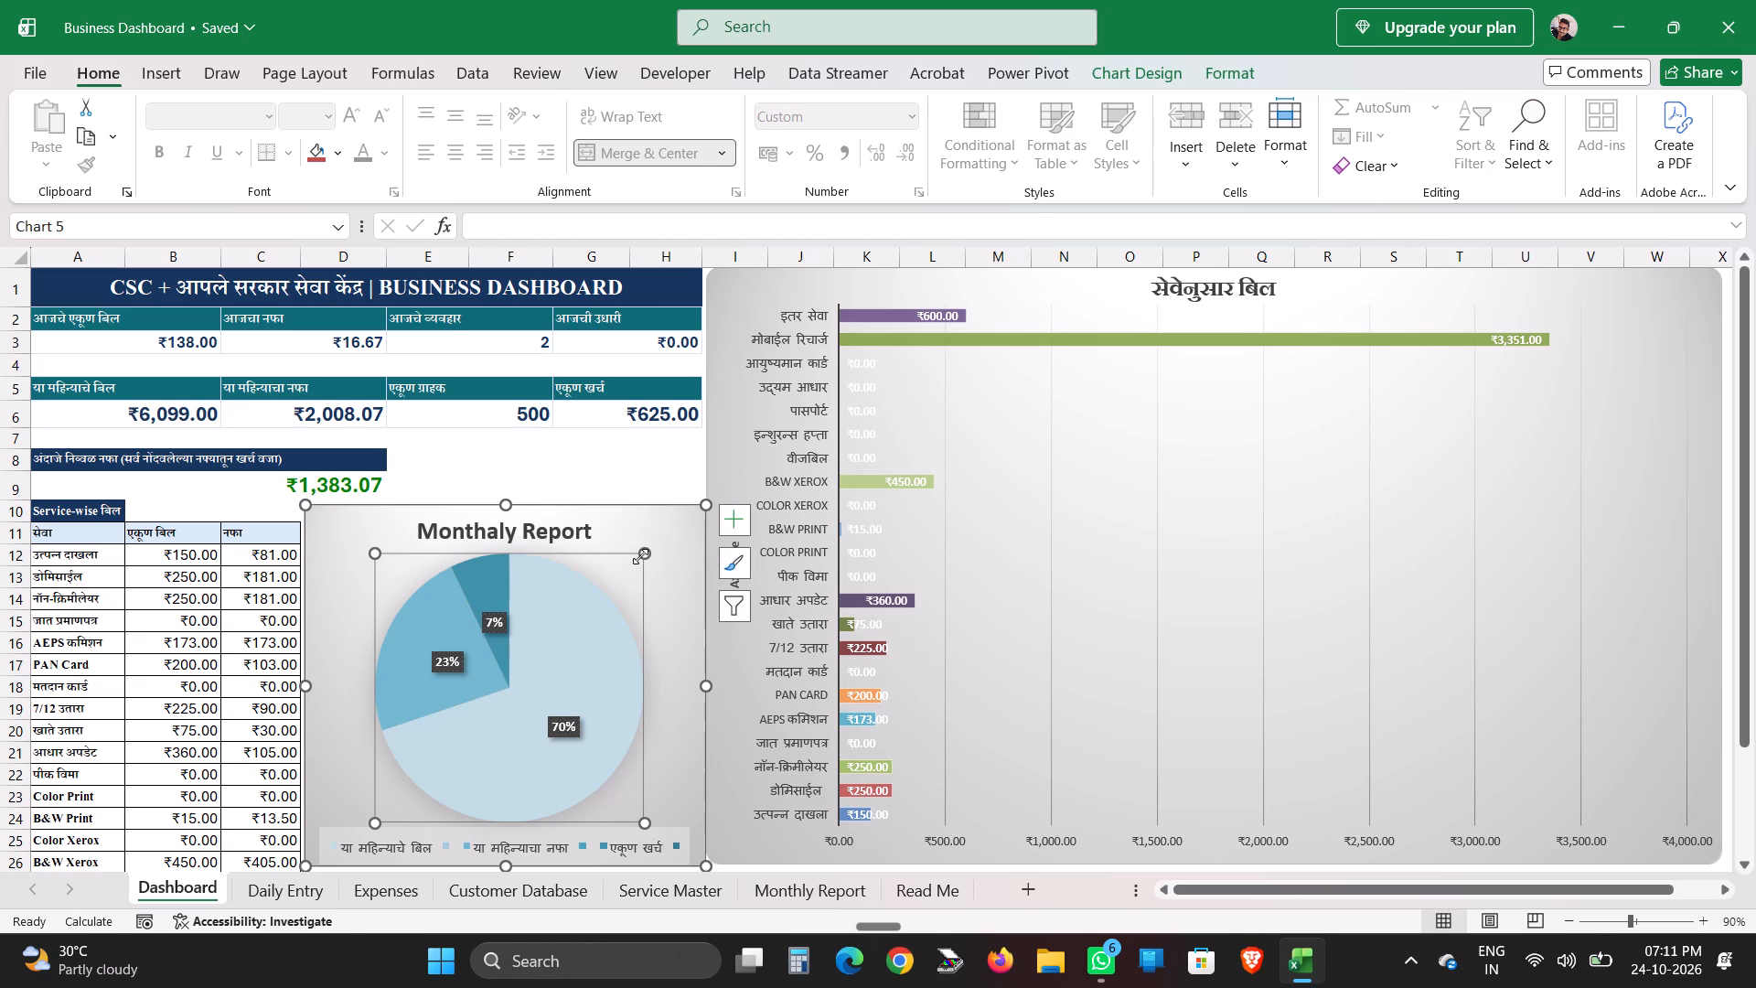
pyautogui.click(701, 634)
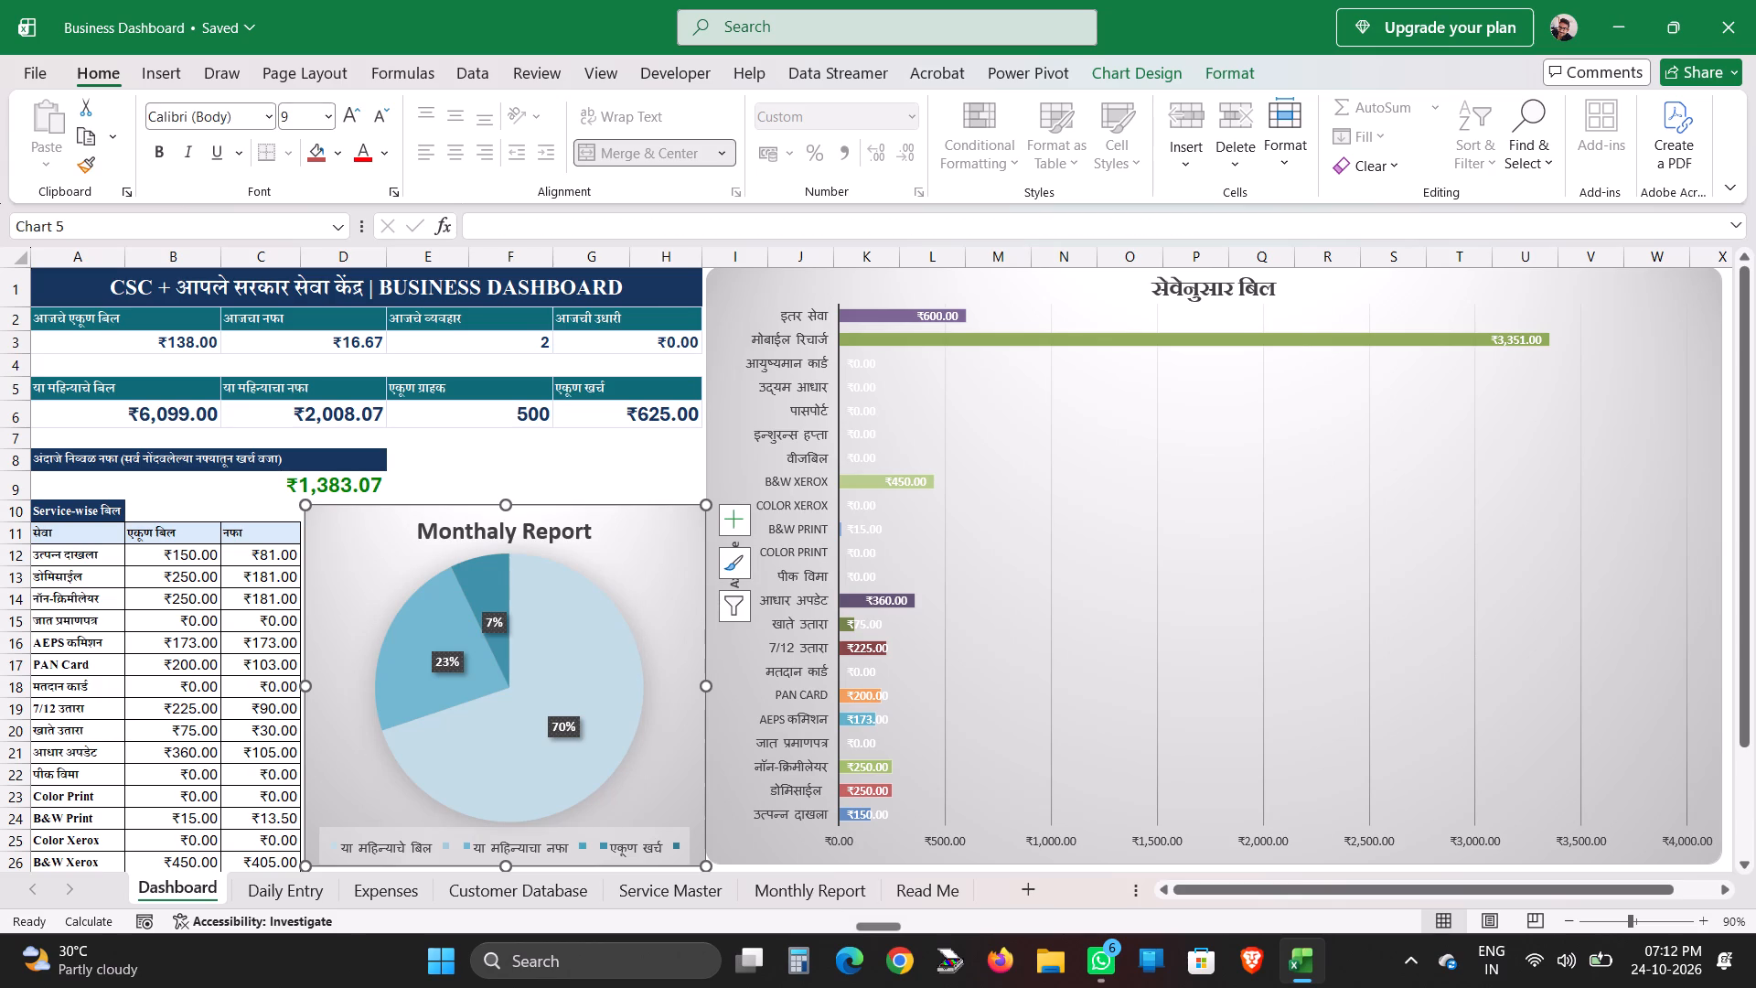
pyautogui.click(652, 571)
pyautogui.click(1133, 72)
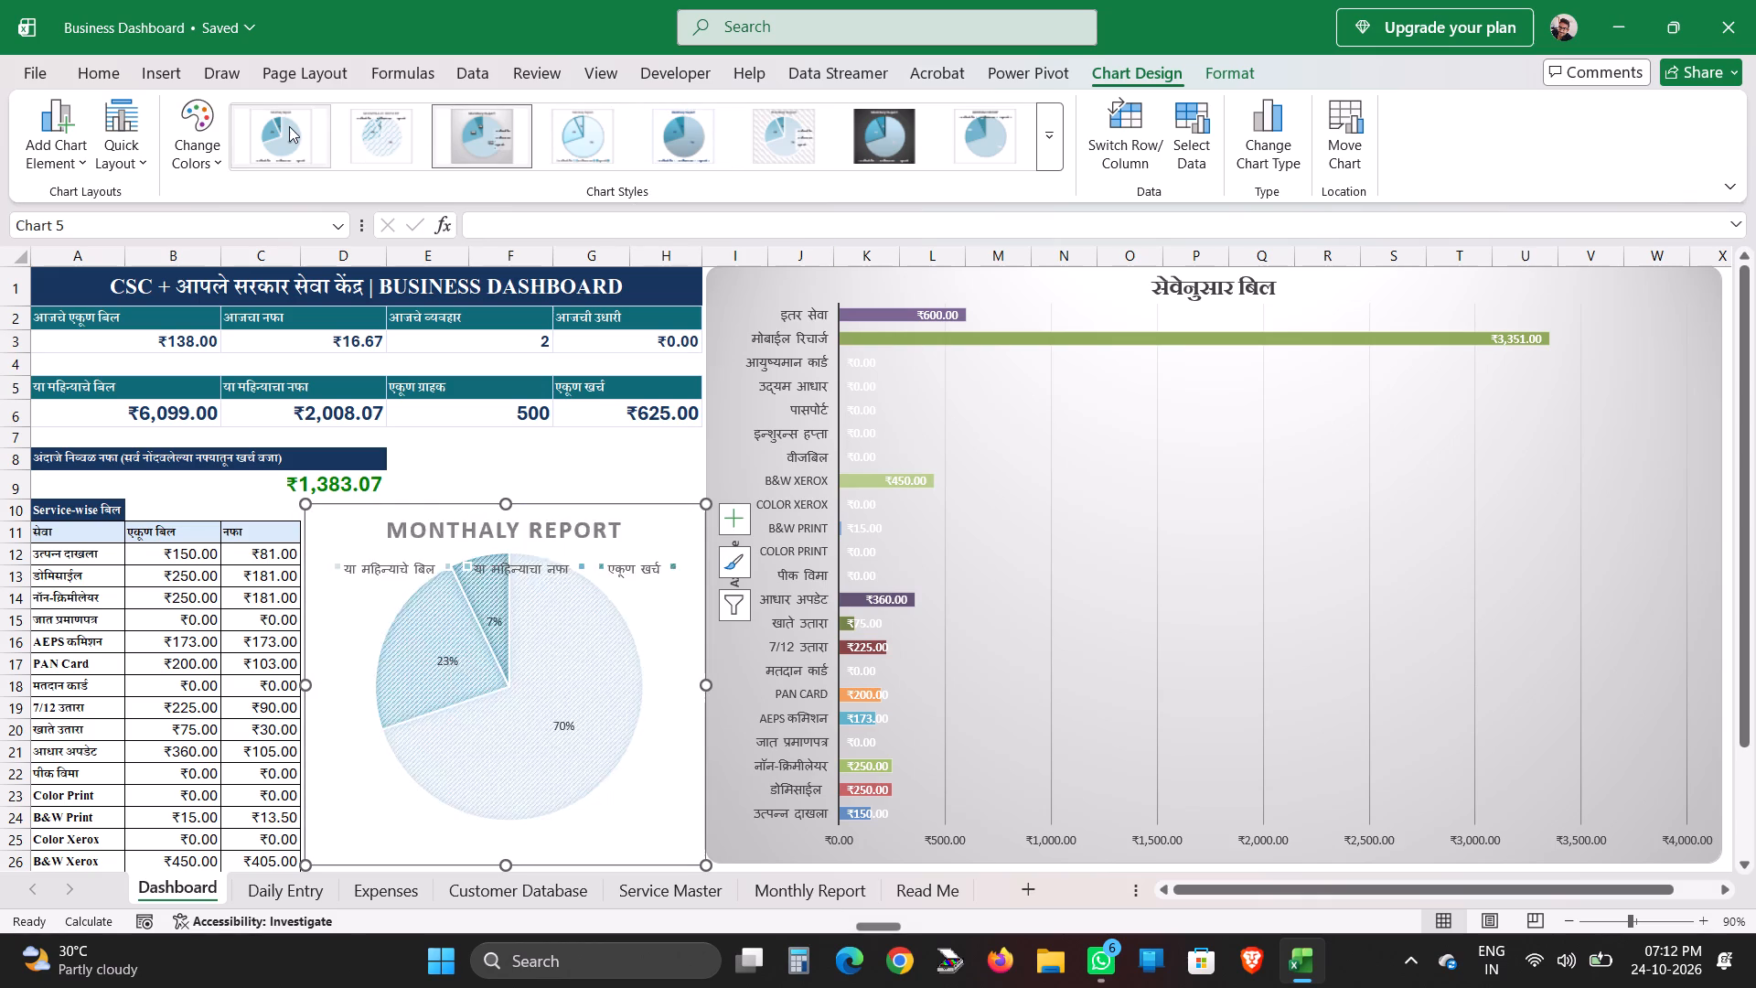
pyautogui.click(1052, 138)
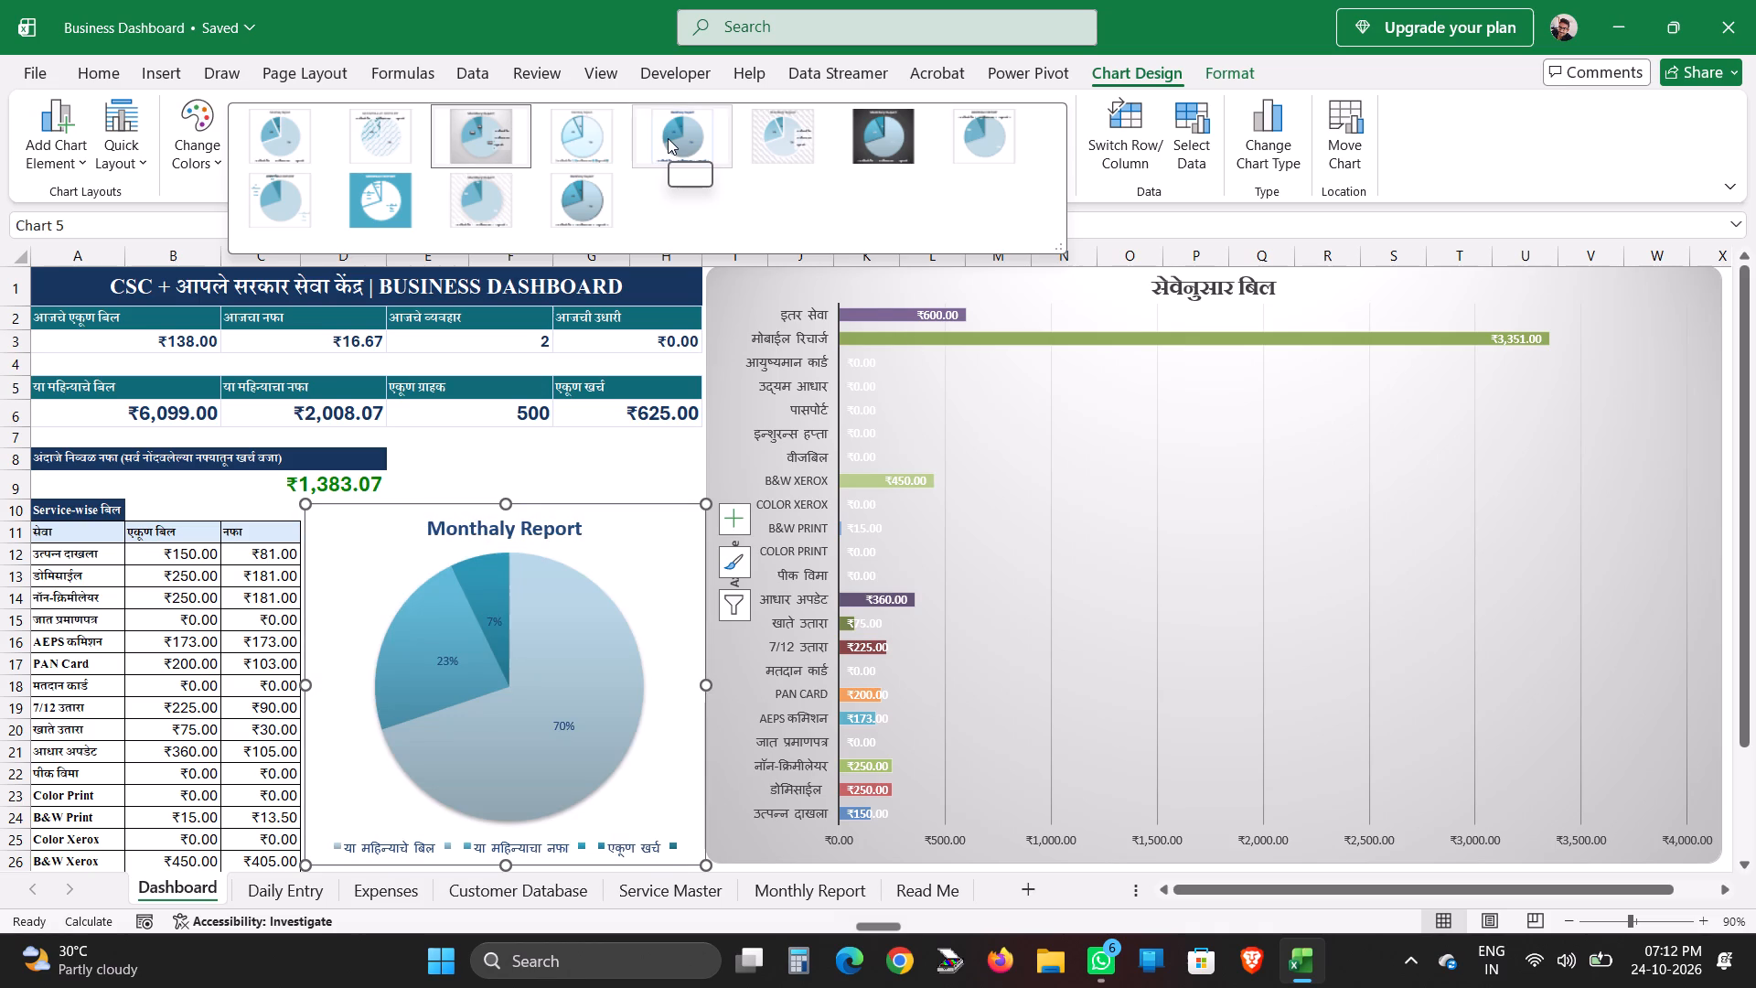
pyautogui.click(1093, 397)
# Recolour the Monthaly Report pie chart with the monochromatic orange palette running from light to dark.
pyautogui.click(403, 715)
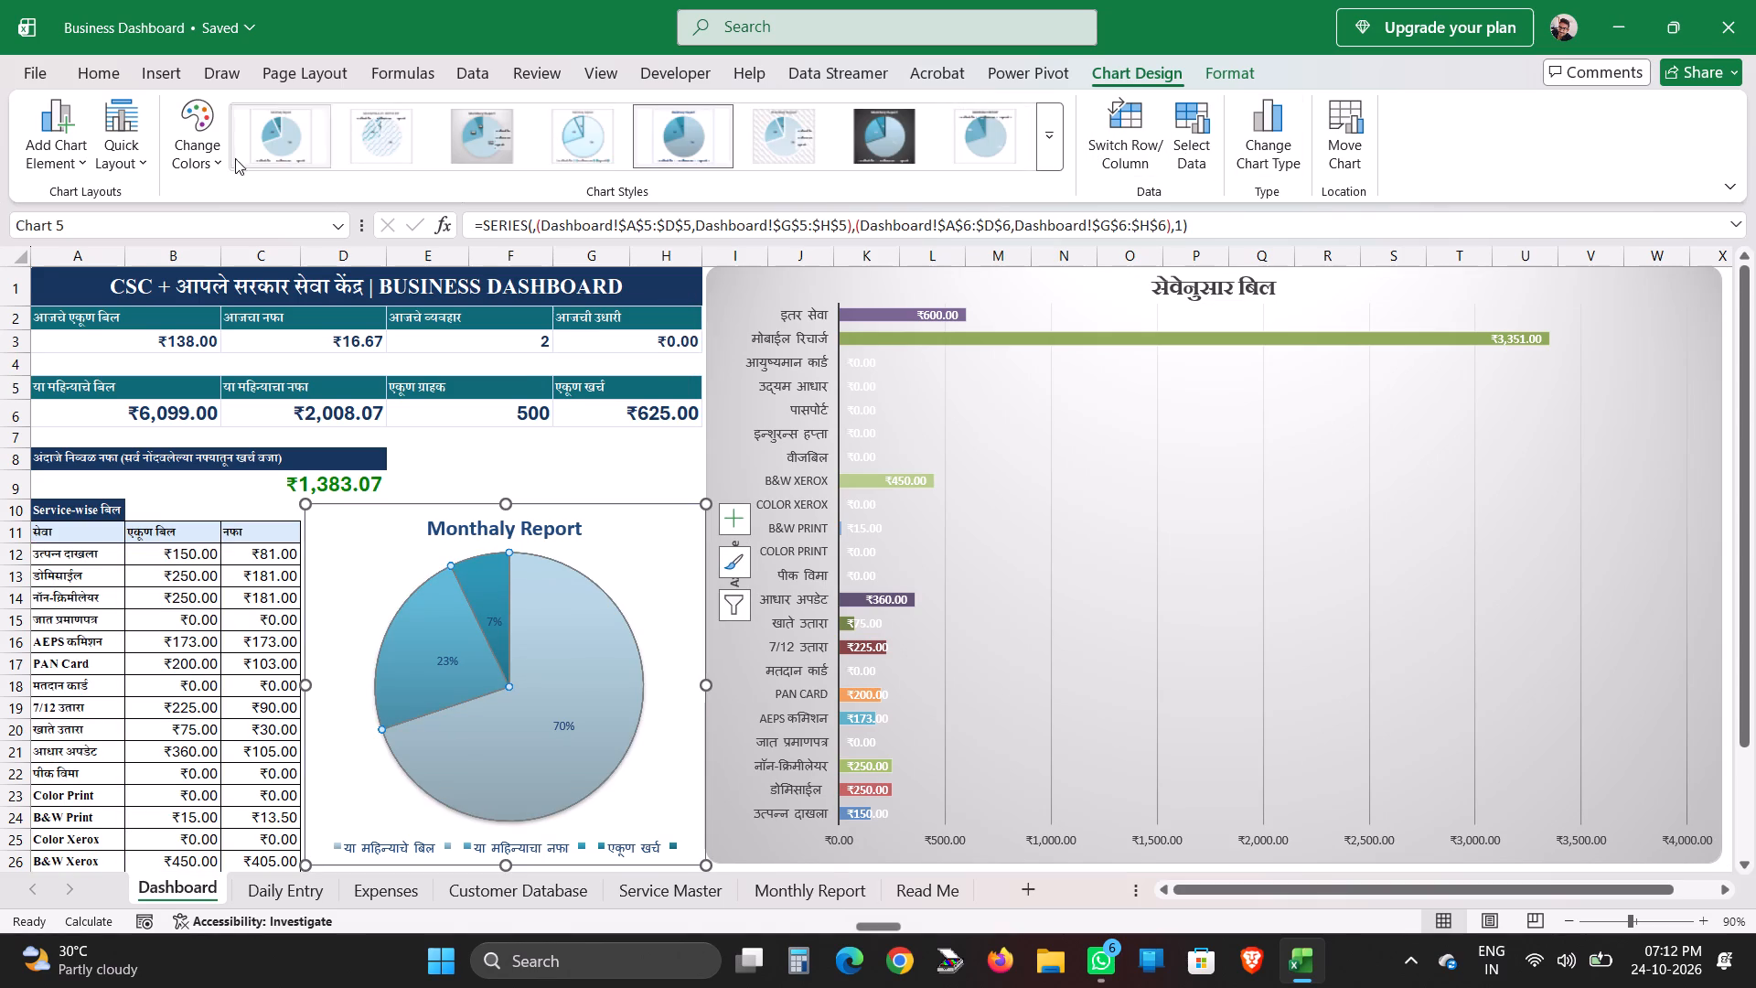
pyautogui.click(204, 160)
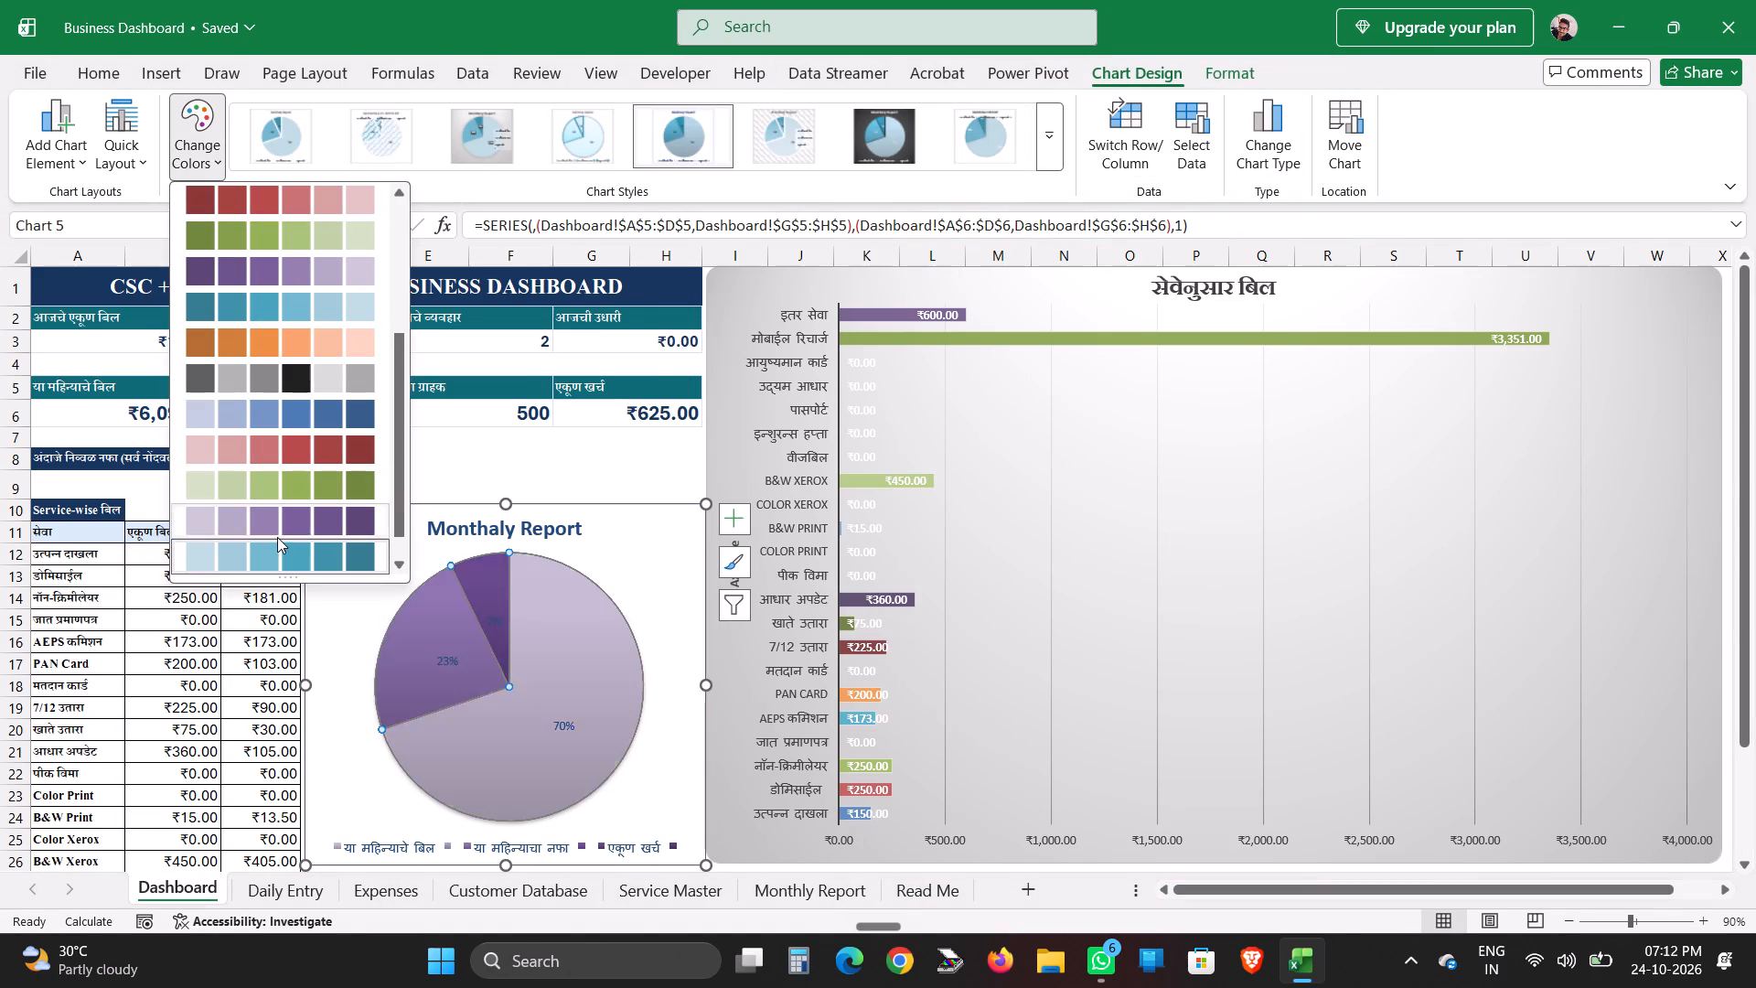
pyautogui.scroll(-3, 260, 472)
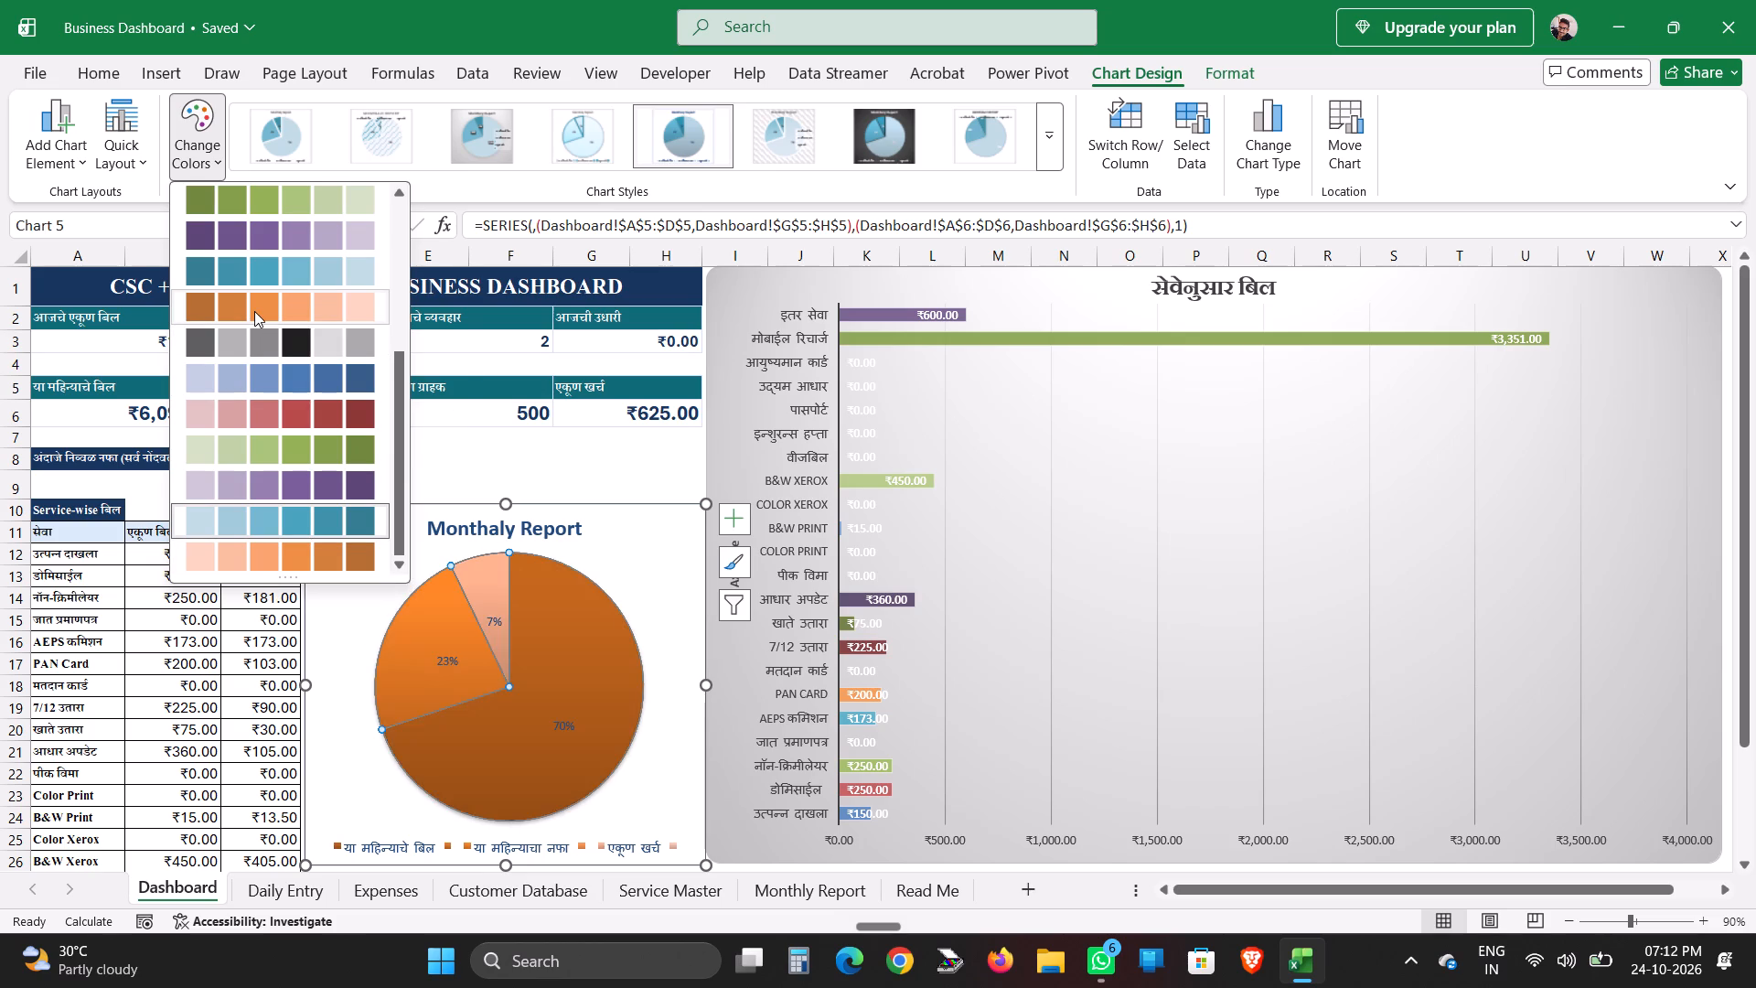
pyautogui.click(266, 550)
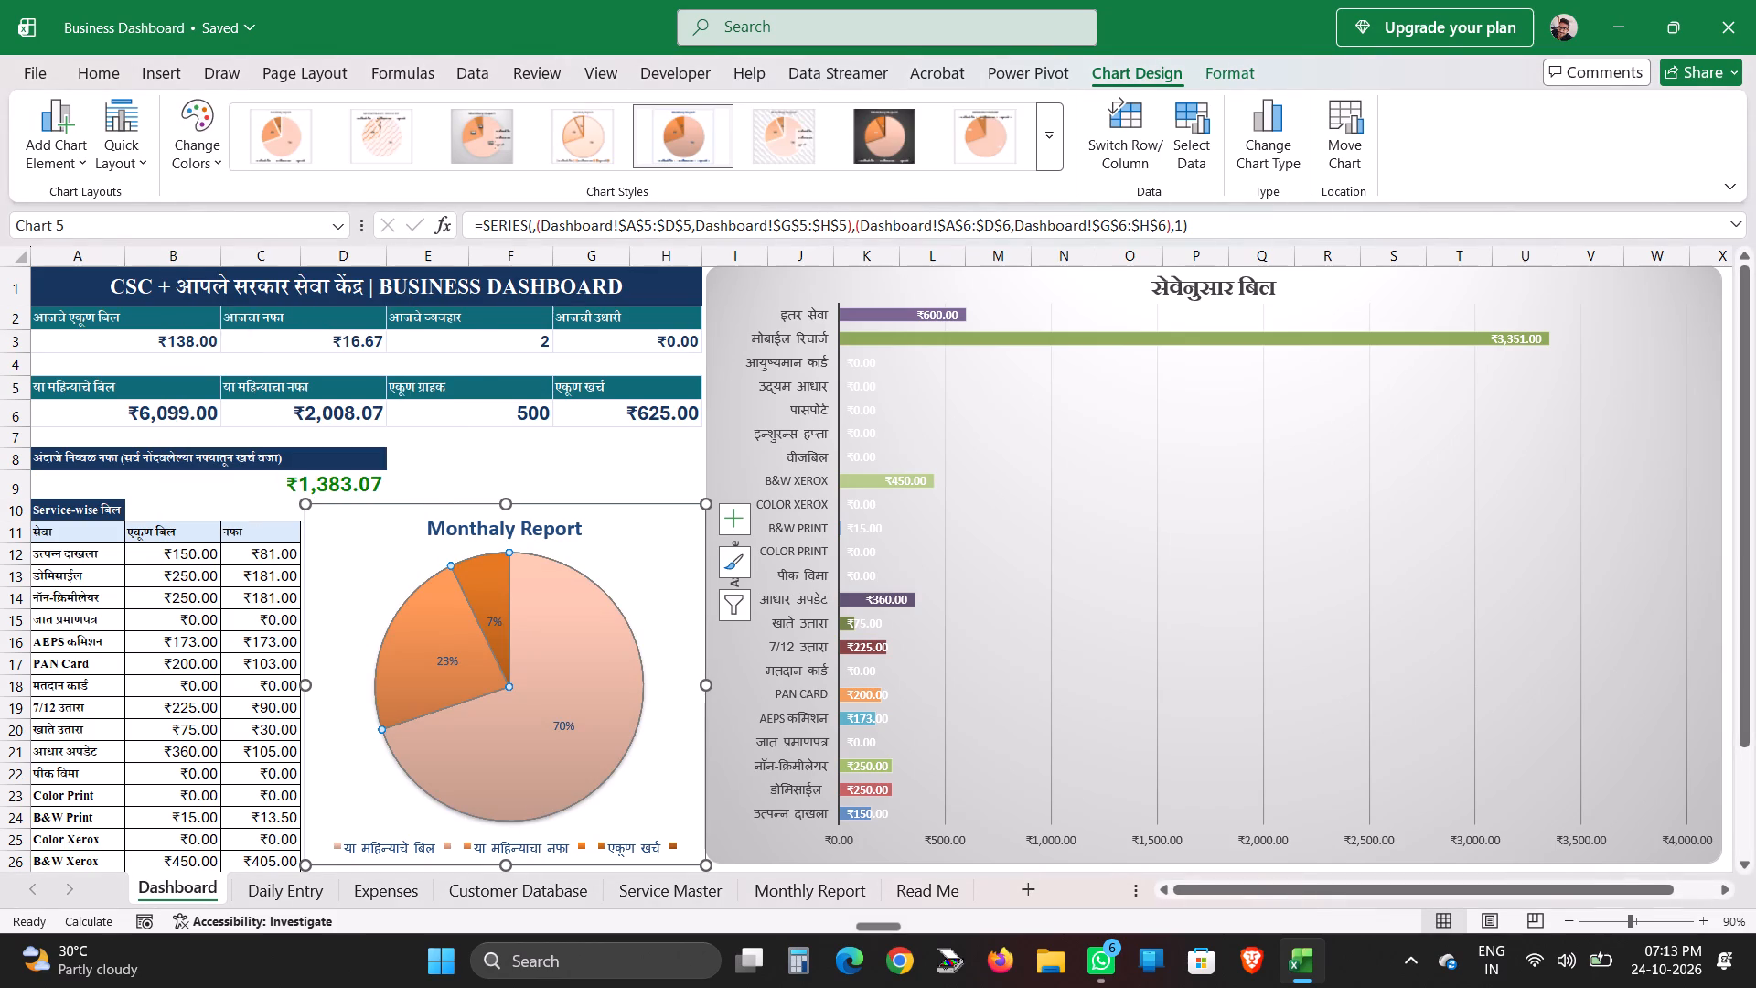
pyautogui.click(603, 632)
pyautogui.click(619, 552)
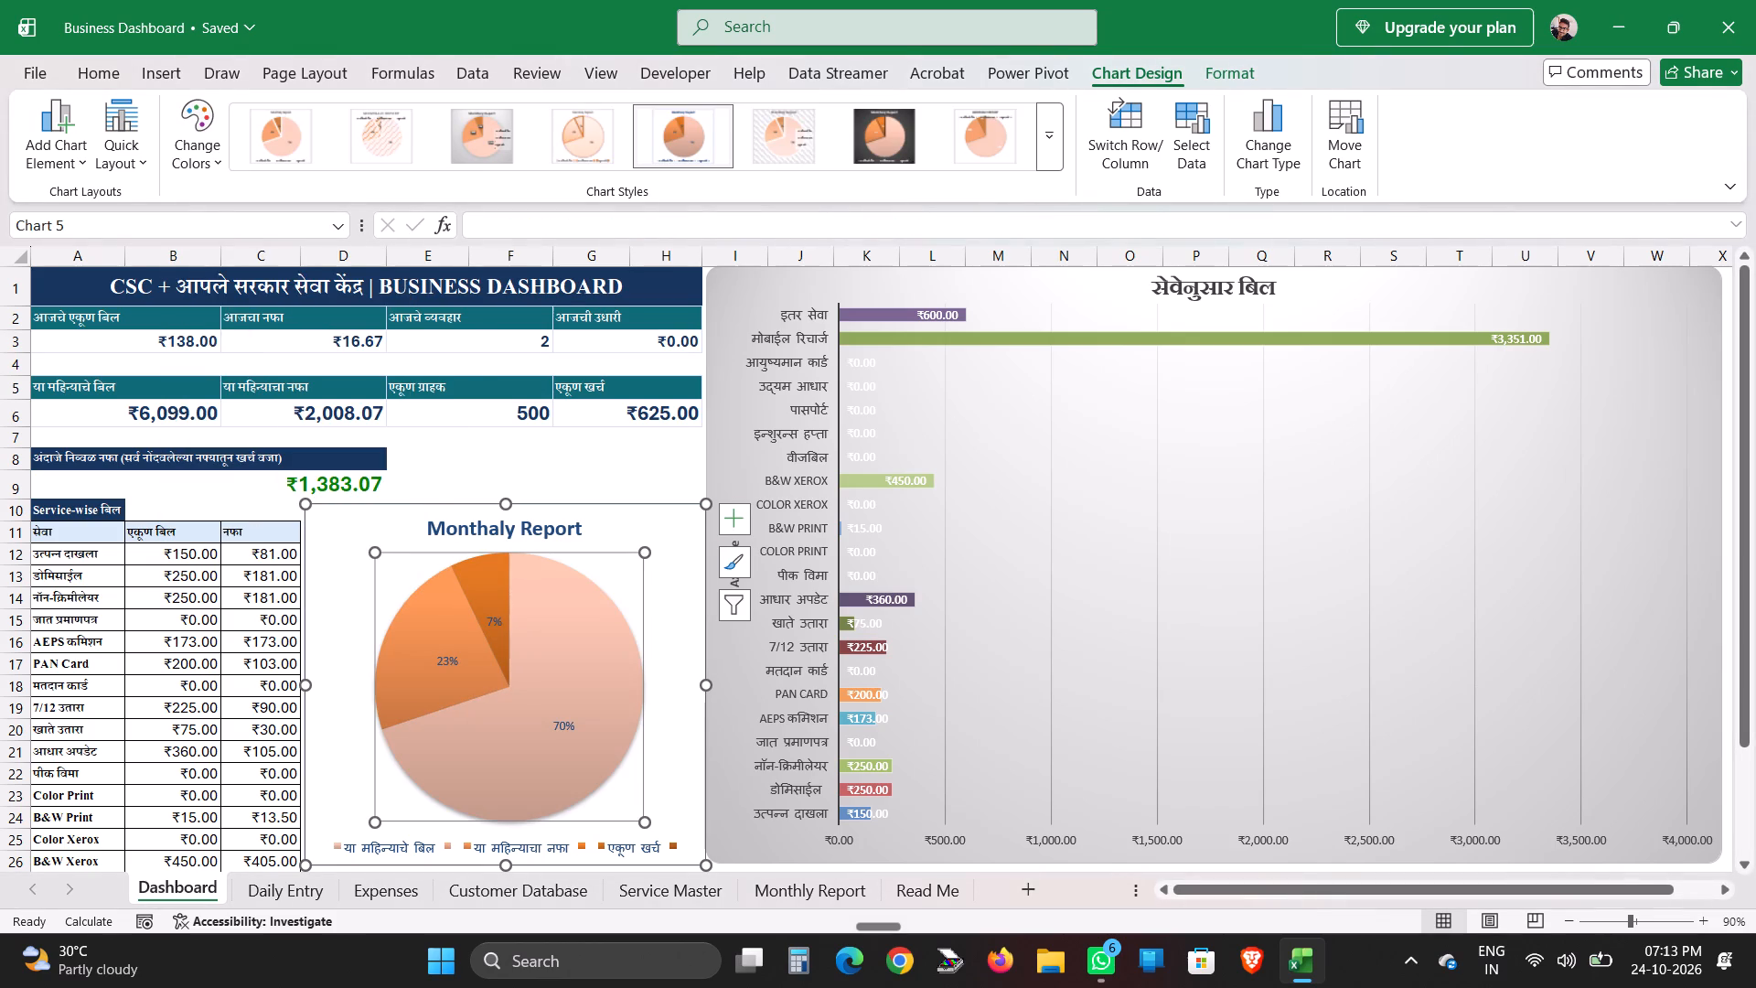
# Undo the orange recolouring and the gradient-shaded chart style on the Monthaly Report pie chart.
pyautogui.hotkey('ctrl', 'z')
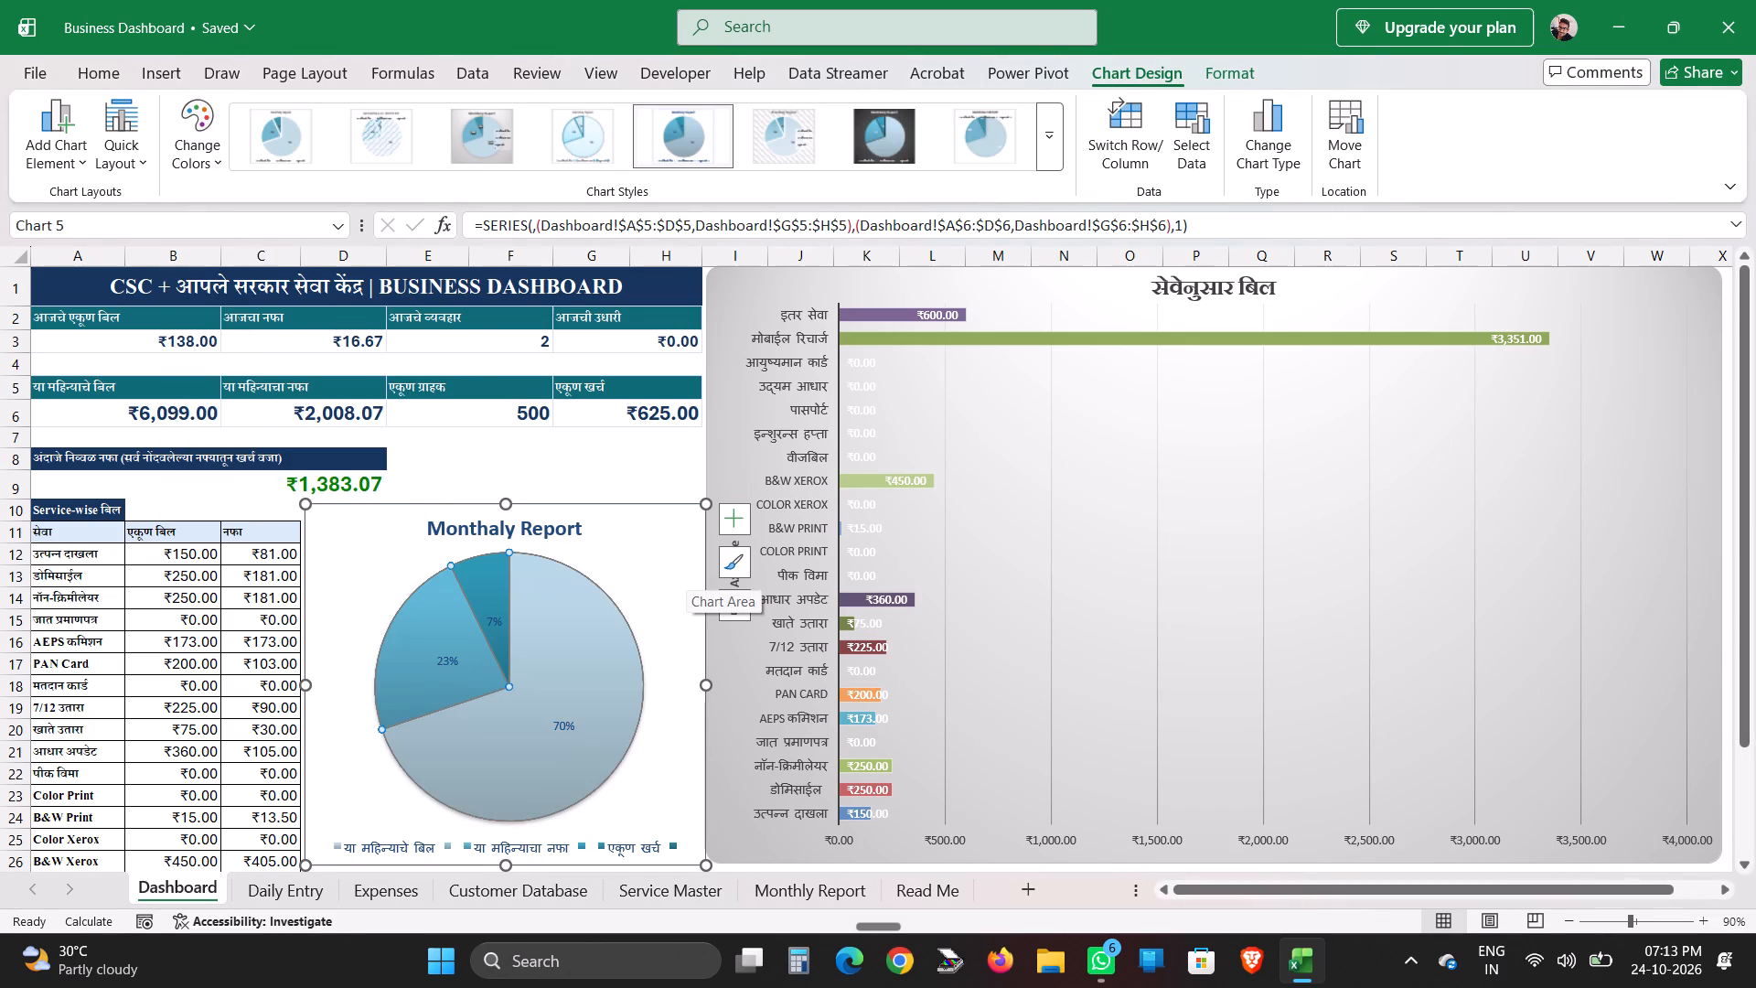
pyautogui.hotkey('ctrl', 'z')
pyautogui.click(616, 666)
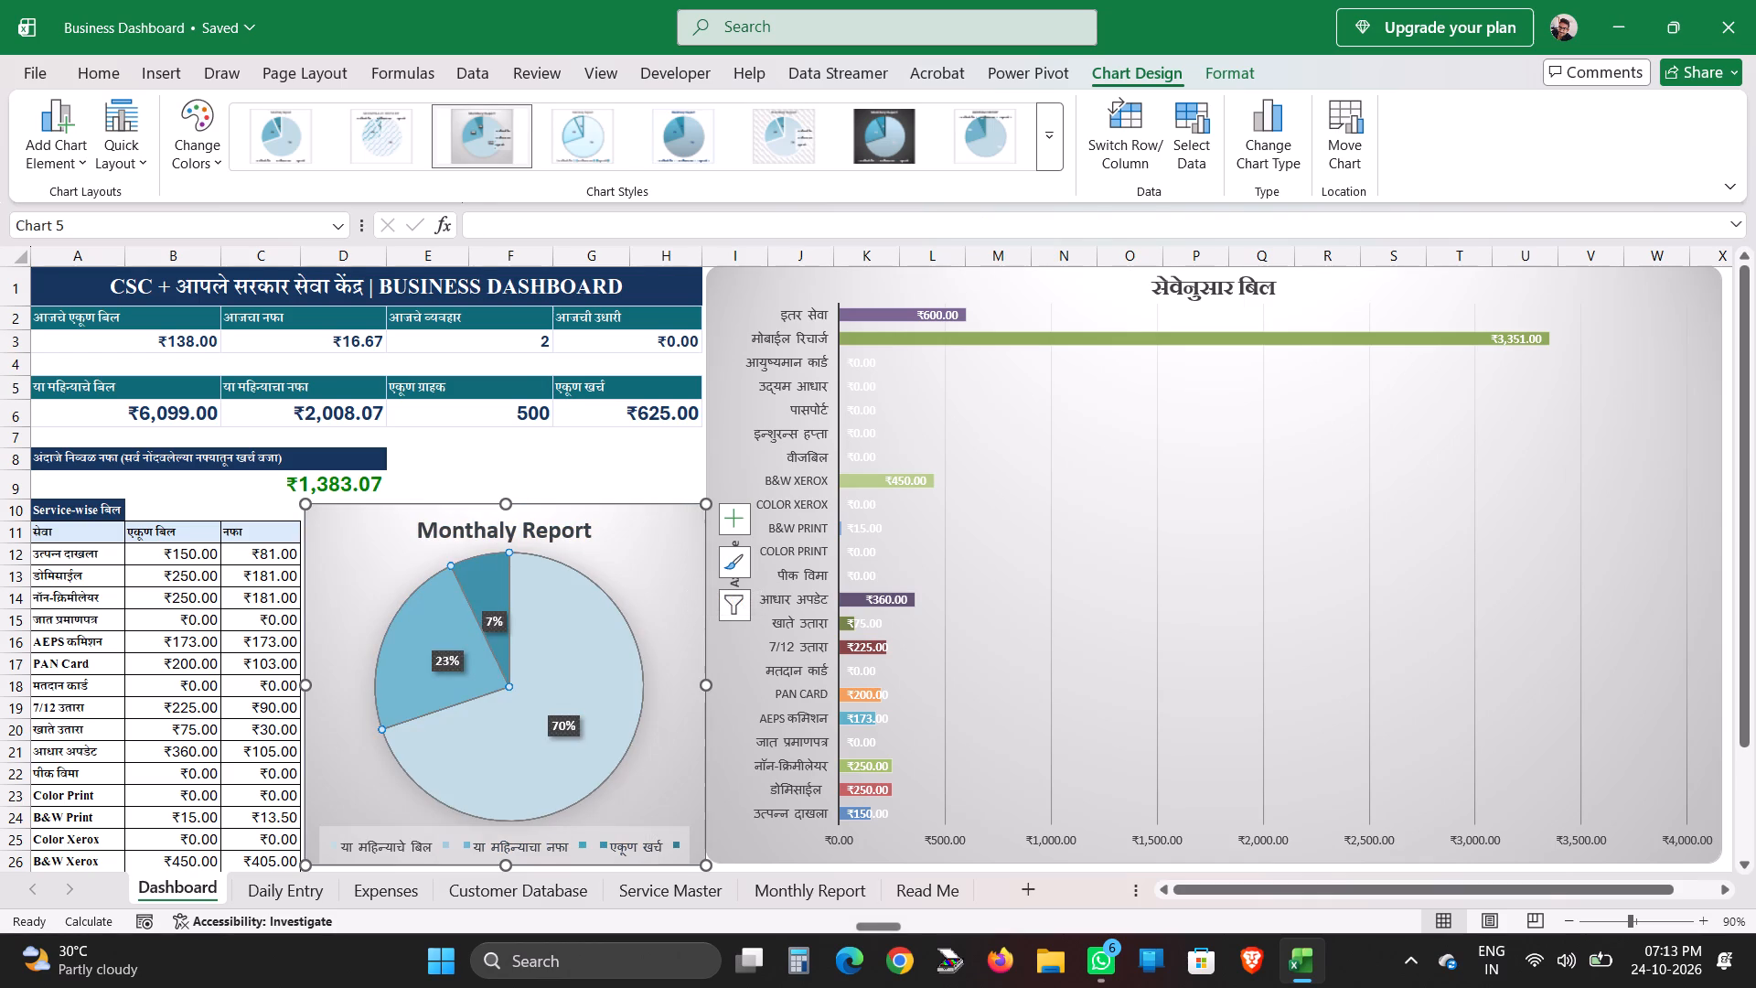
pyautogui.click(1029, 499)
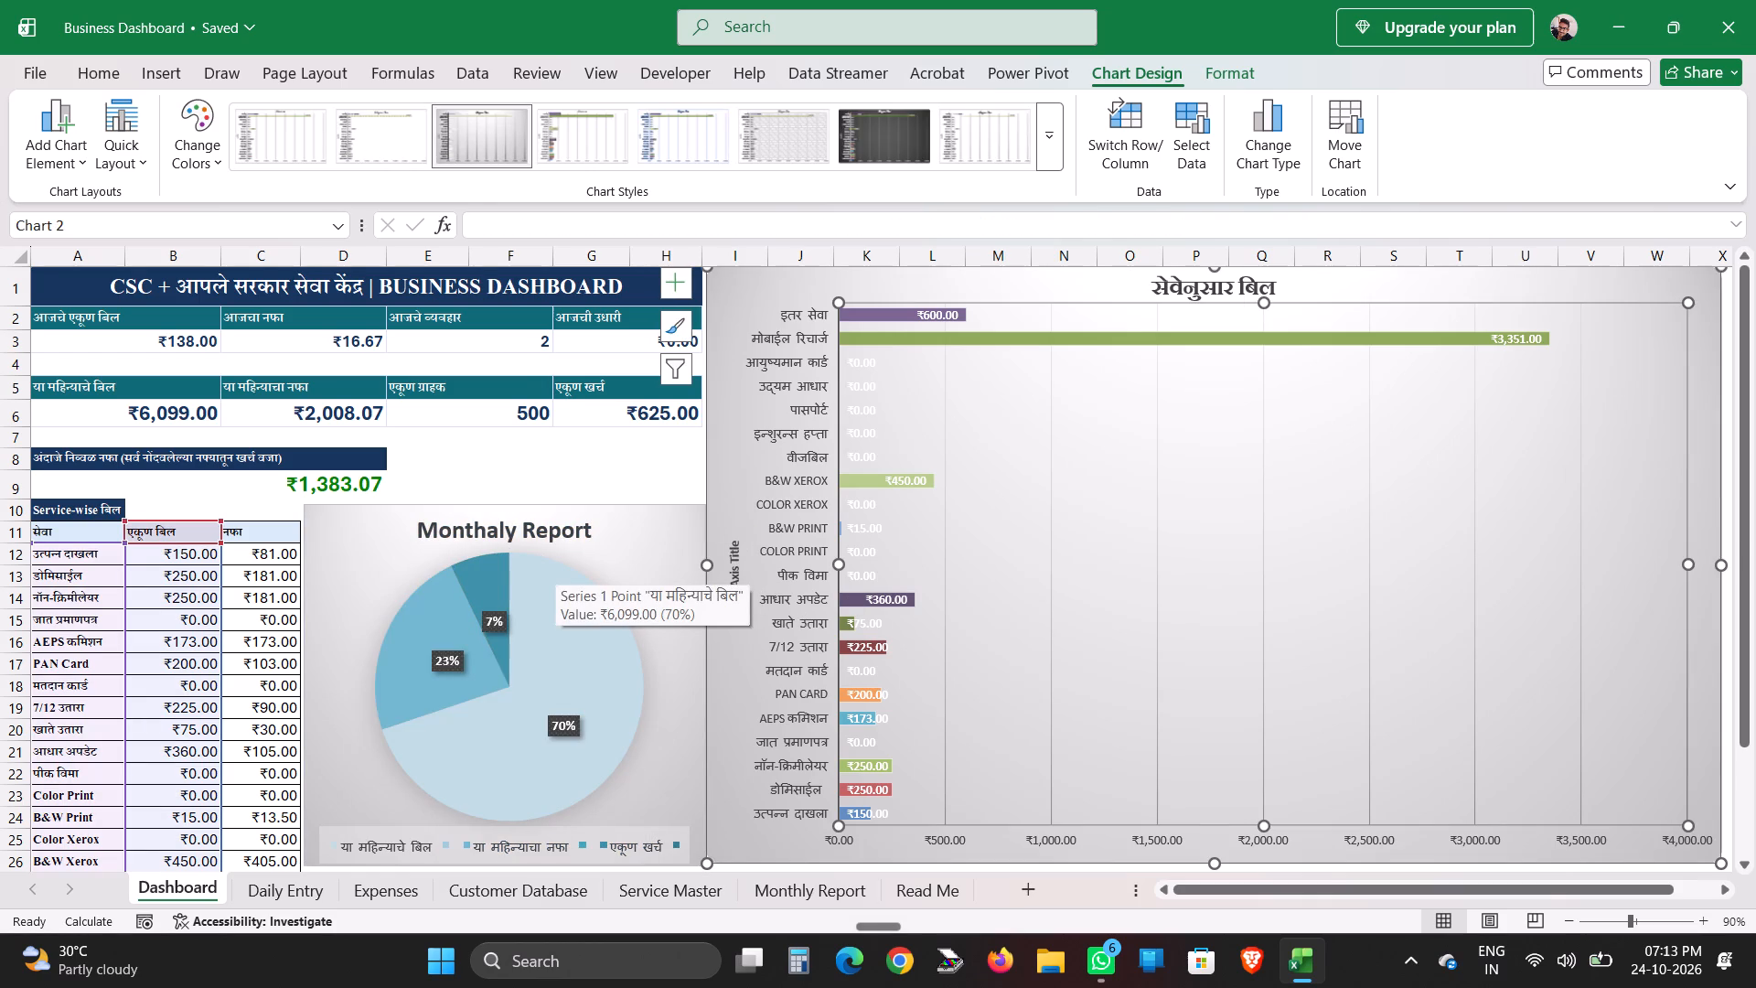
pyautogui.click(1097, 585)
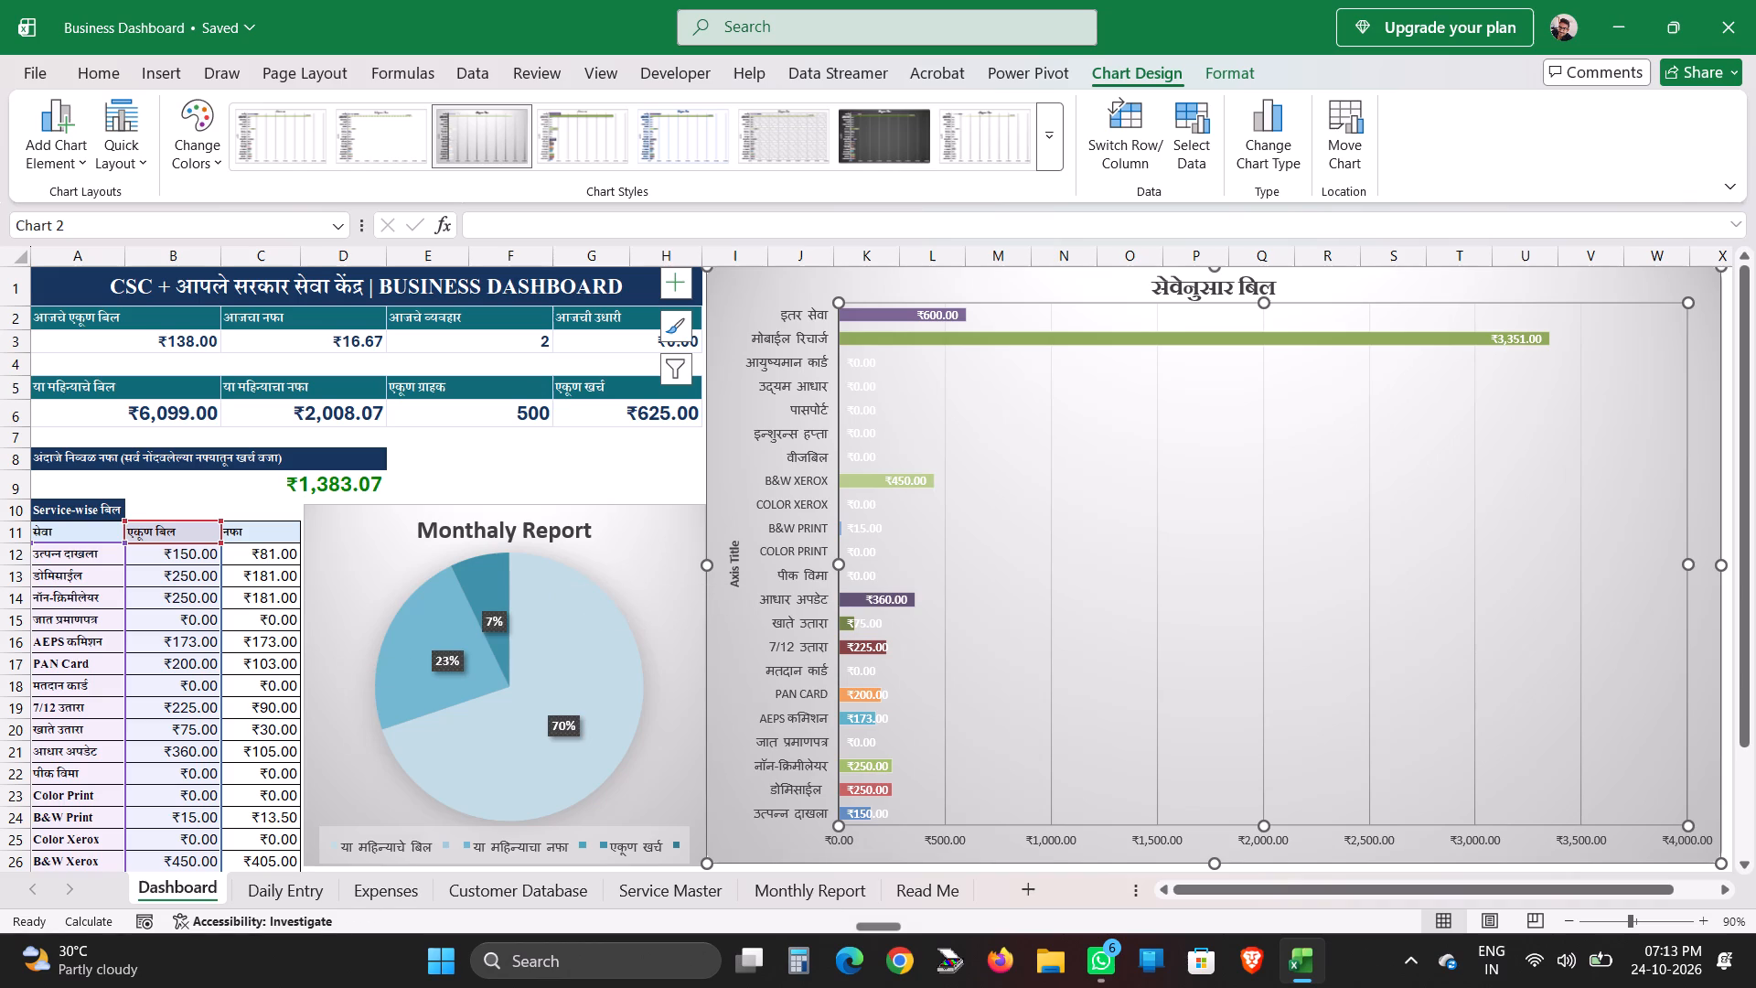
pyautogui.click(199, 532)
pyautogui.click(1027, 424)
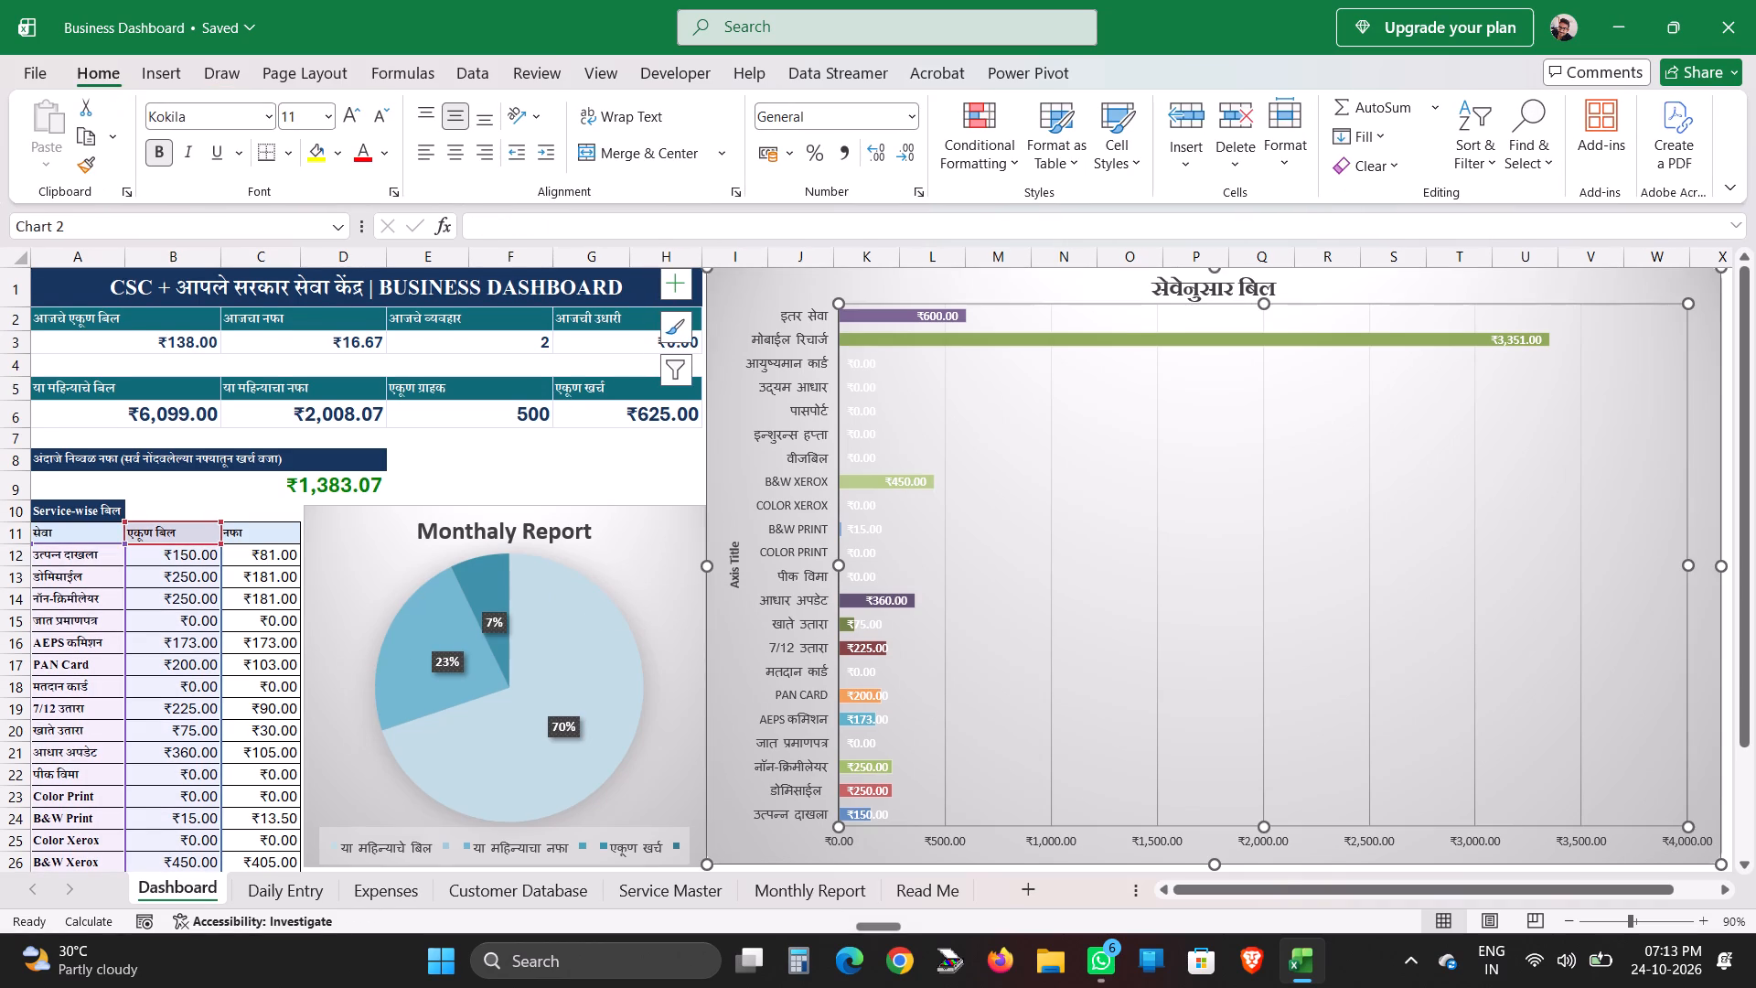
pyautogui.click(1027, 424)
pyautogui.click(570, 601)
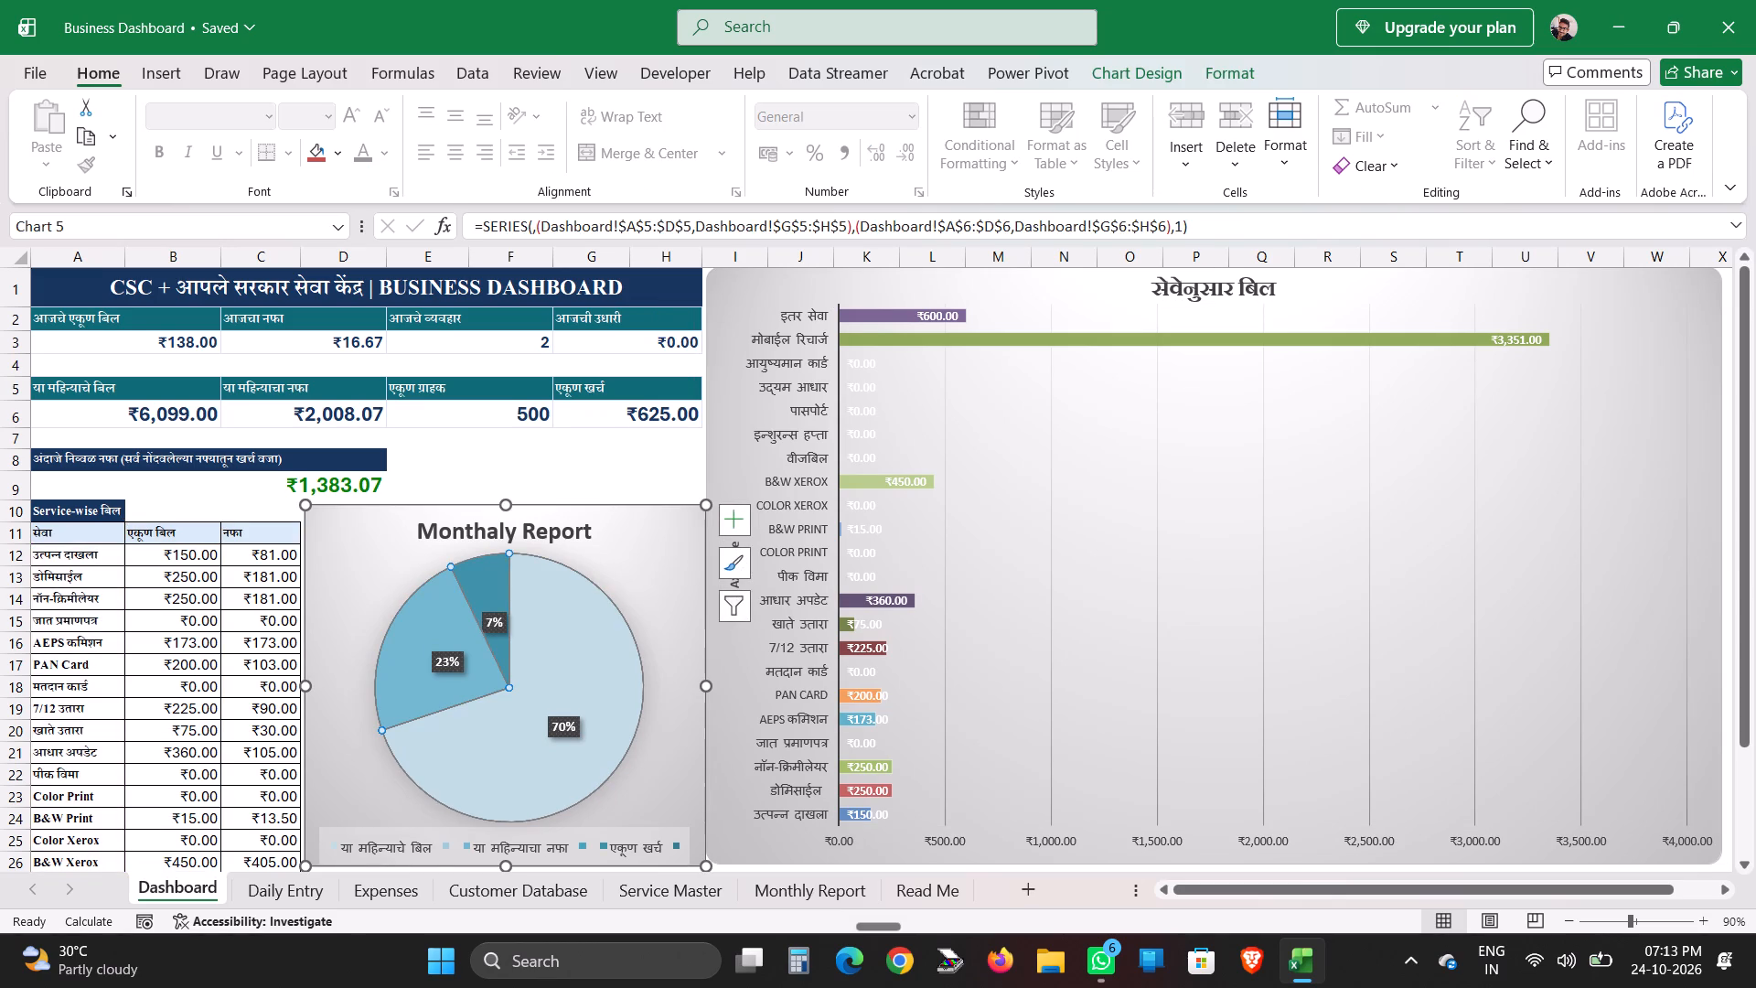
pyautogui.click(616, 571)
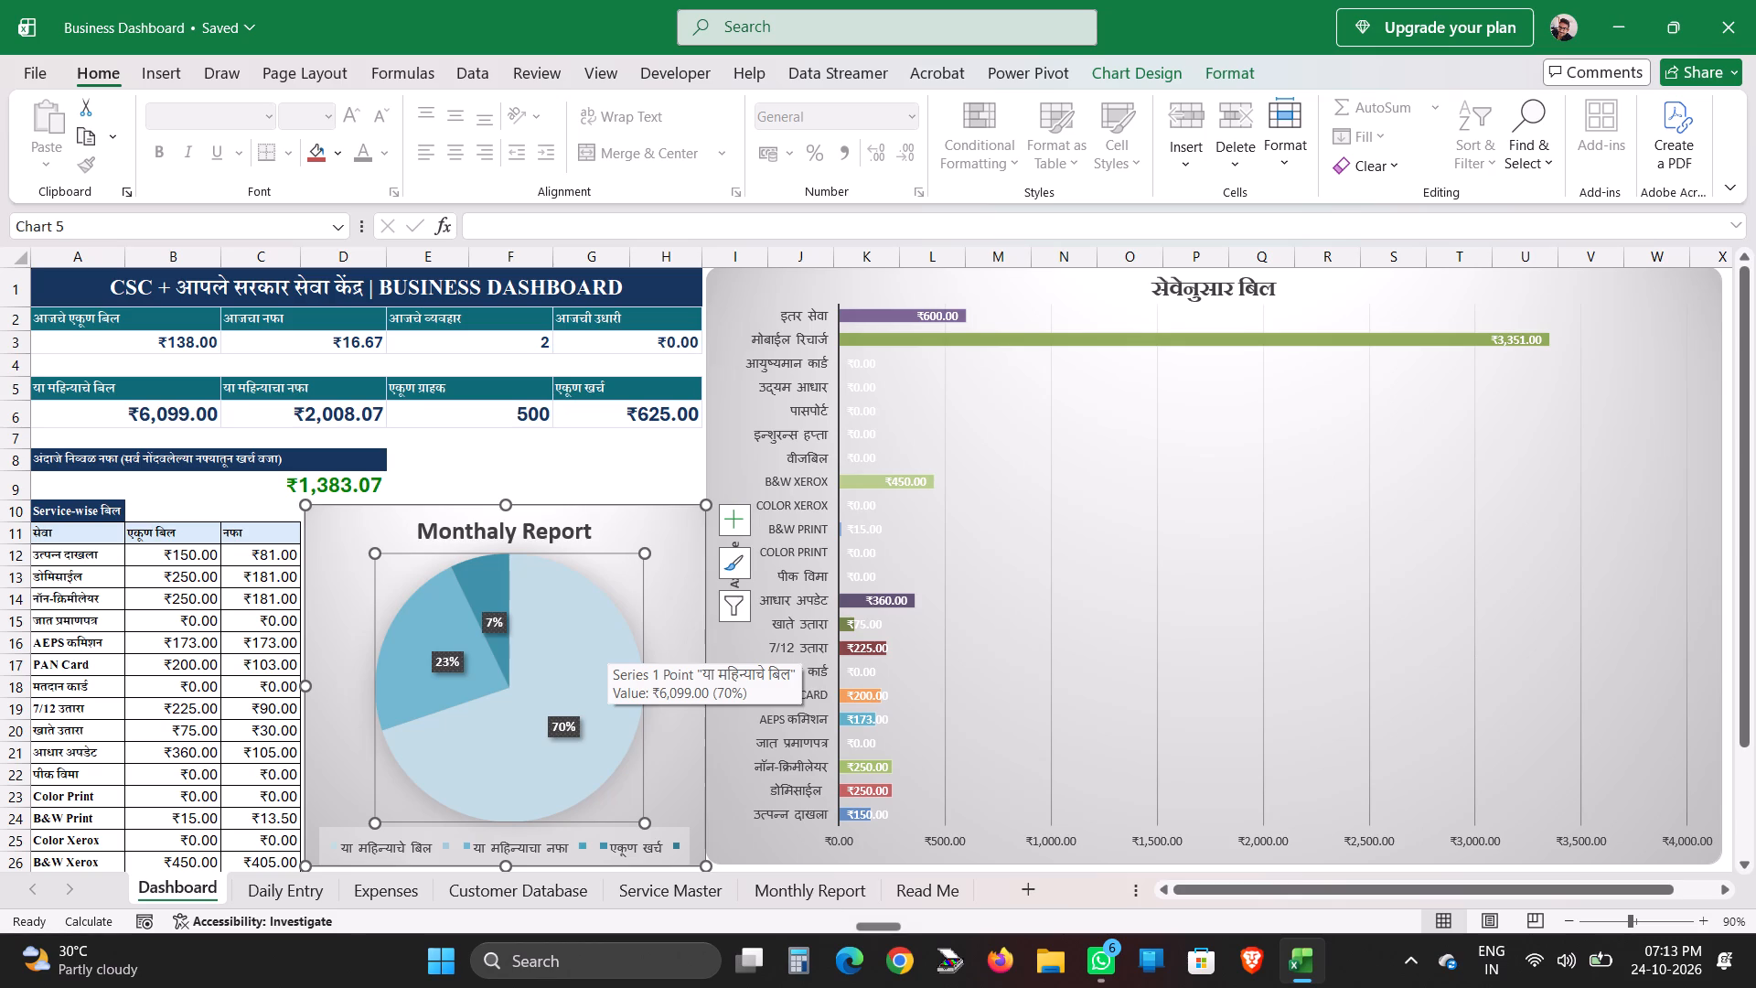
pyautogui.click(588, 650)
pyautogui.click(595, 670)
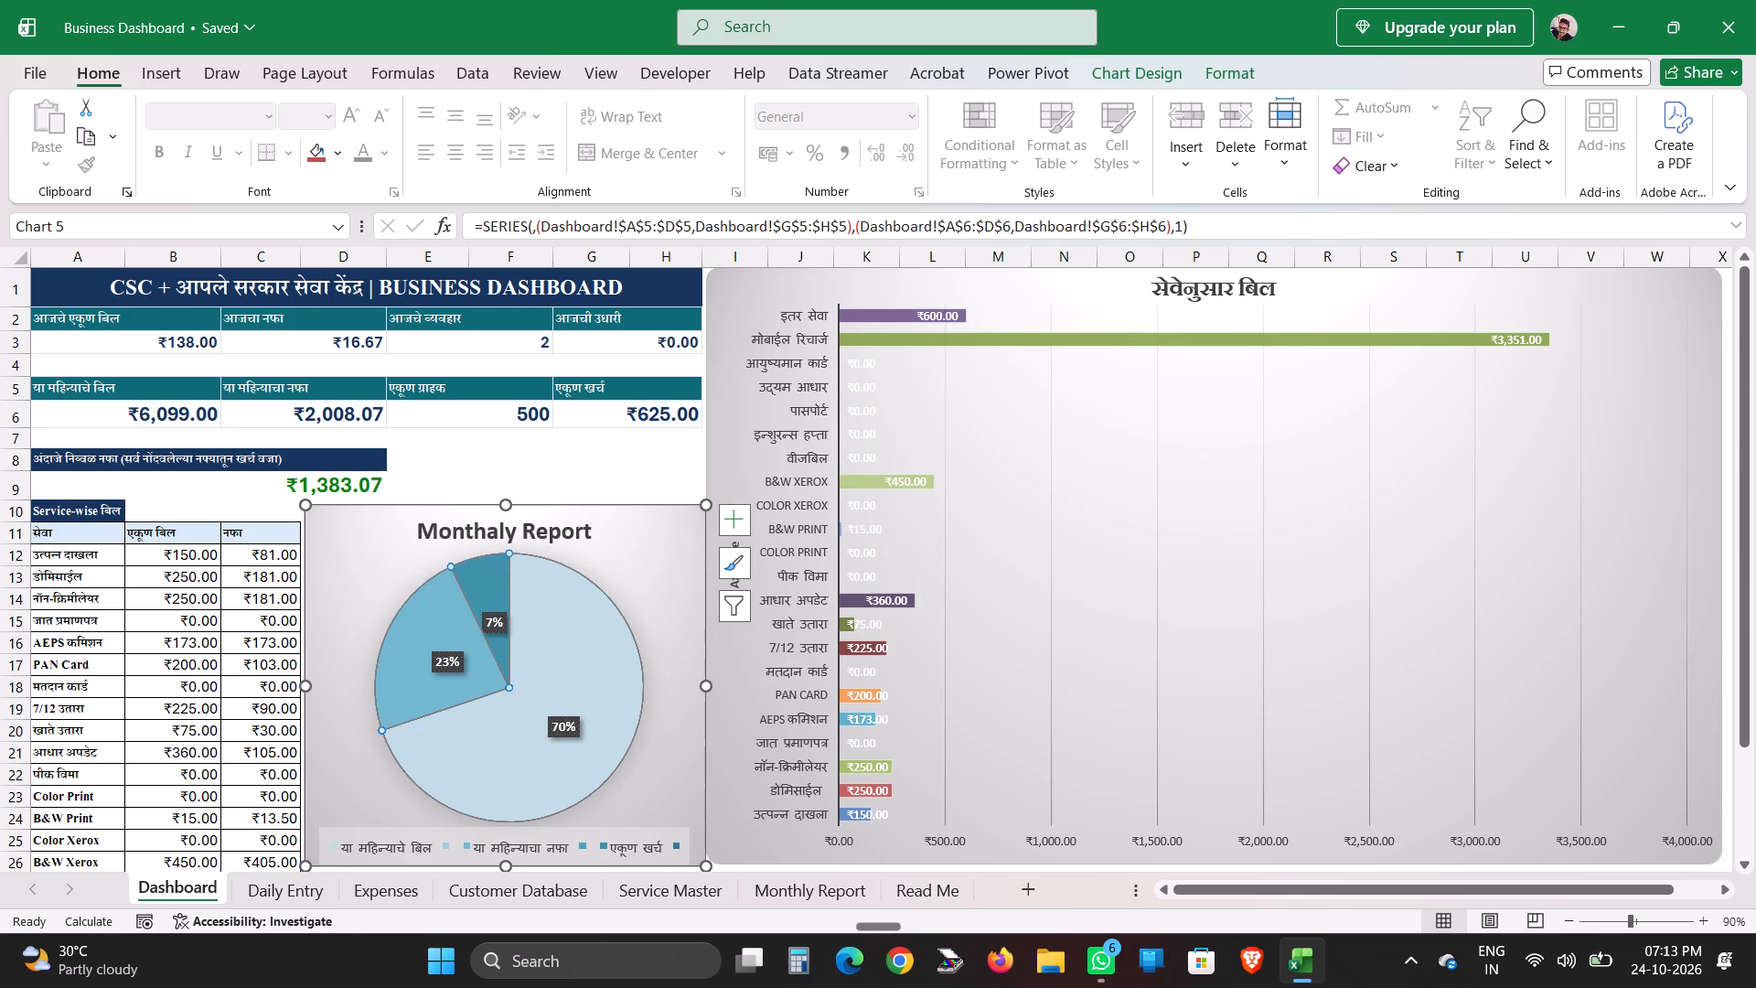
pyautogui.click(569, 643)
# Select the या महिन्याचे बिल, या महिन्याचा नफा, एकूण खर्च and अंदाजे निव्वळ नफा headings together with their value cells.
pyautogui.moveTo(127, 389); pyautogui.dragTo(331, 400)
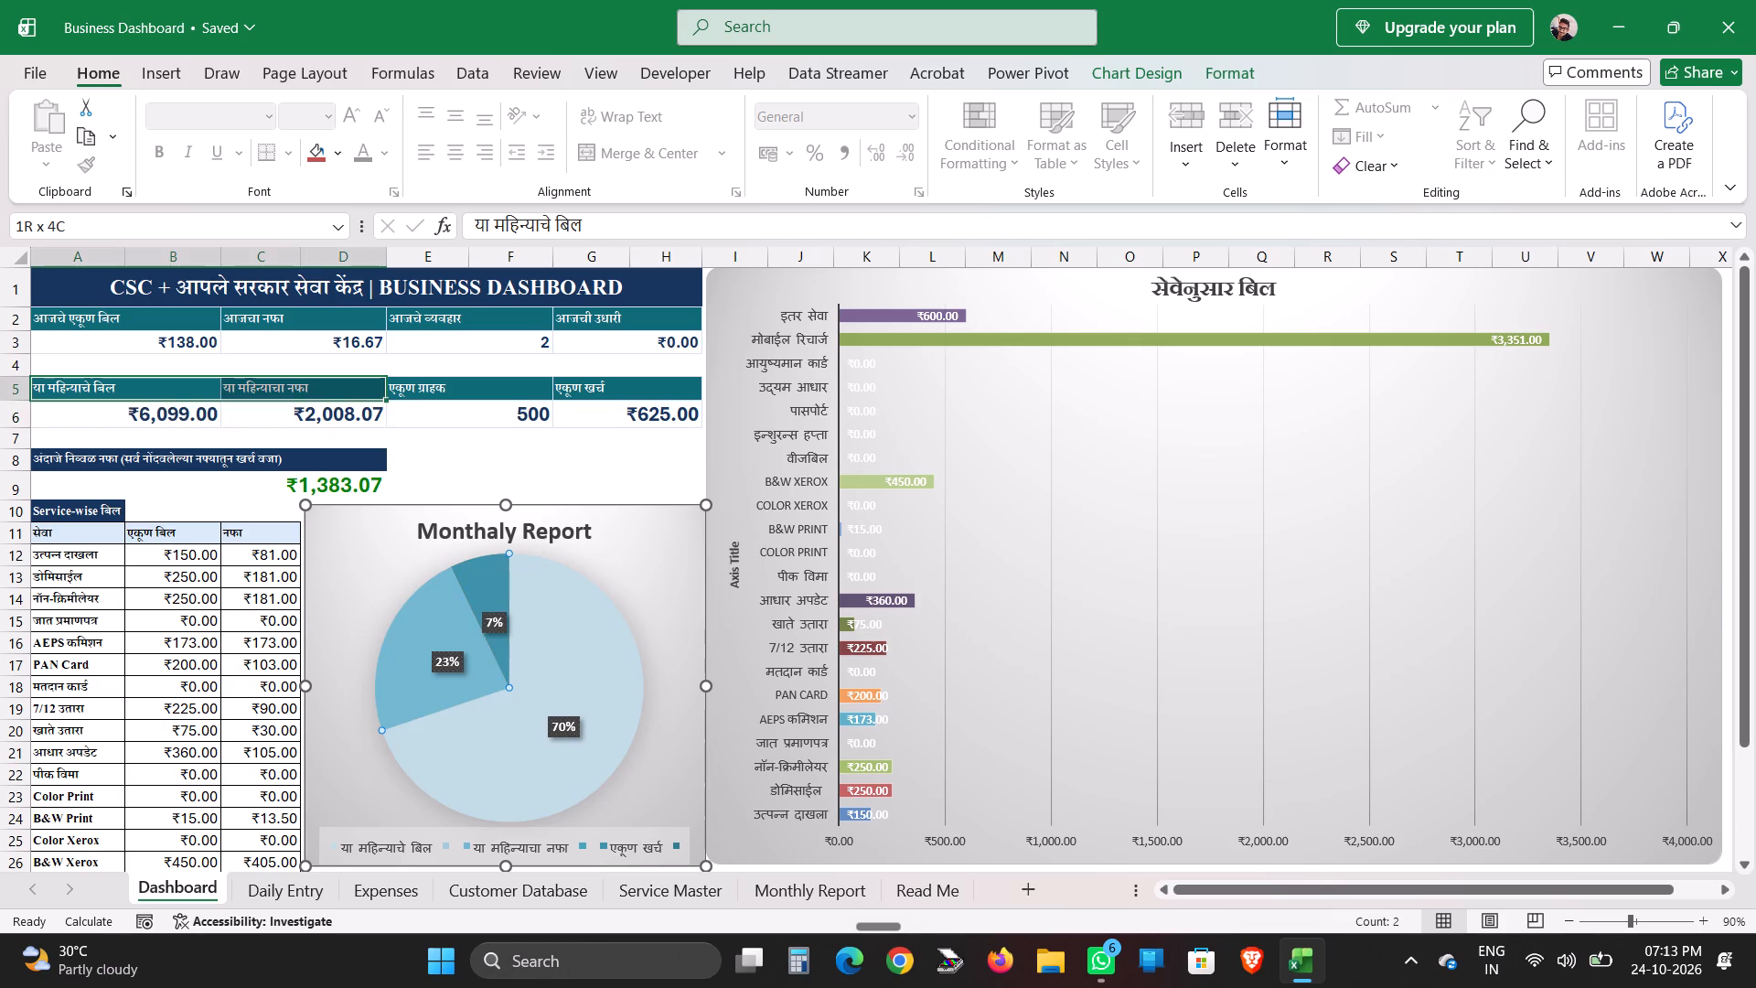
pyautogui.moveTo(331, 400); pyautogui.dragTo(328, 415)
pyautogui.keyDown('ctrl'); pyautogui.moveTo(604, 385); pyautogui.dragTo(611, 413); pyautogui.keyUp('ctrl')
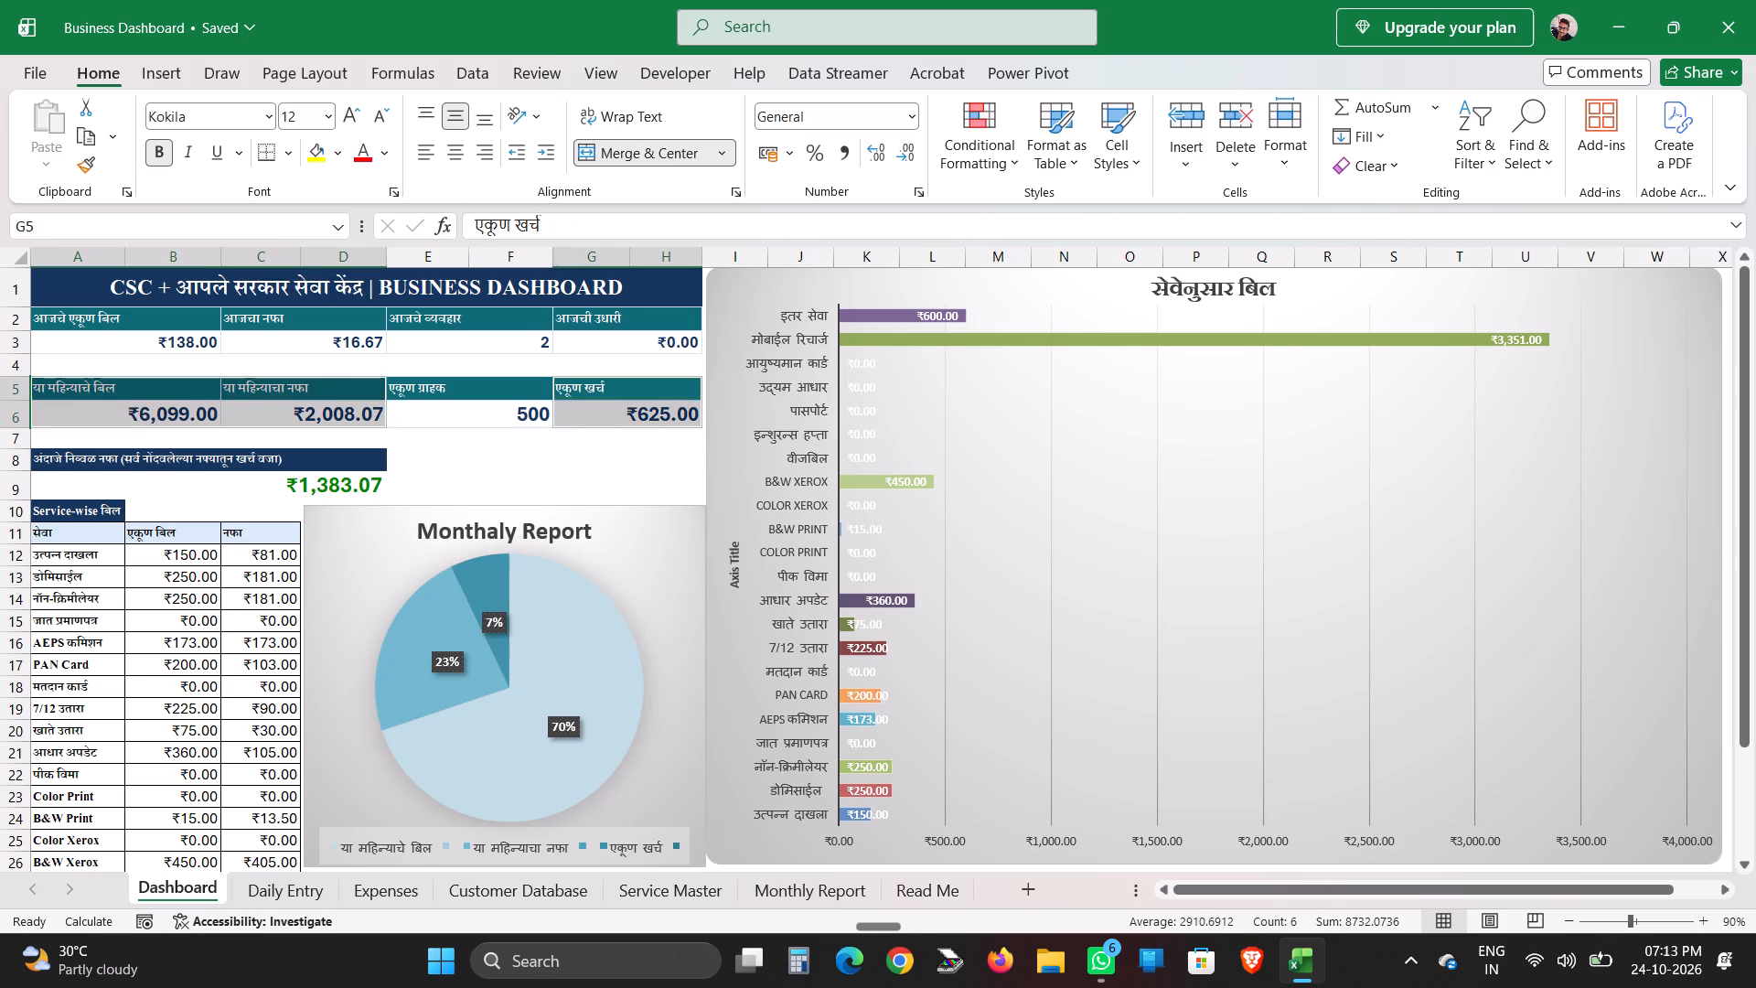
pyautogui.keyDown('ctrl'); pyautogui.moveTo(300, 470); pyautogui.dragTo(307, 489); pyautogui.keyUp('ctrl')
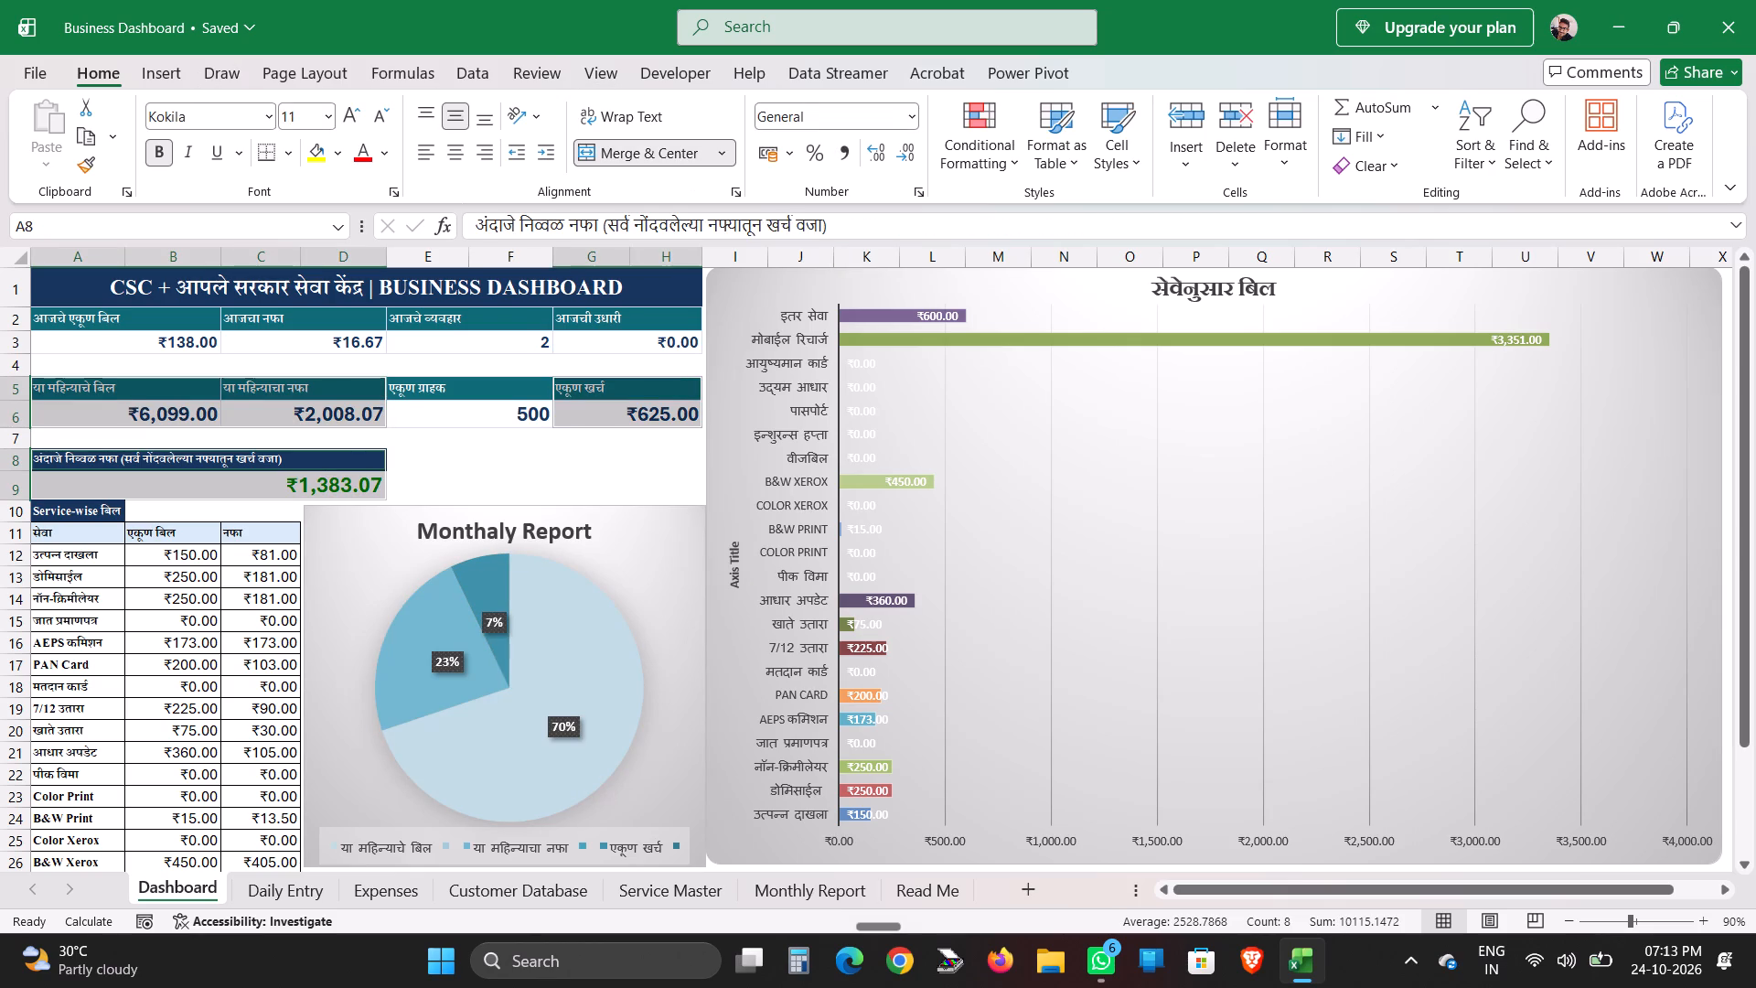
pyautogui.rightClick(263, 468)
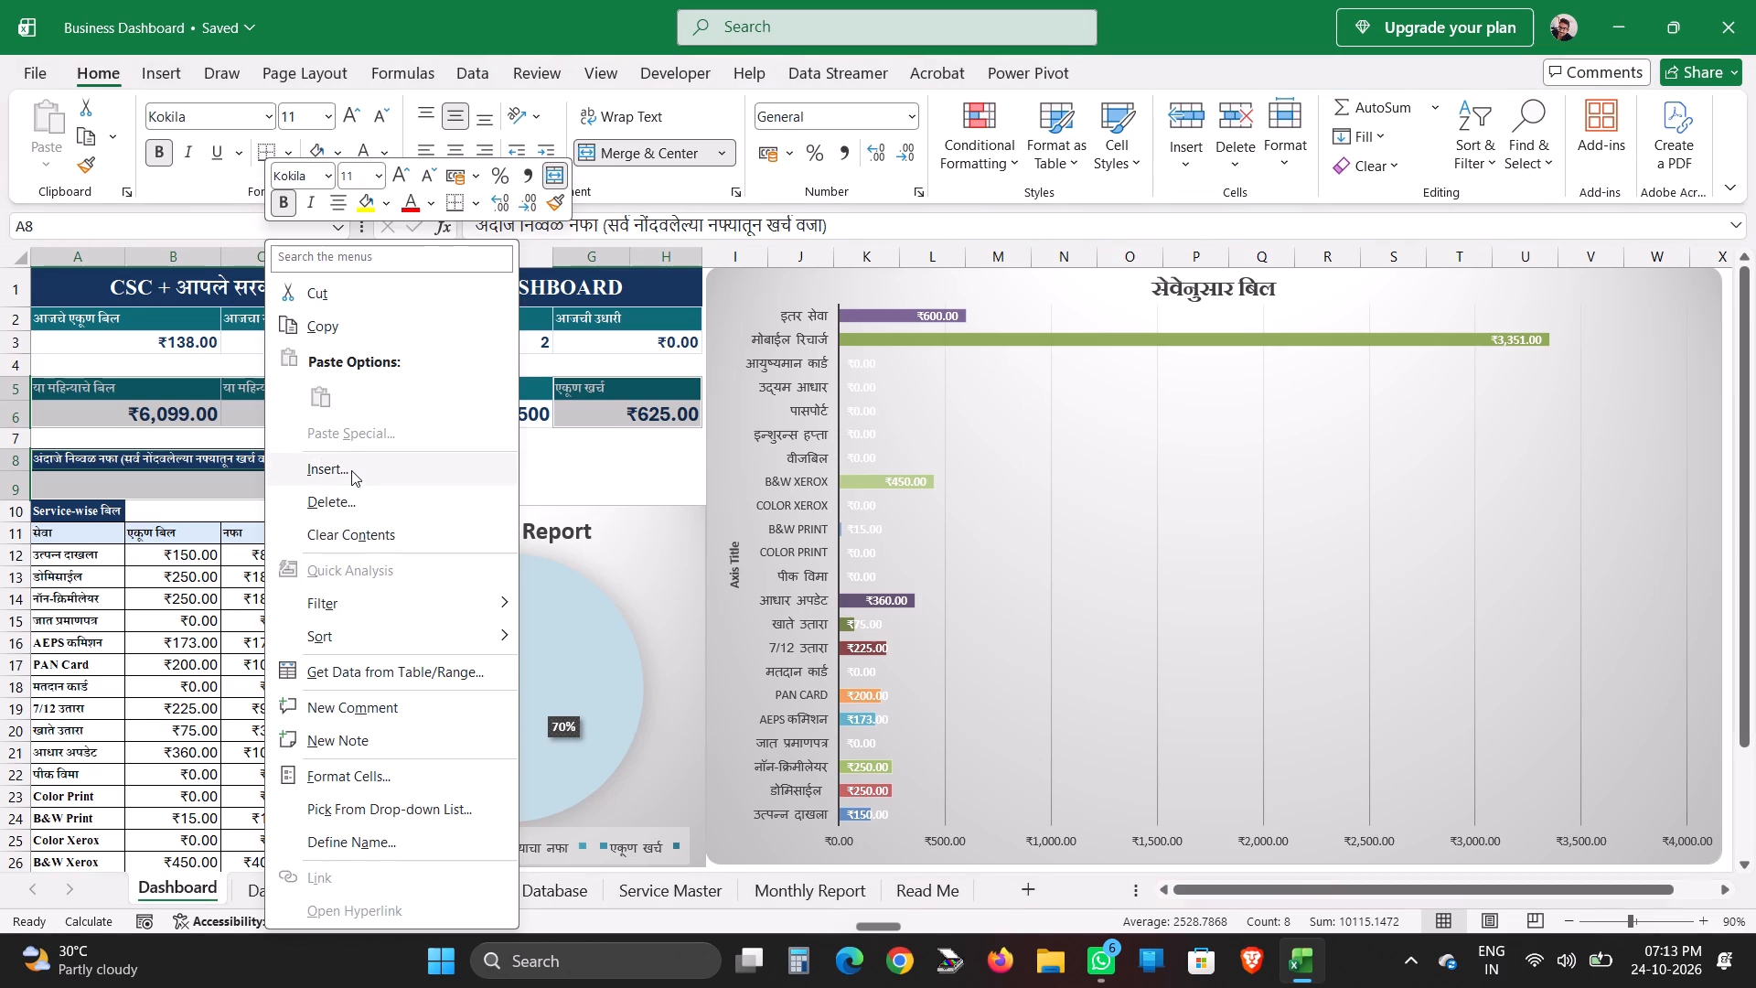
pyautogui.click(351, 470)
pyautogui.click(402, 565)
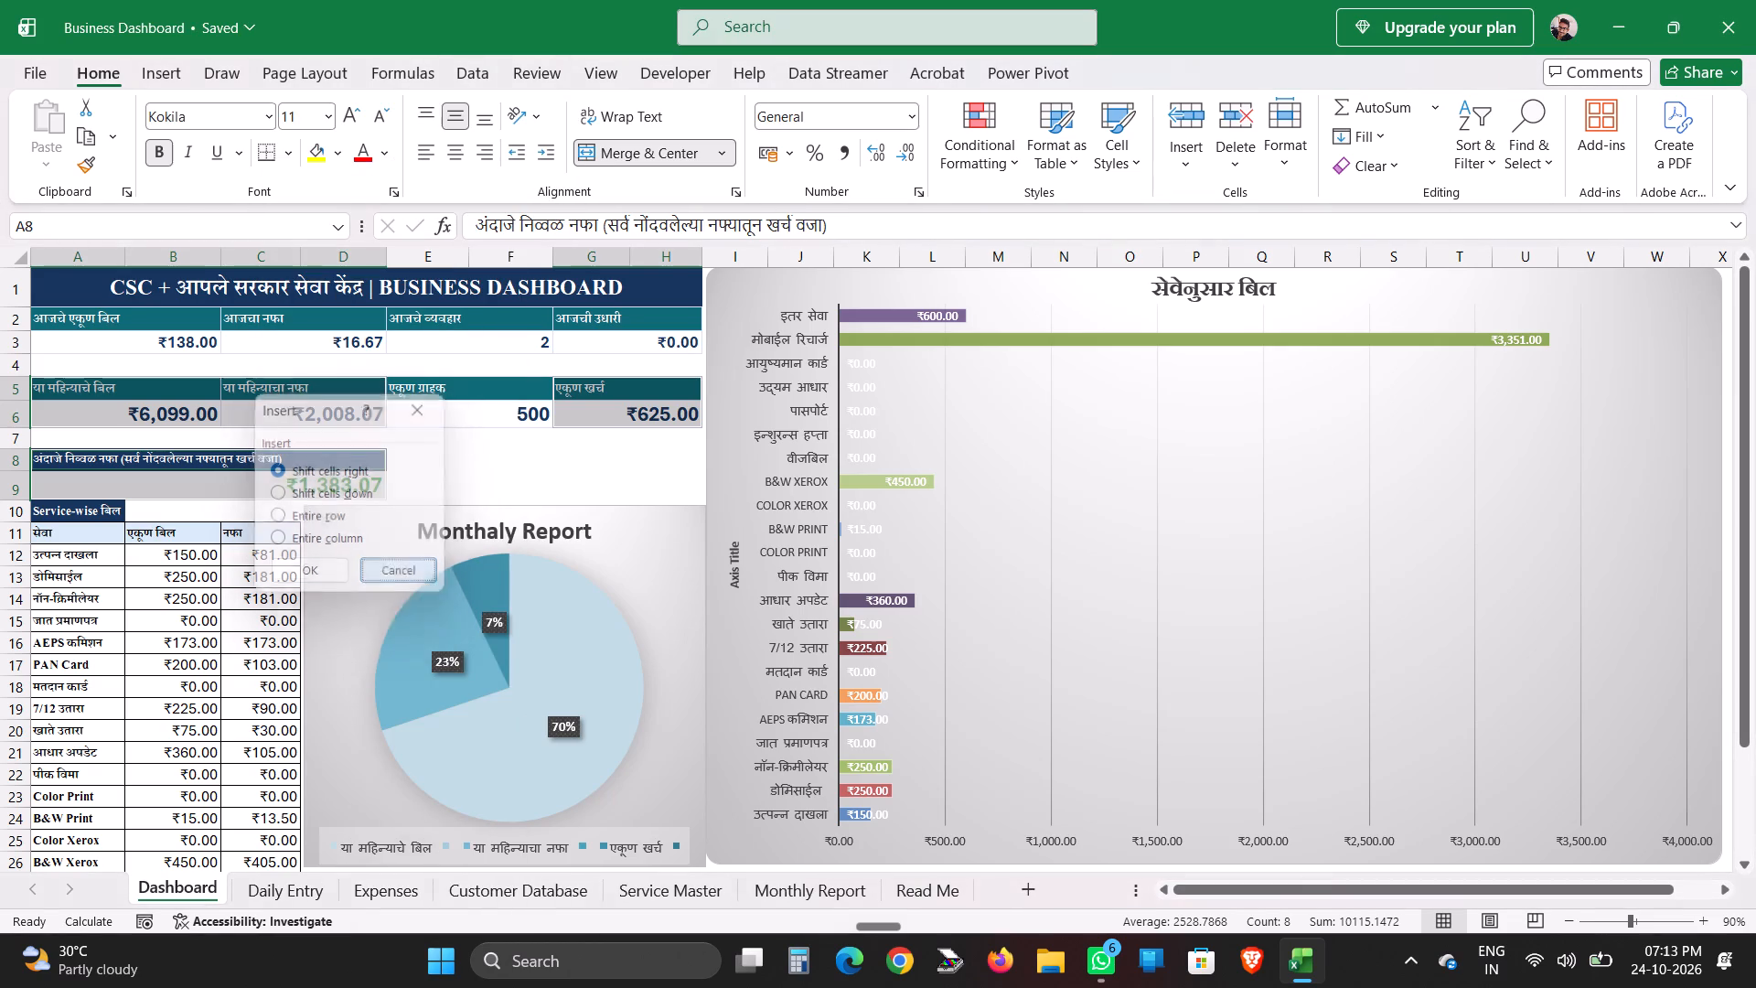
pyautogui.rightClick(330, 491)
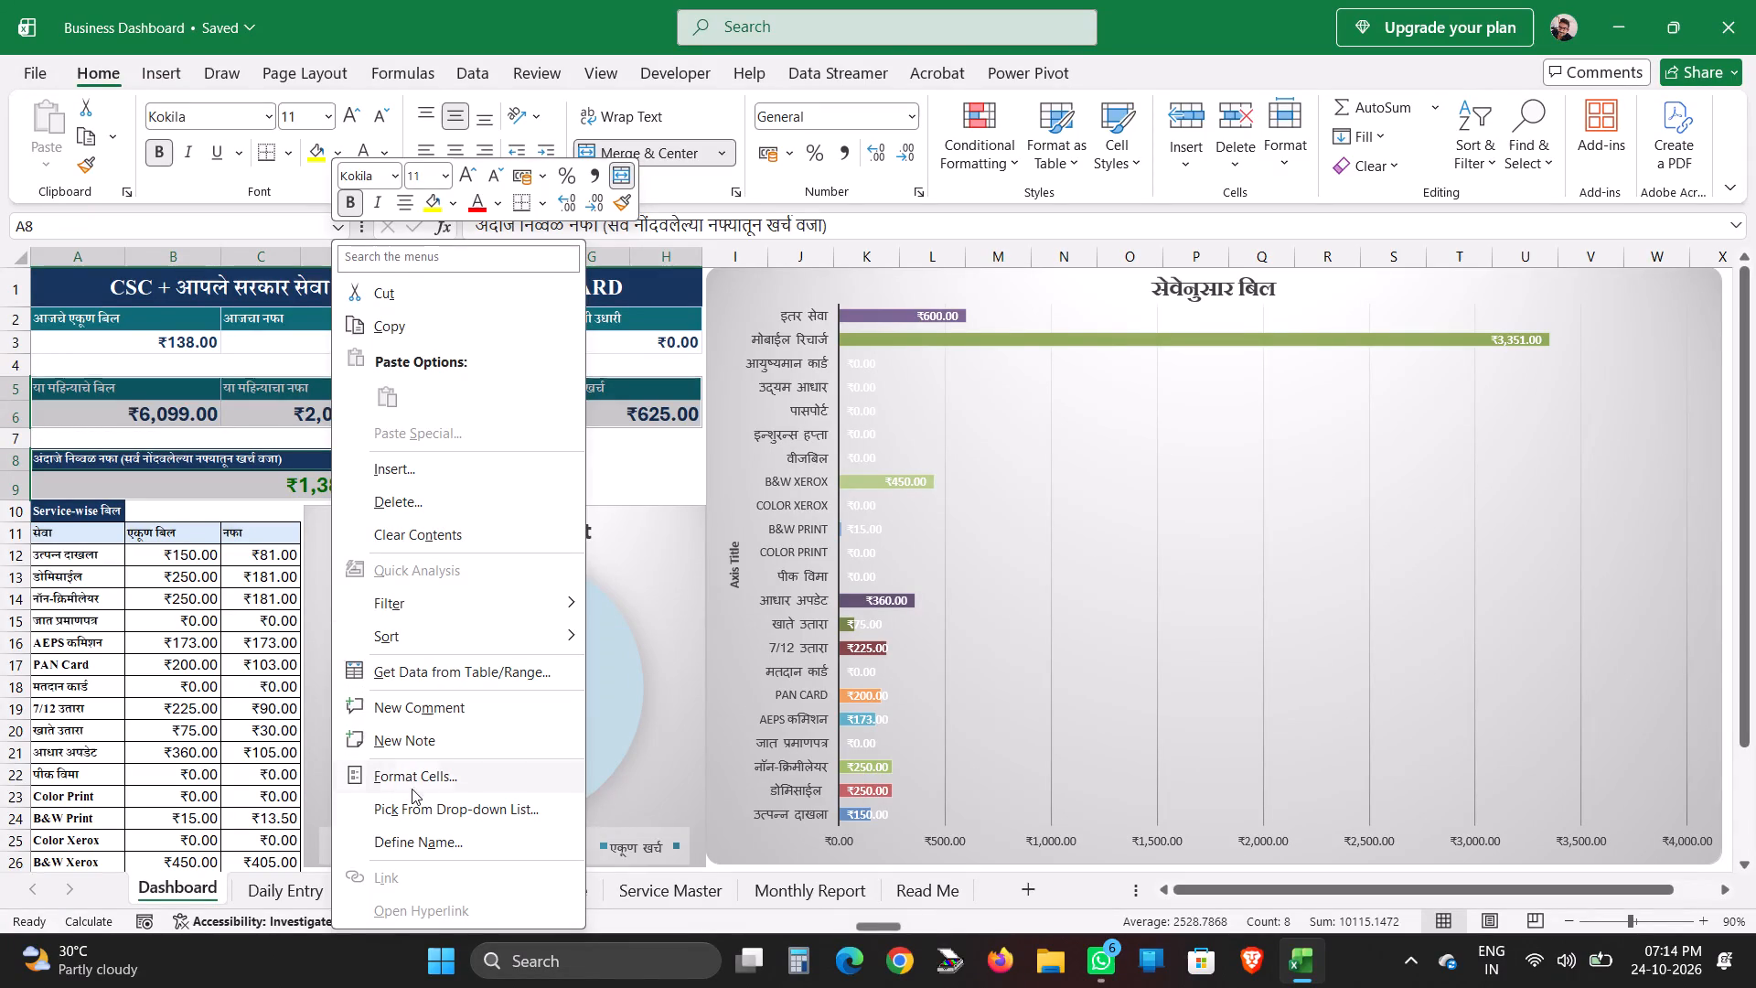
# Insert a doughnut chart from the selected monthly summary cells on the Dashboard.
pyautogui.click(152, 75)
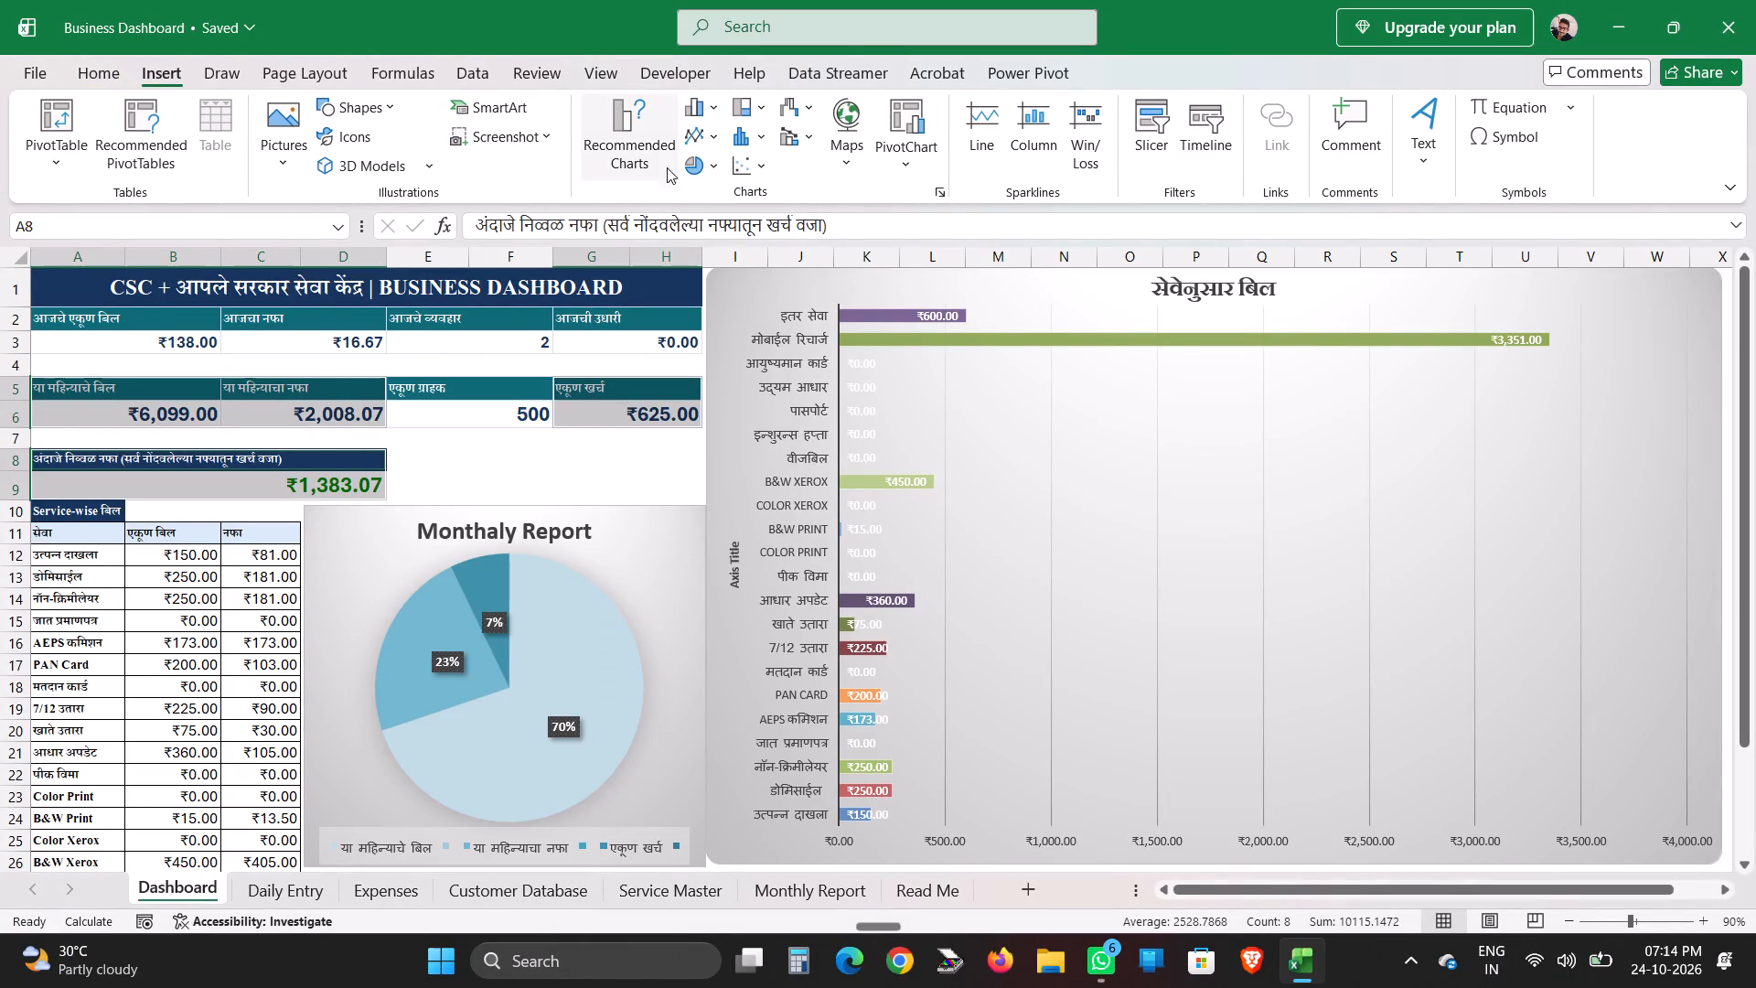
pyautogui.click(711, 103)
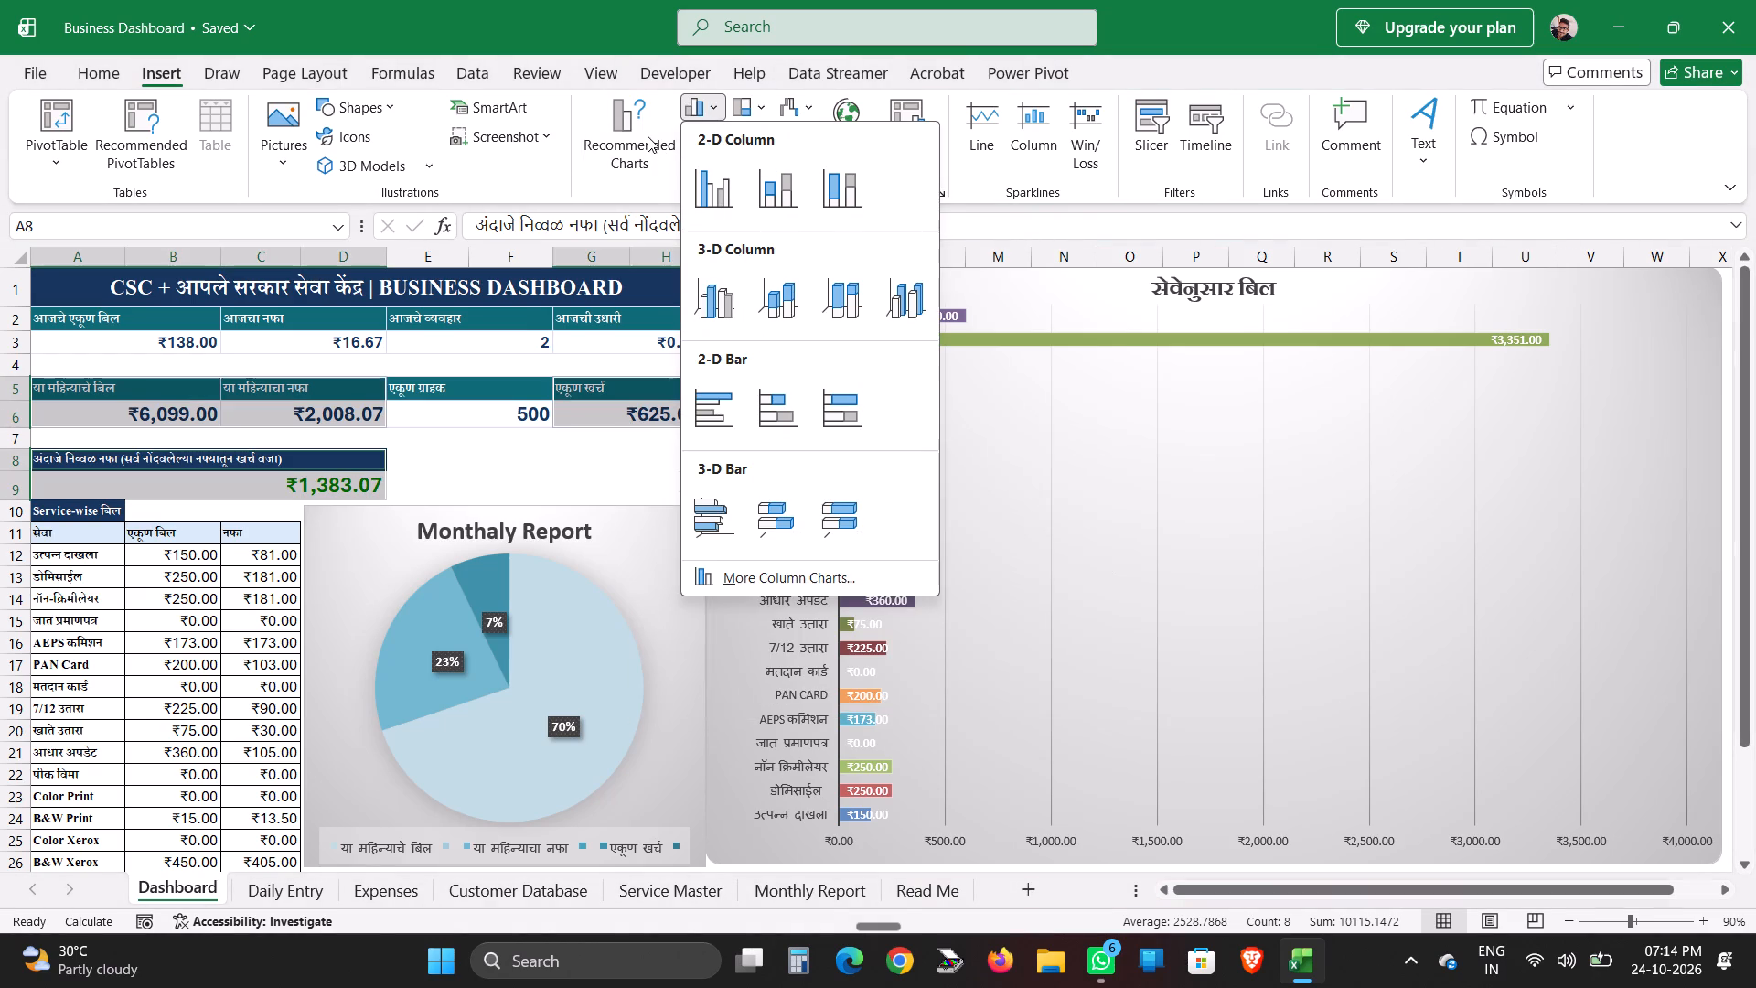
pyautogui.click(571, 173)
pyautogui.click(712, 165)
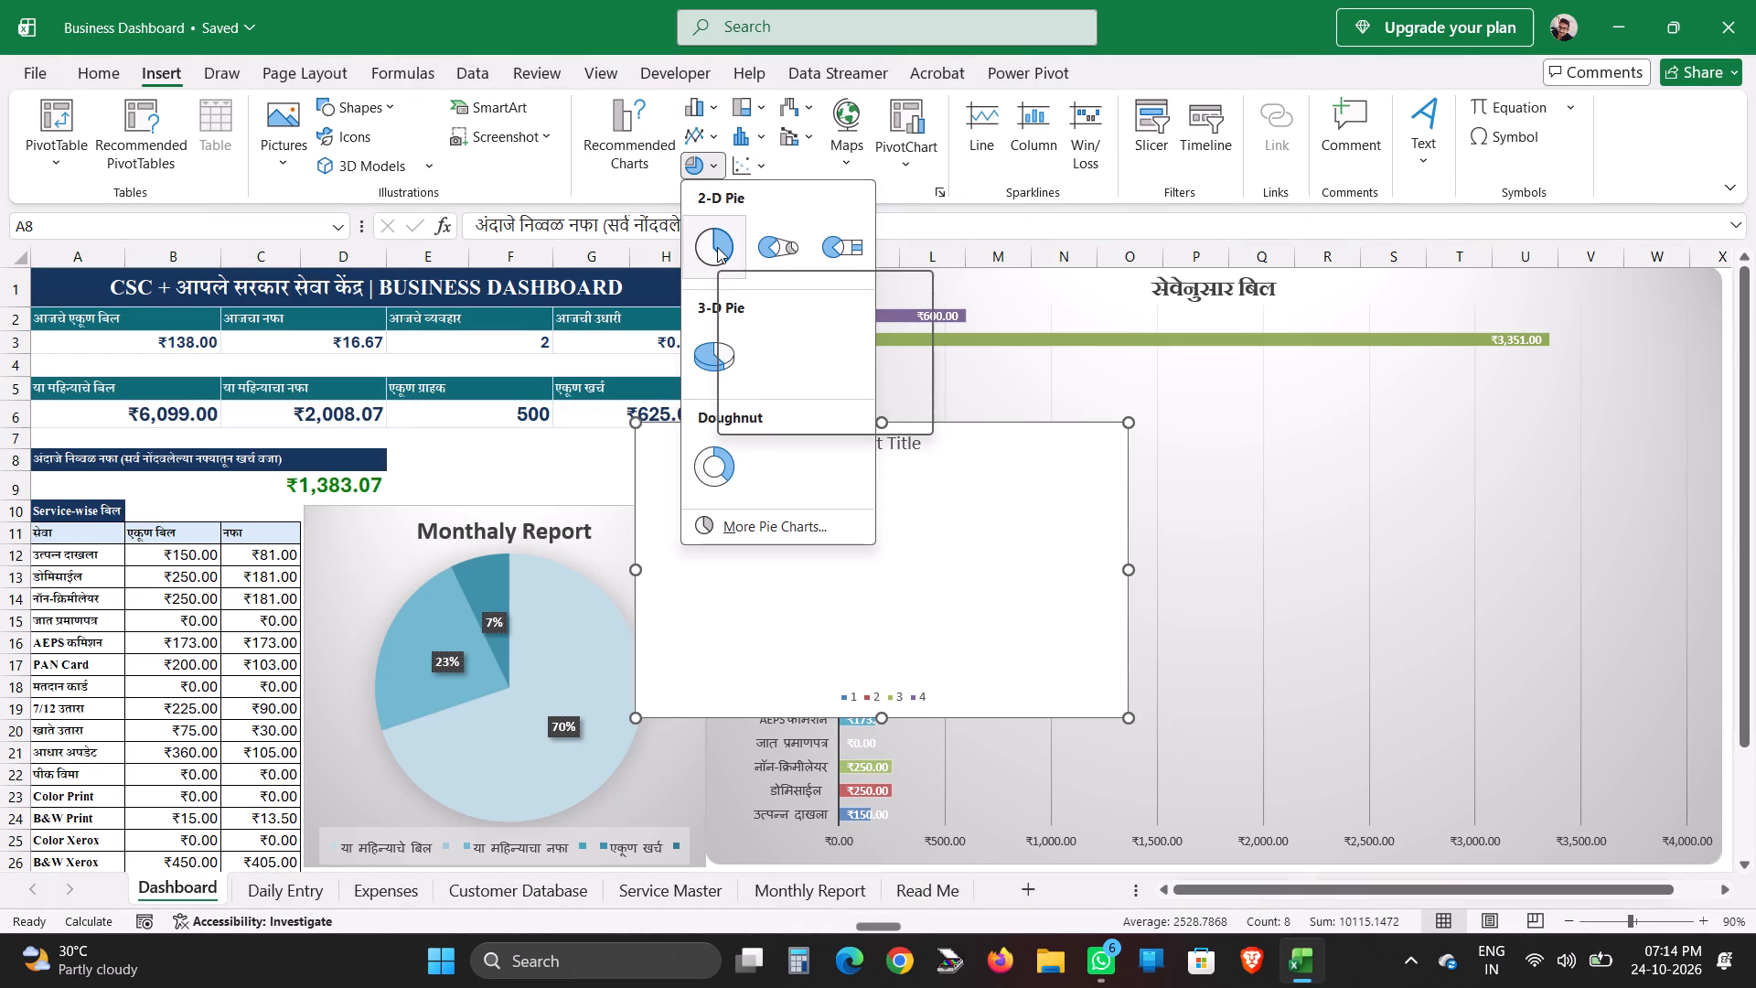
pyautogui.click(712, 460)
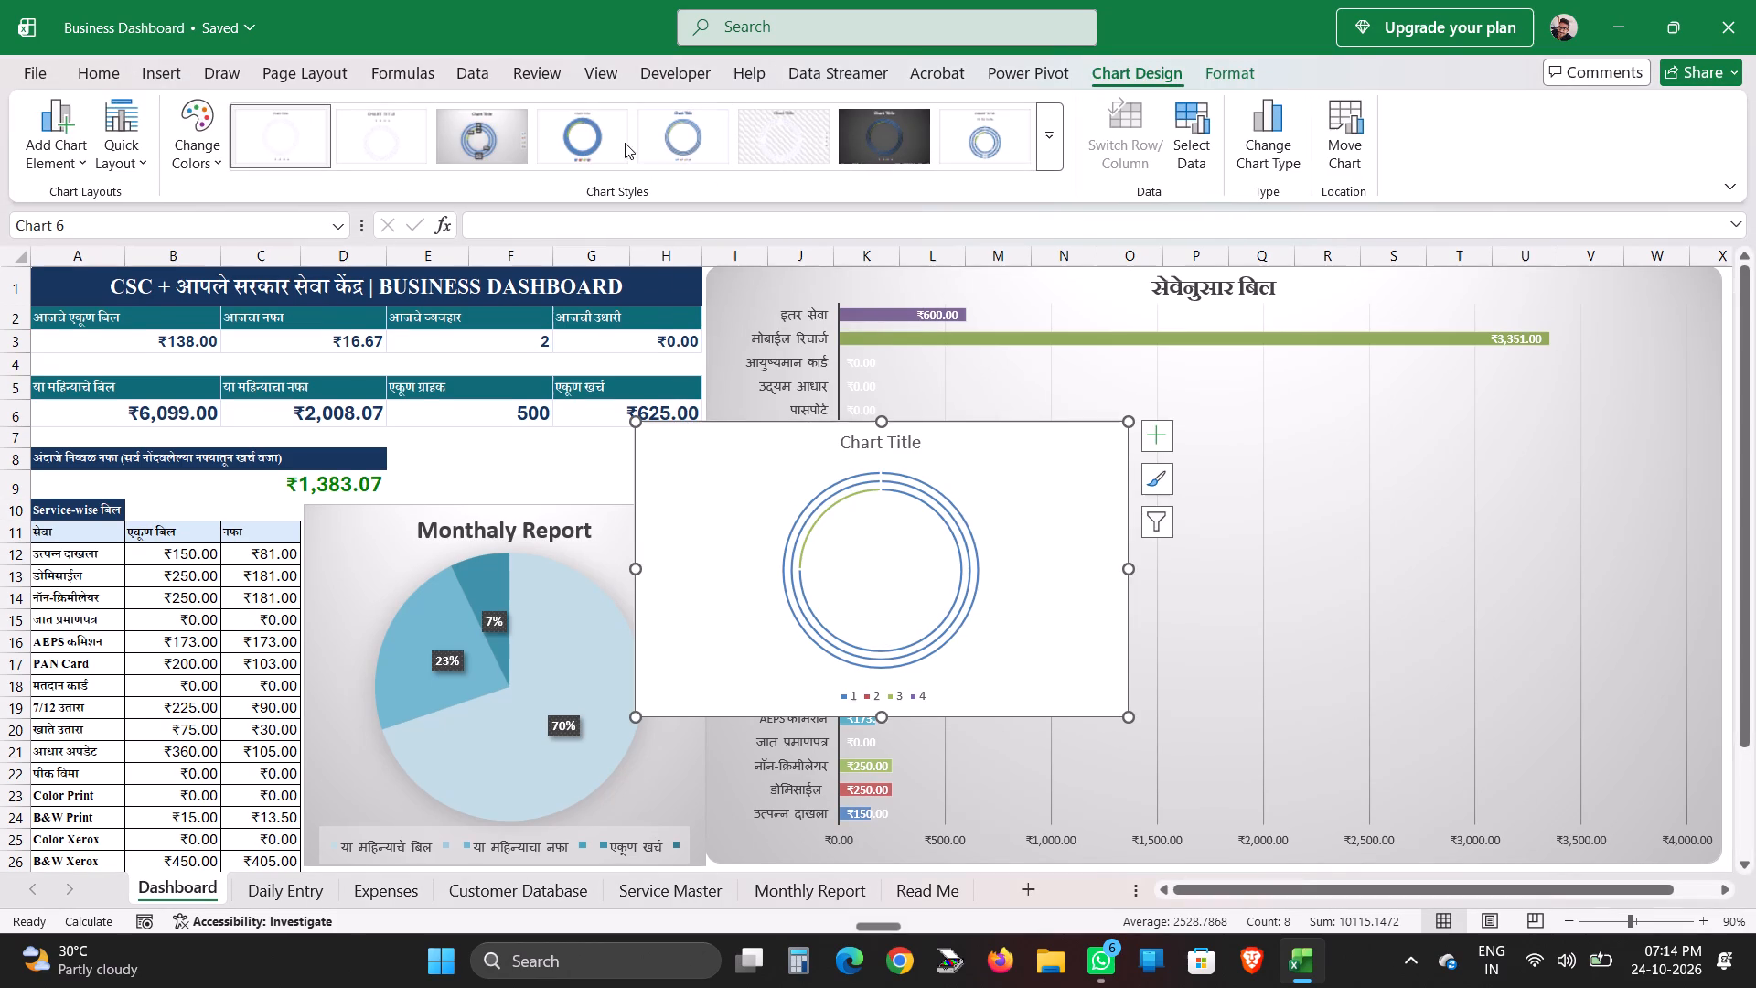
# Apply the chart style with a bold dark blue title, shaded rings and white background to the new doughnut chart.
pyautogui.click(608, 134)
pyautogui.click(676, 138)
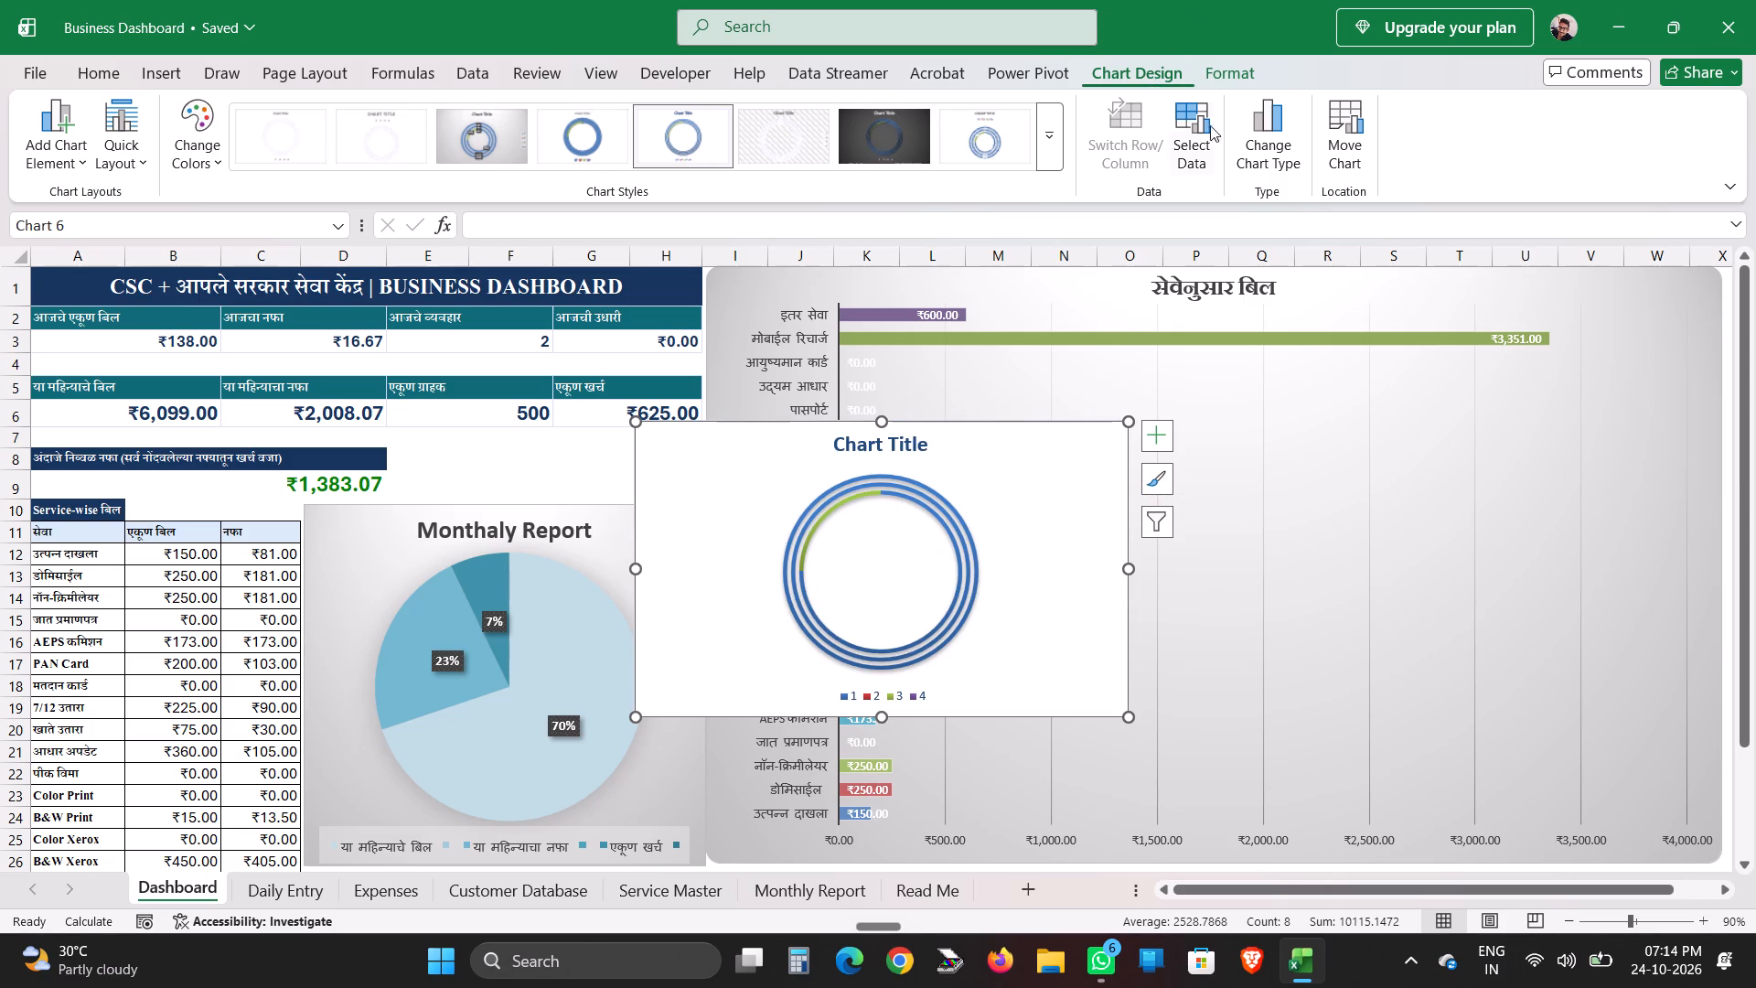
# Open Change Chart Type for the doughnut chart and preview the clustered bar, stock, 3-D Pie, Bar of Pie and Doughnut types.
pyautogui.click(1286, 166)
pyautogui.moveTo(921, 131); pyautogui.dragTo(1207, 108)
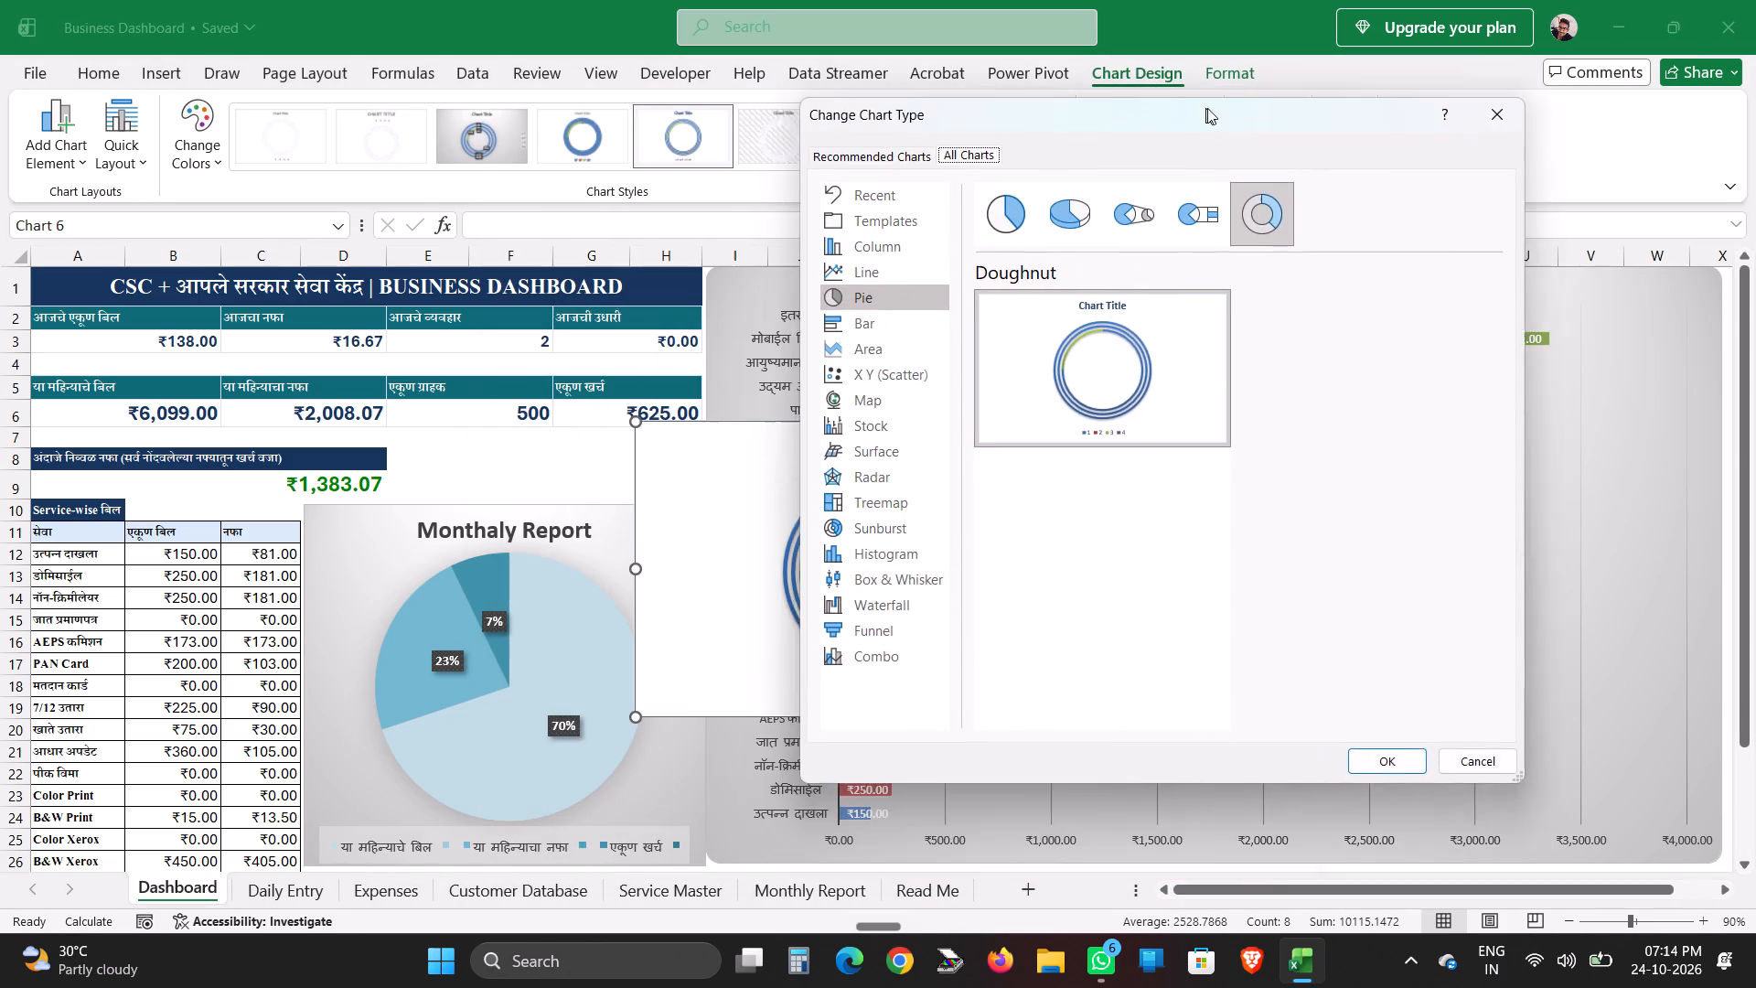
pyautogui.moveTo(1207, 108); pyautogui.dragTo(1436, 149)
pyautogui.click(1246, 248)
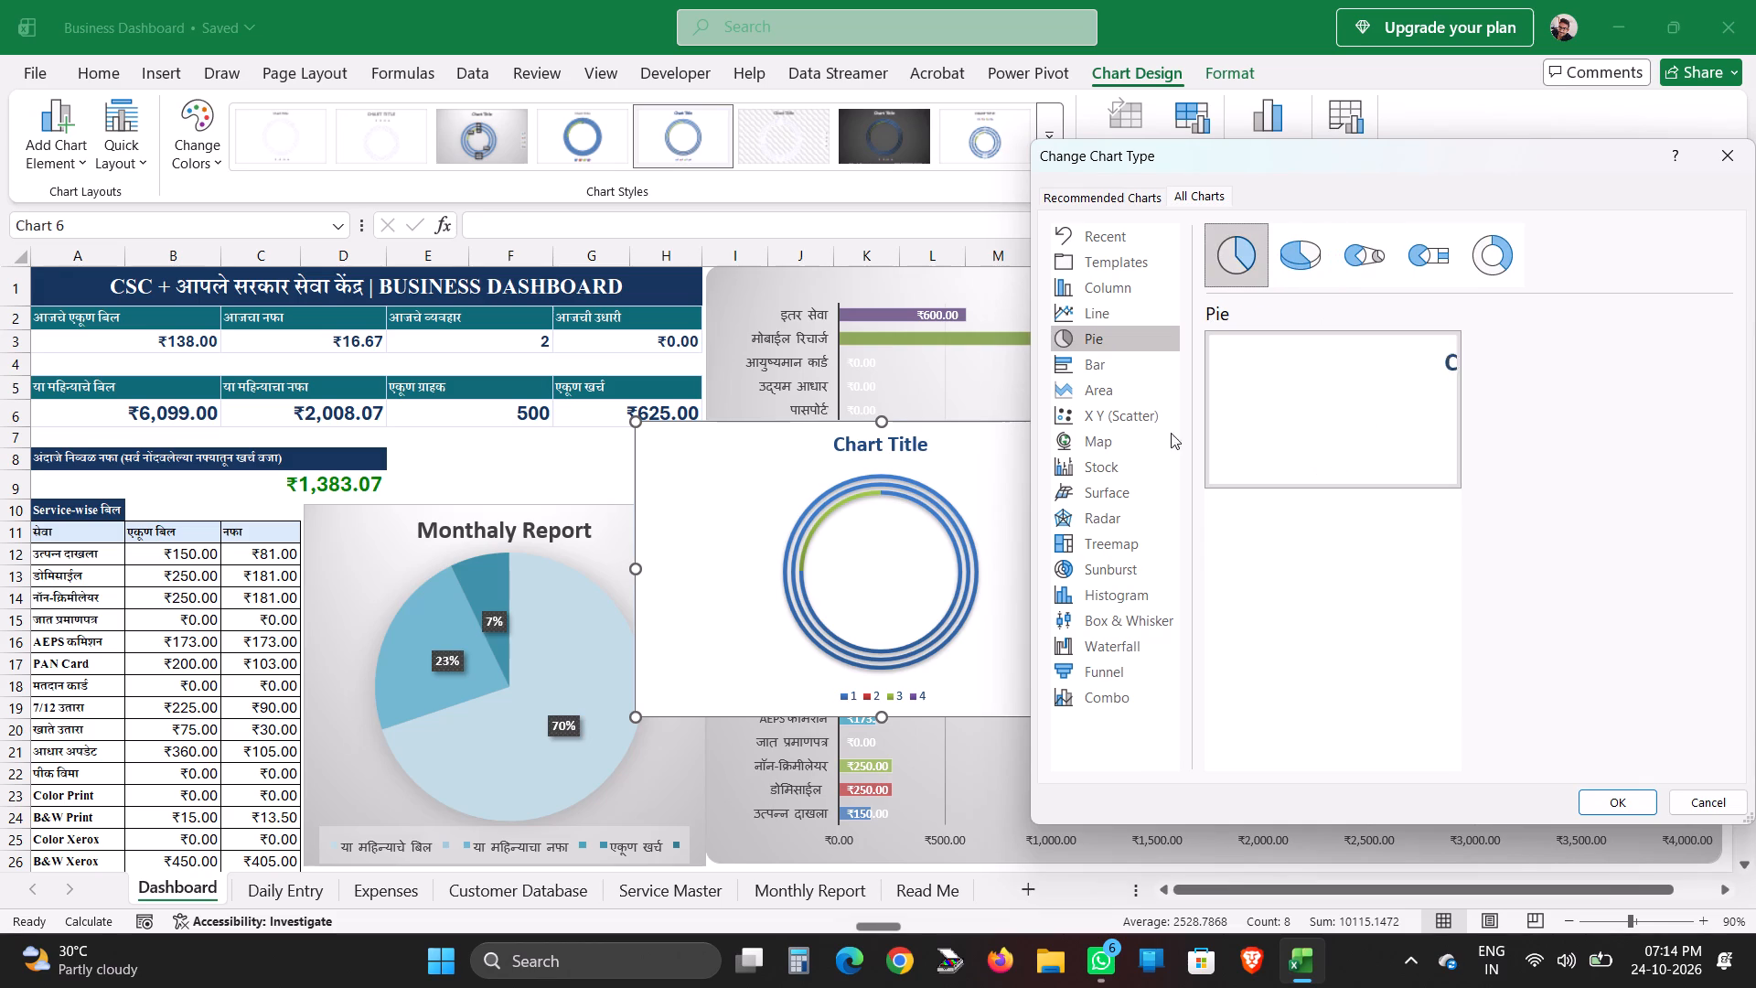
pyautogui.click(1127, 370)
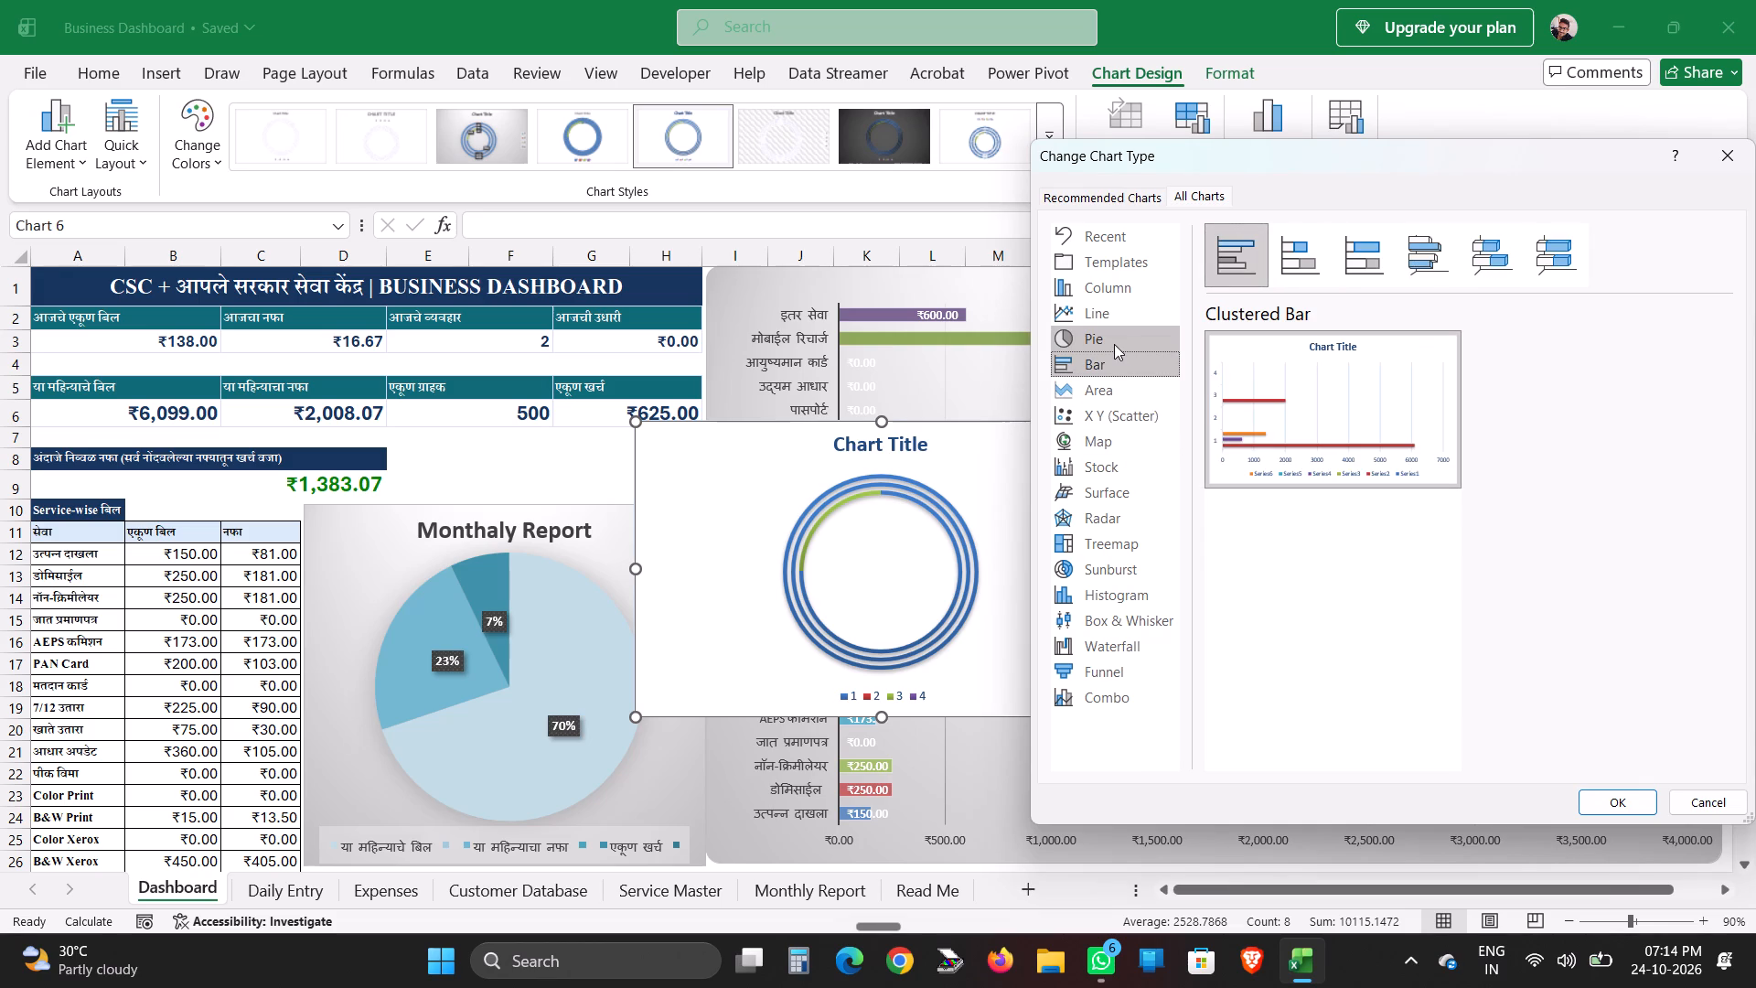
pyautogui.click(1090, 469)
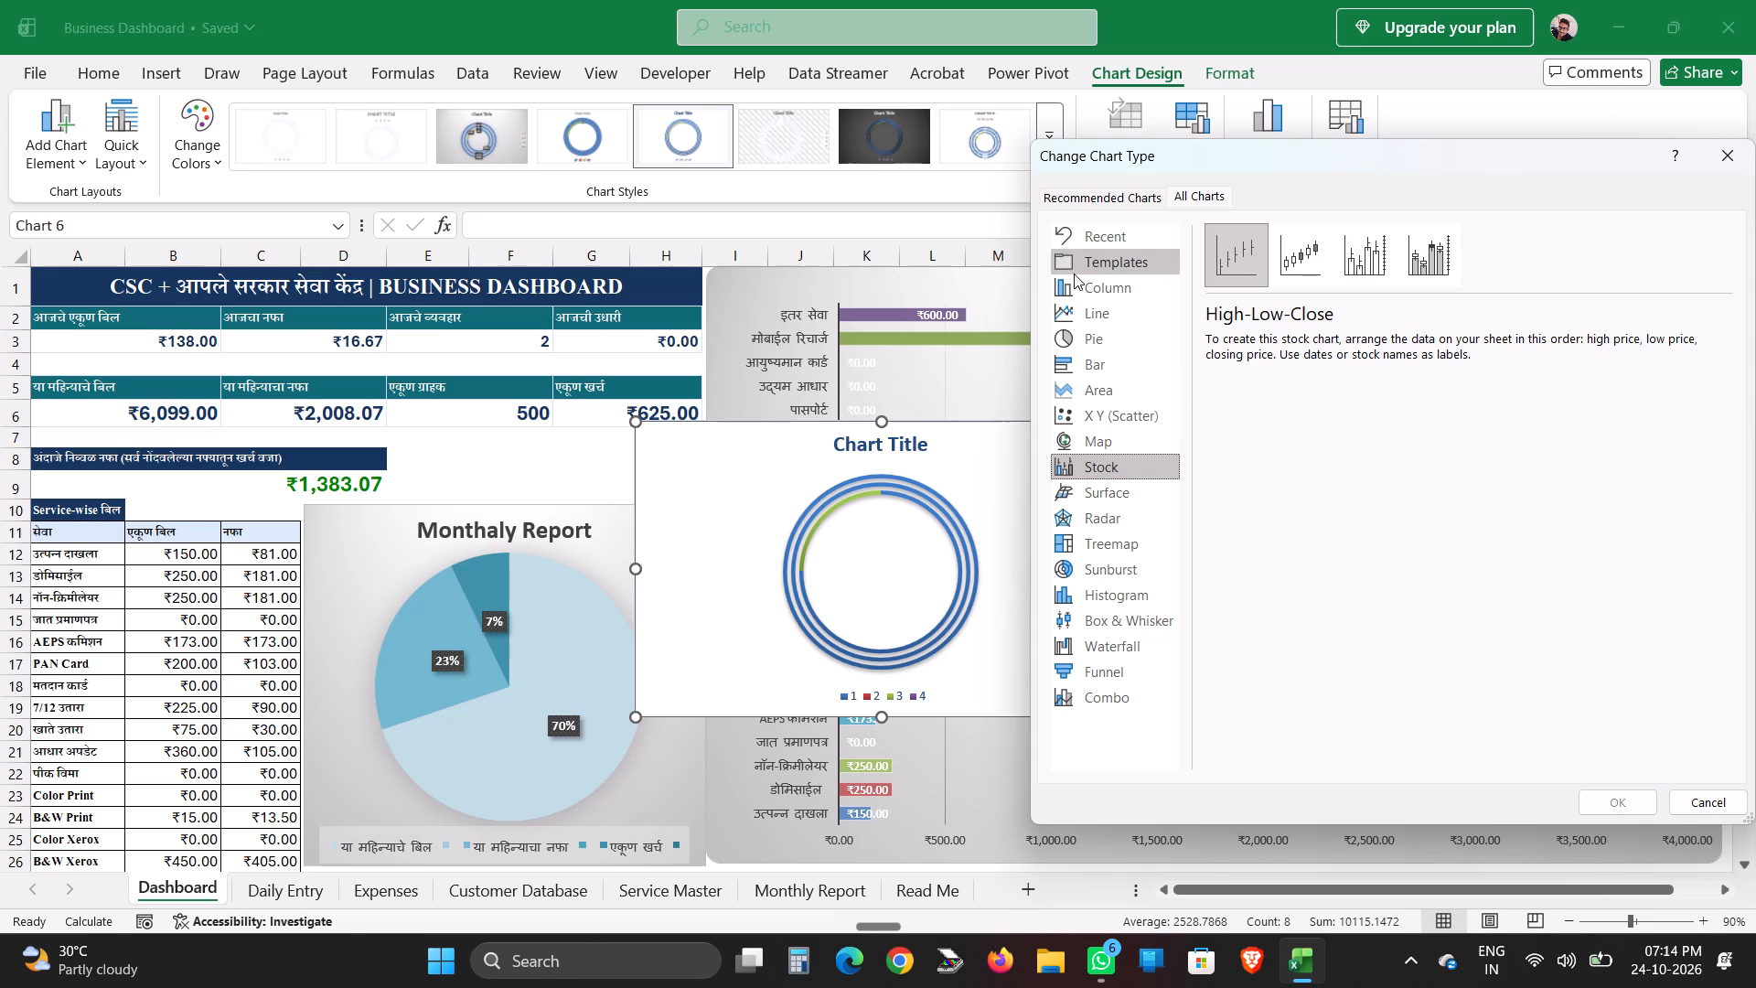
pyautogui.click(1087, 328)
pyautogui.click(1301, 255)
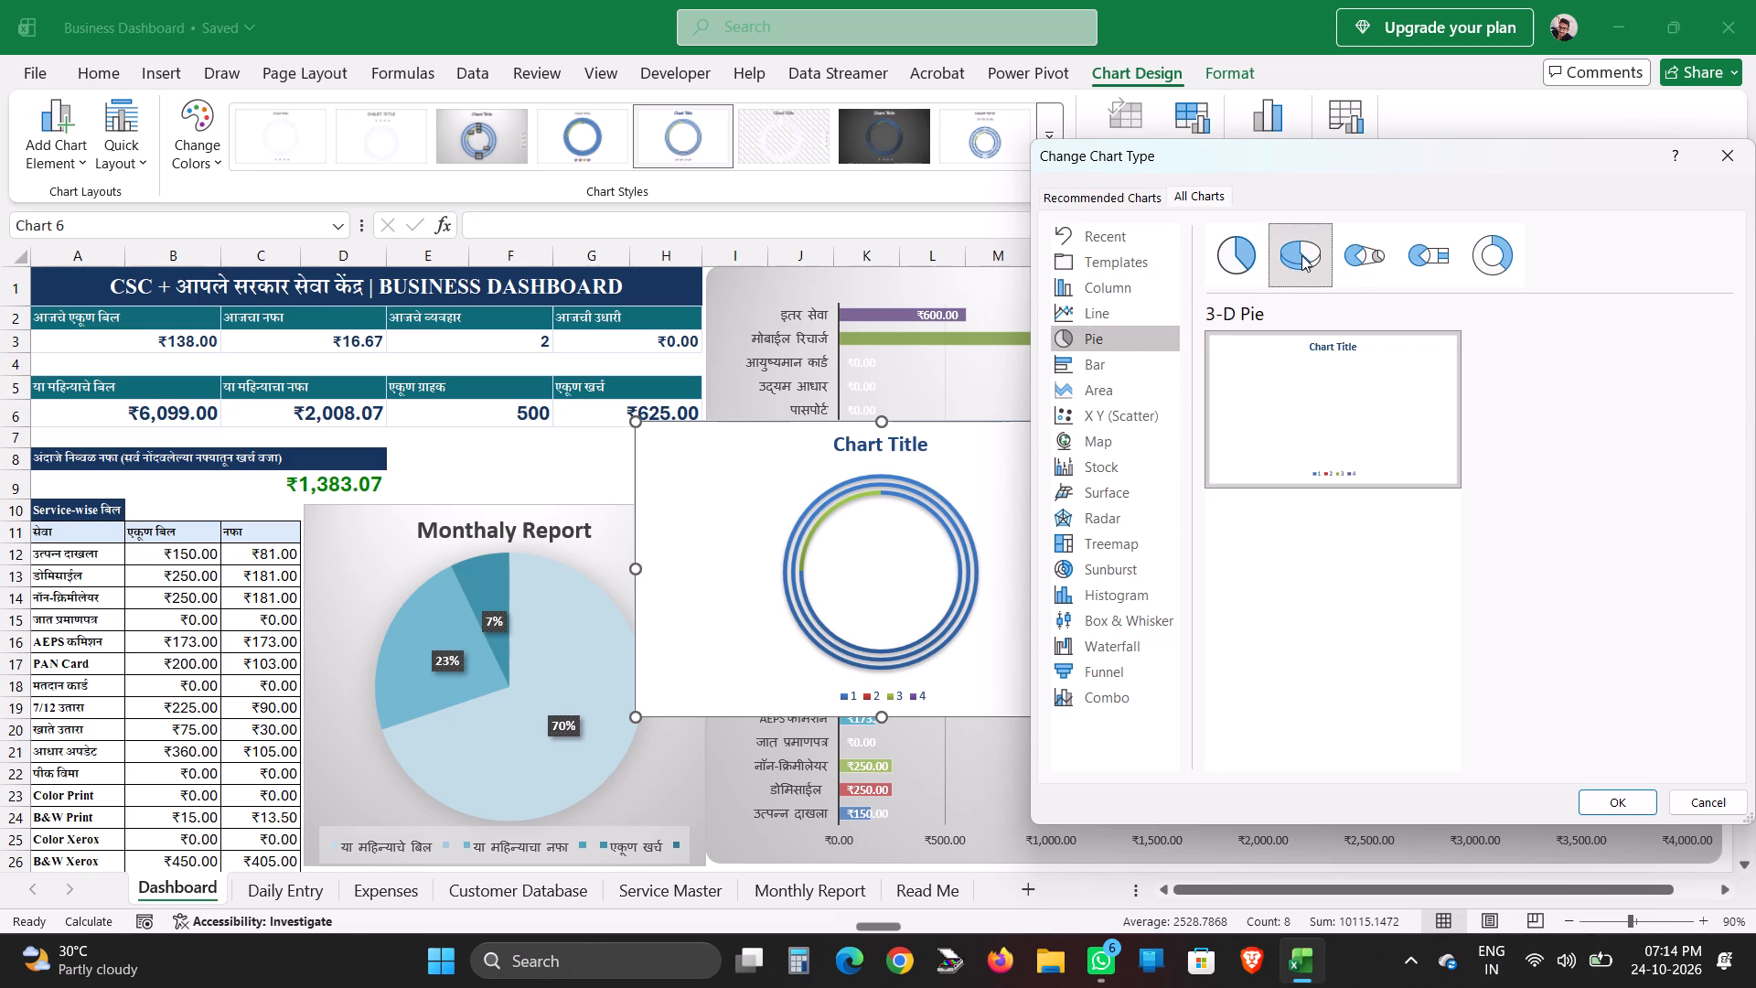
pyautogui.click(1360, 245)
pyautogui.click(1433, 252)
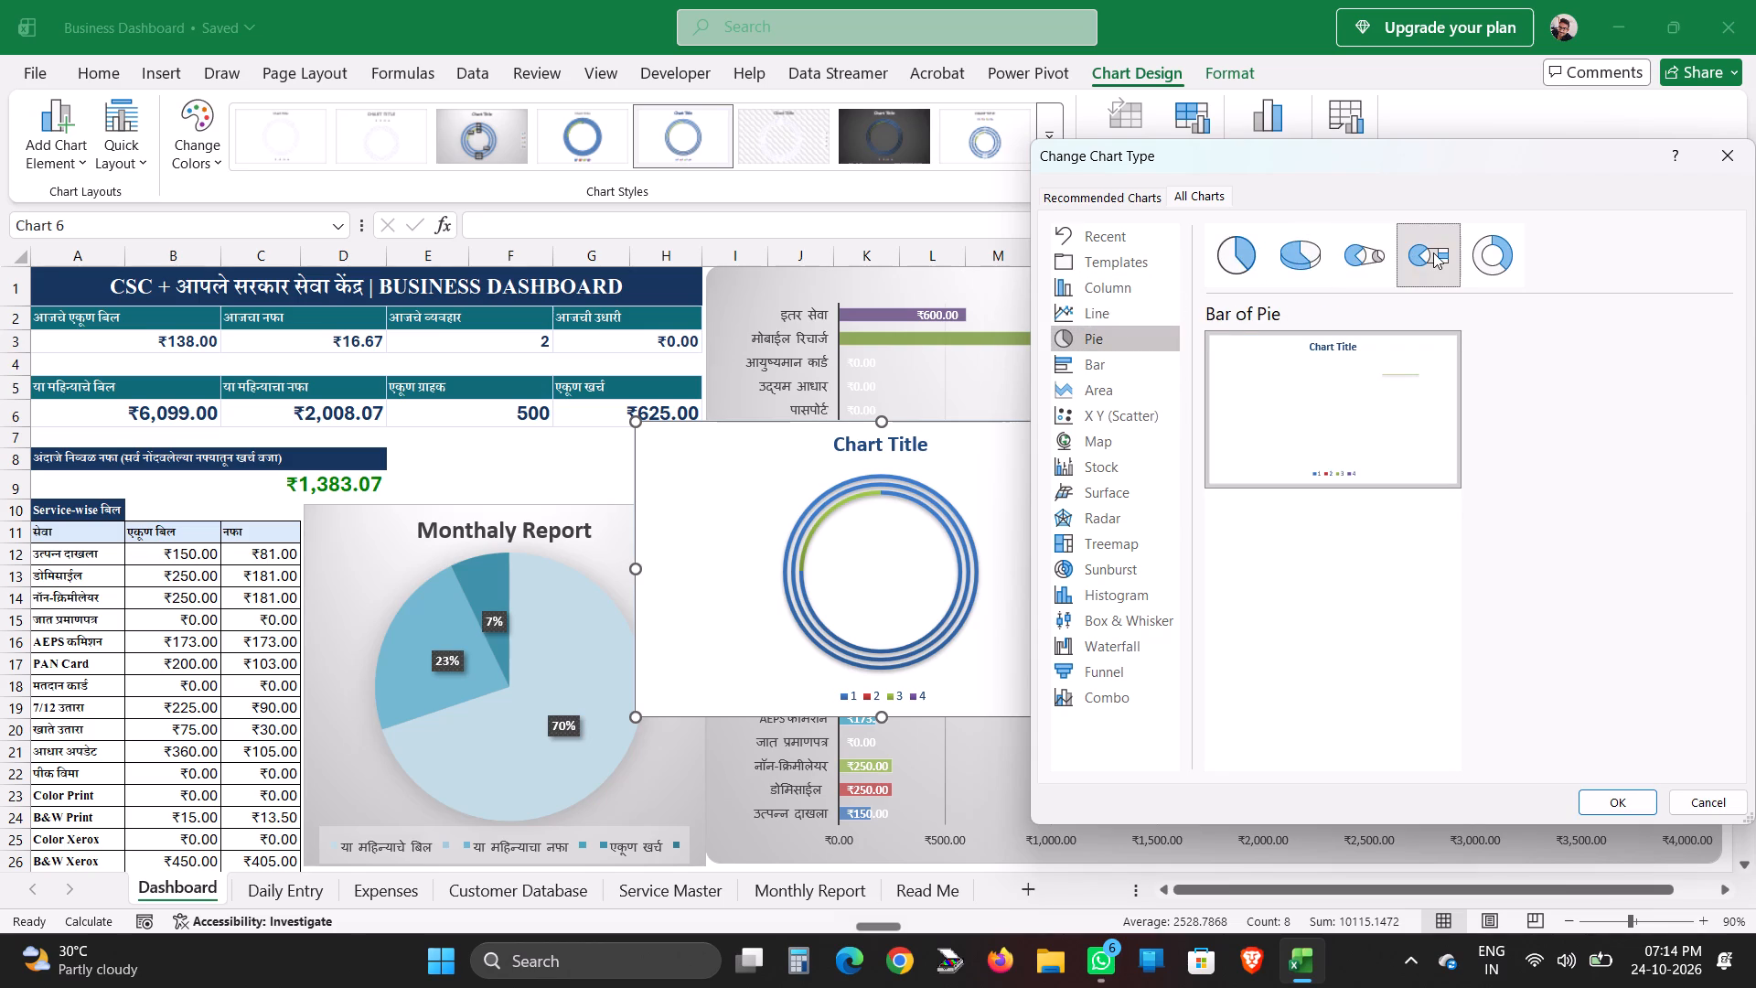
pyautogui.click(1472, 252)
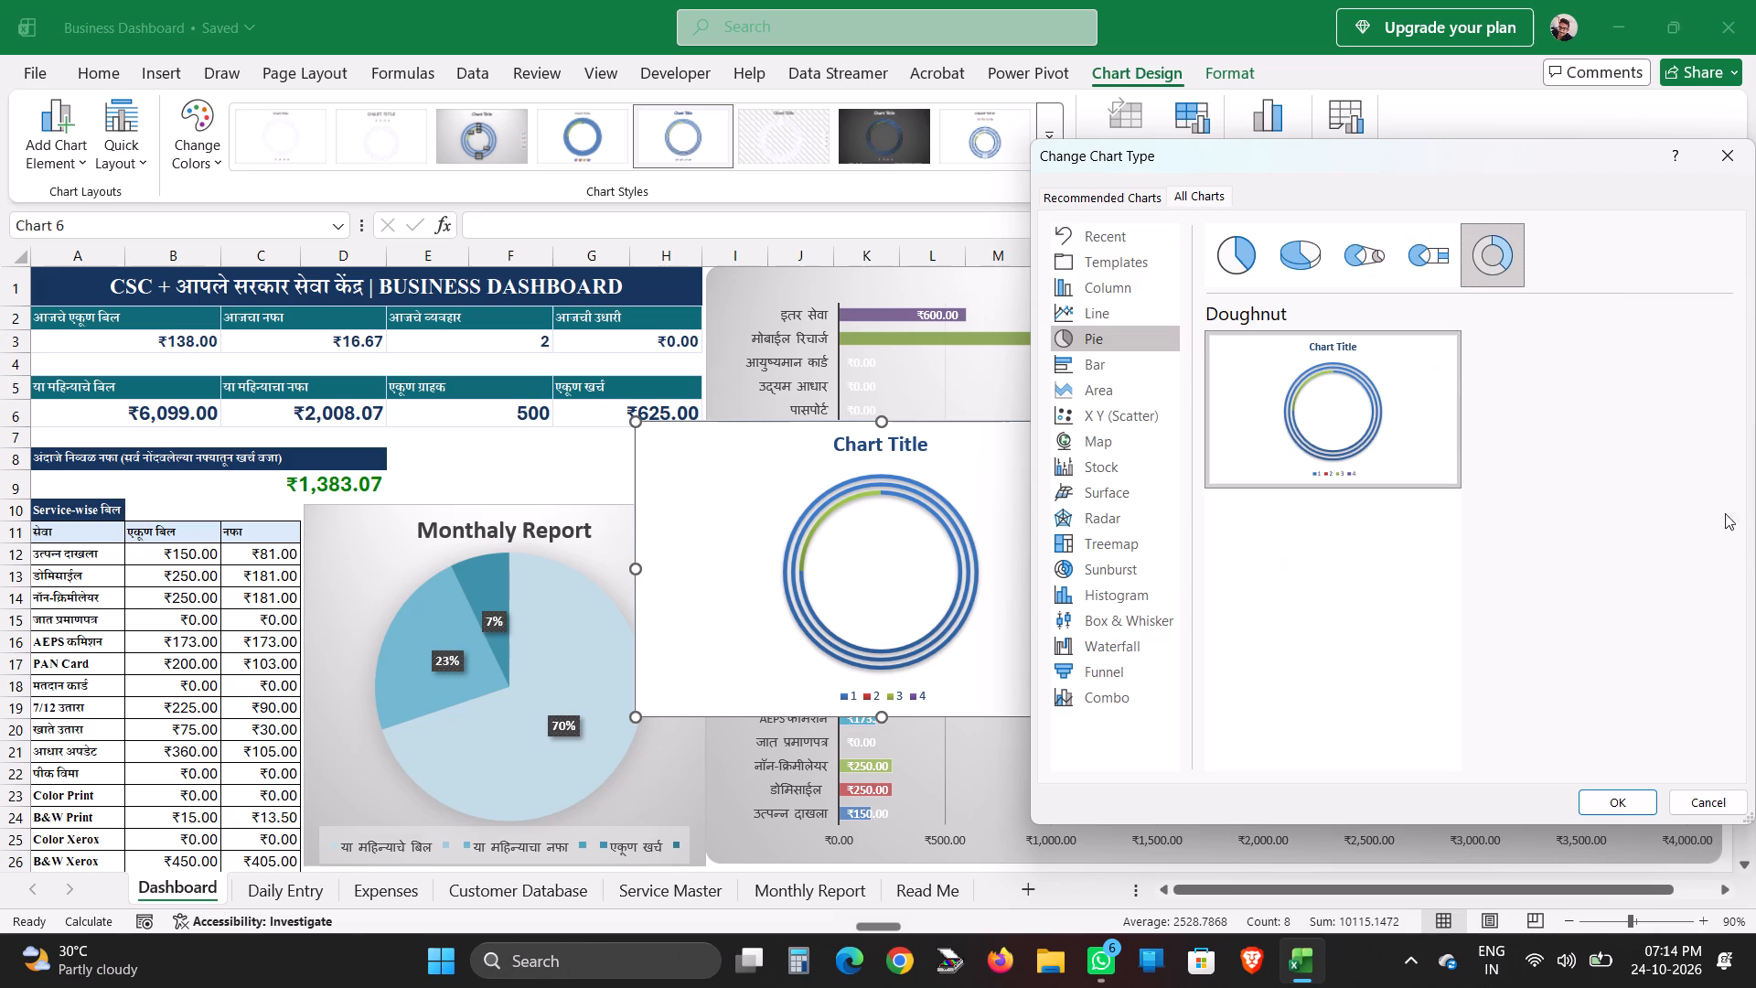
# Preview the Treemap, Sunburst, Histogram, Box & Whisker, Waterfall and Pie types for the doughnut chart's data.
pyautogui.click(1129, 548)
pyautogui.click(1152, 564)
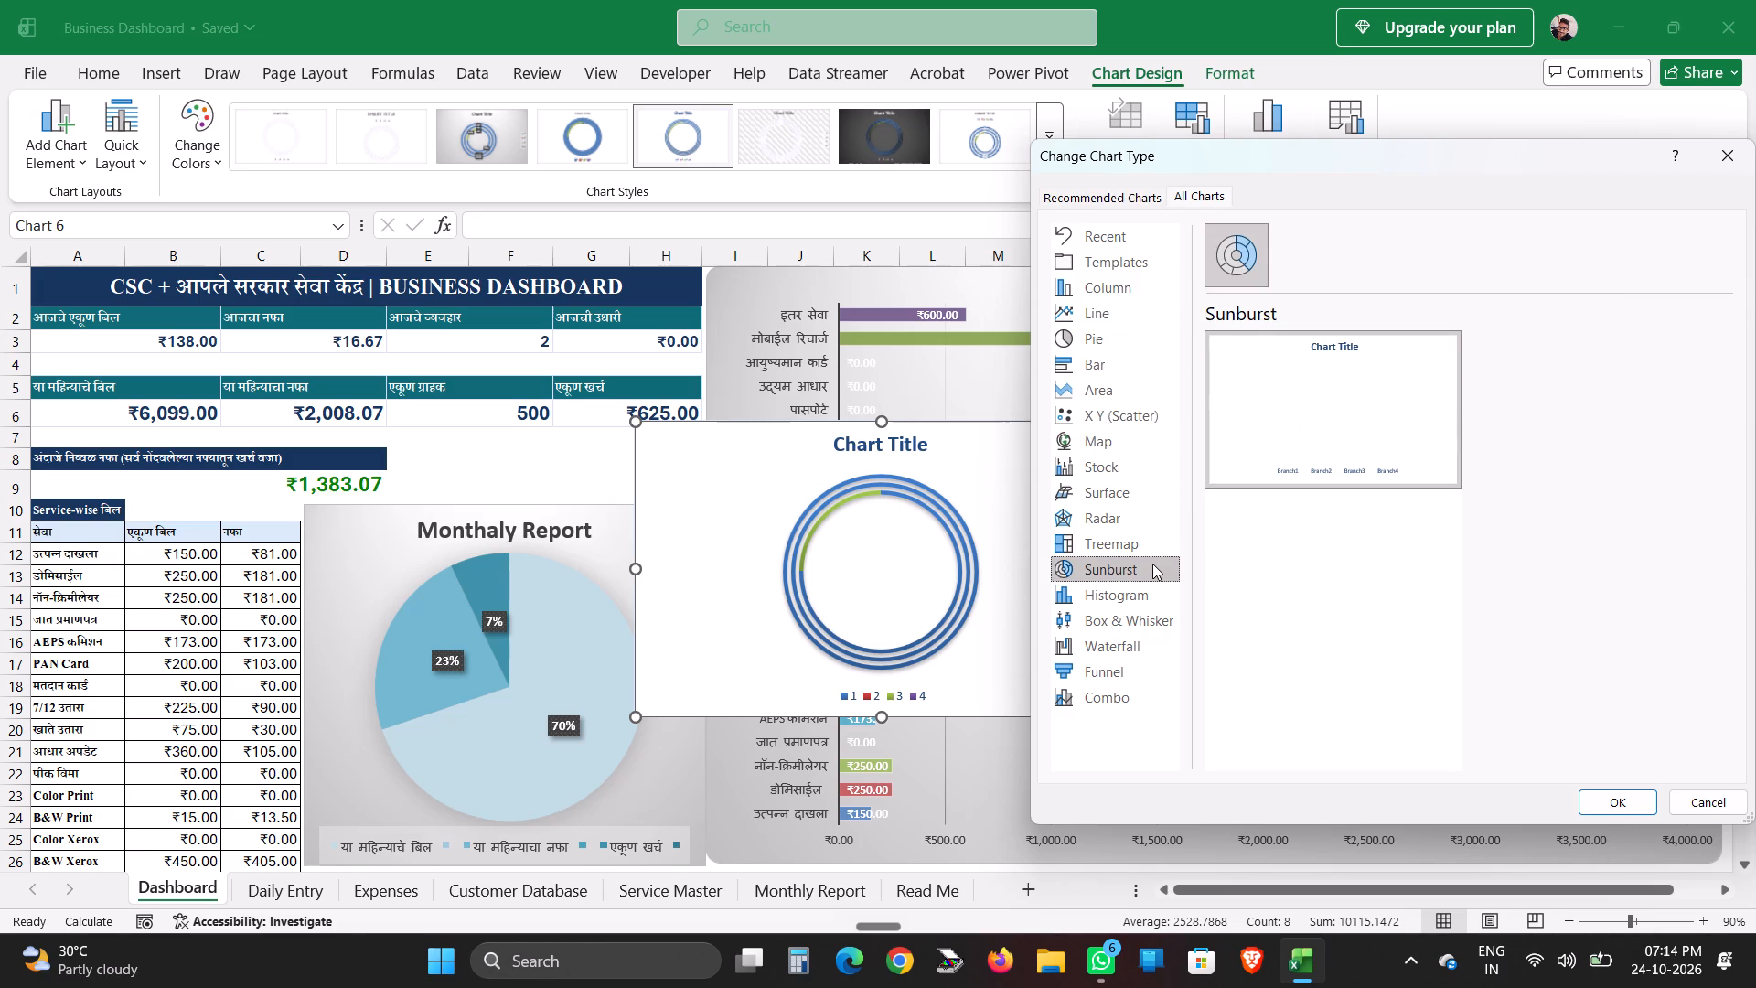
pyautogui.click(1230, 270)
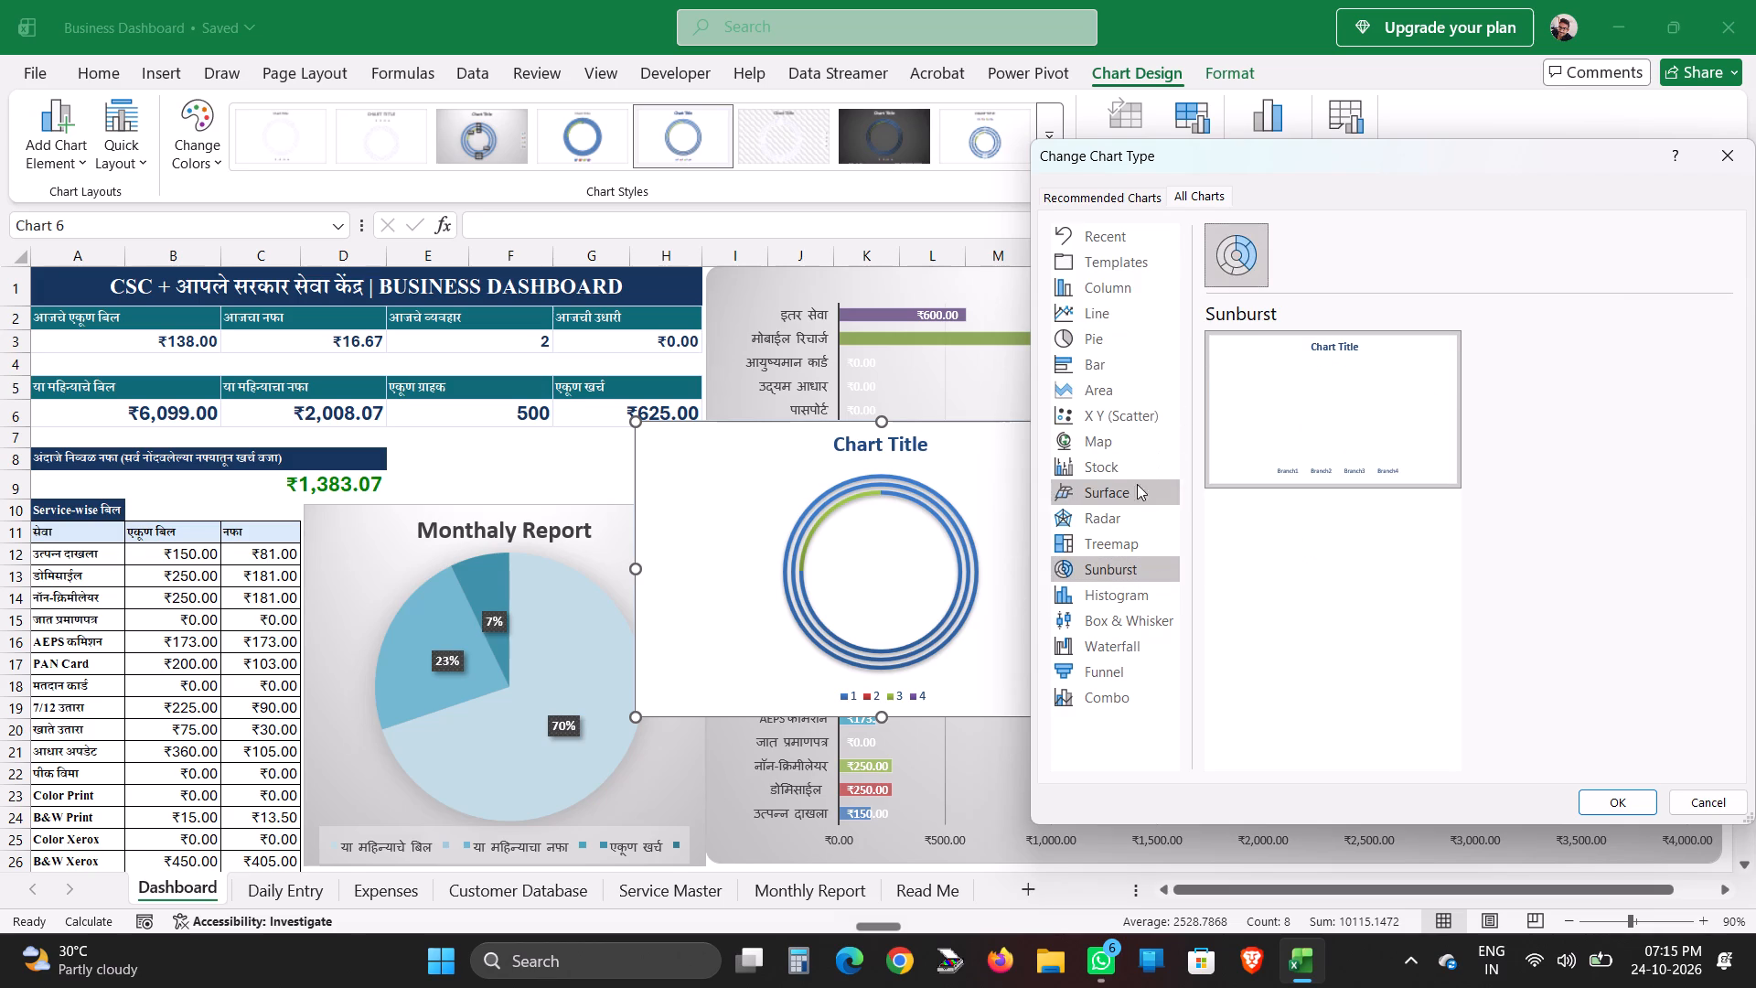
pyautogui.click(1130, 599)
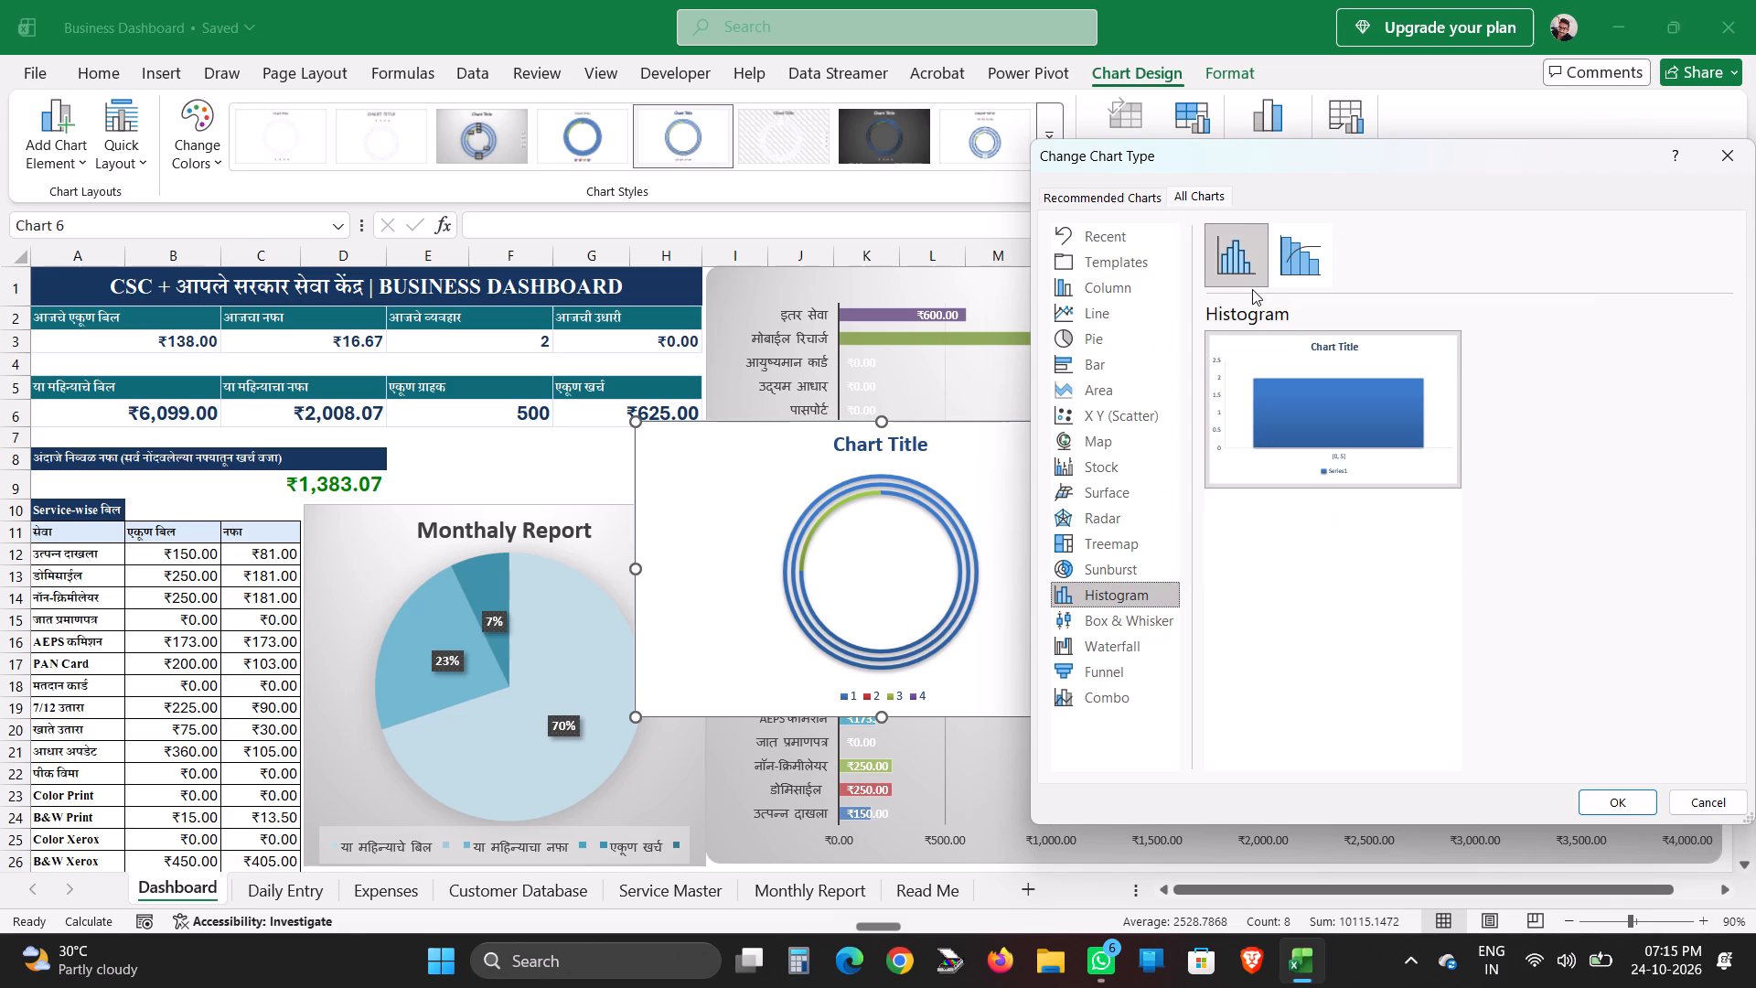
pyautogui.click(1101, 629)
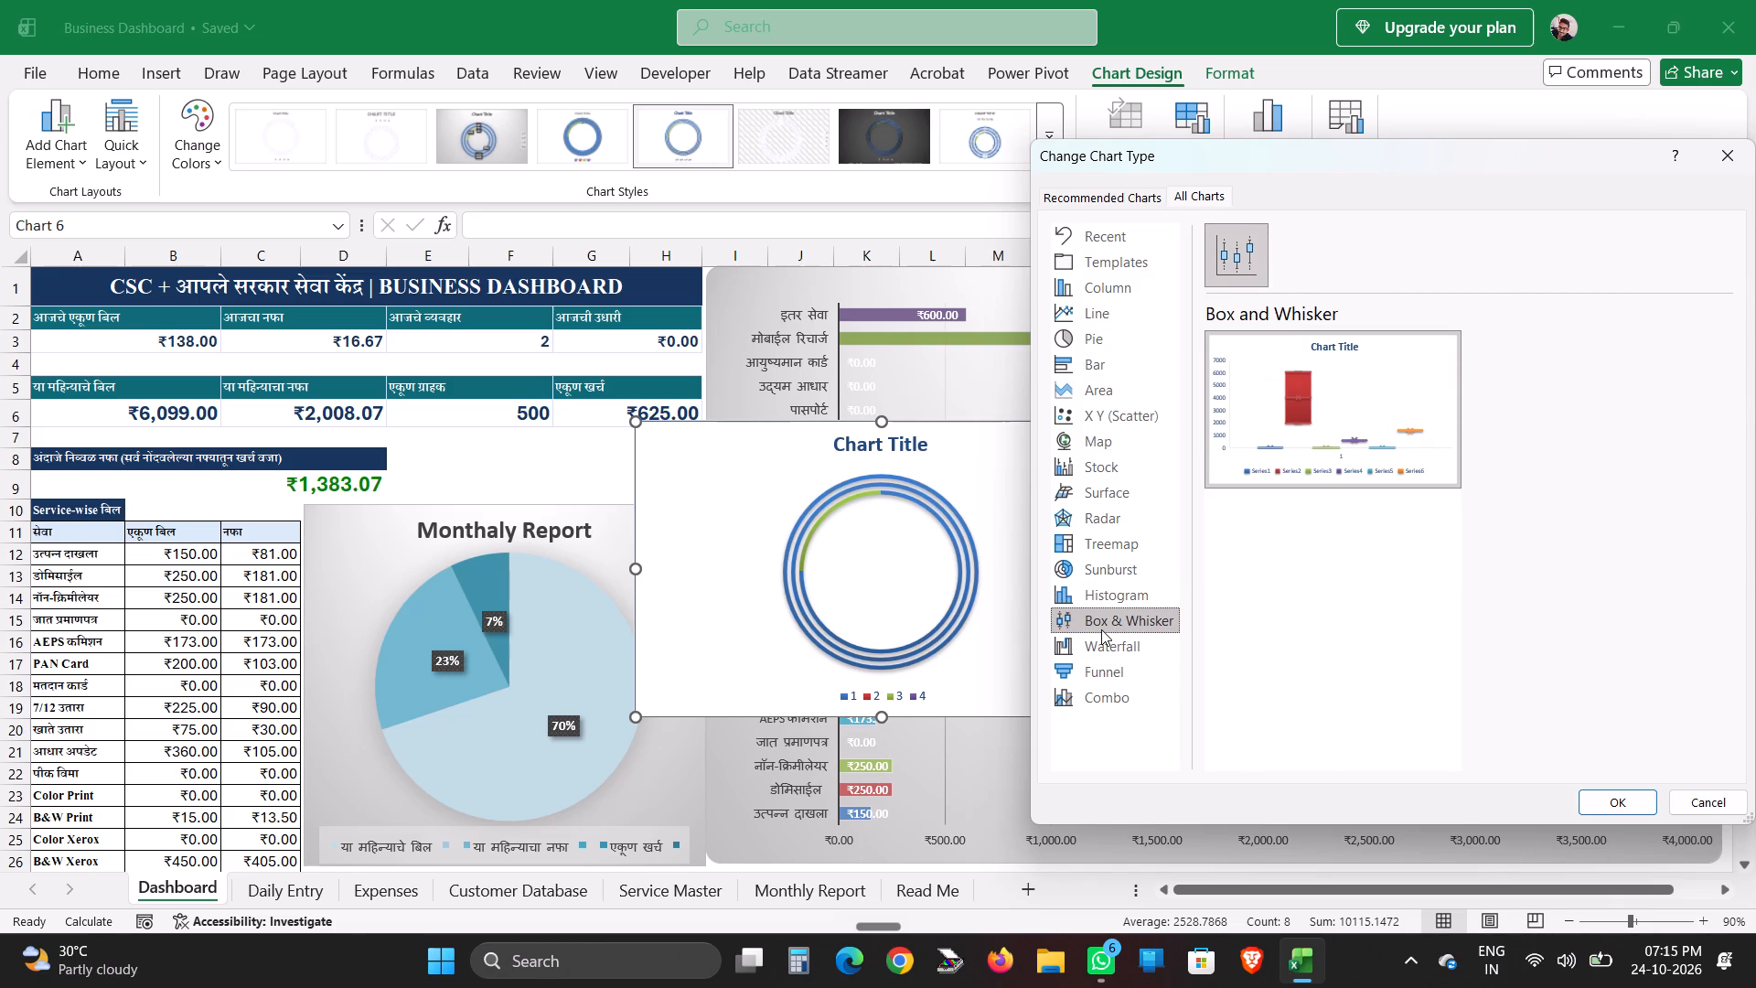
pyautogui.click(1099, 648)
pyautogui.click(1100, 335)
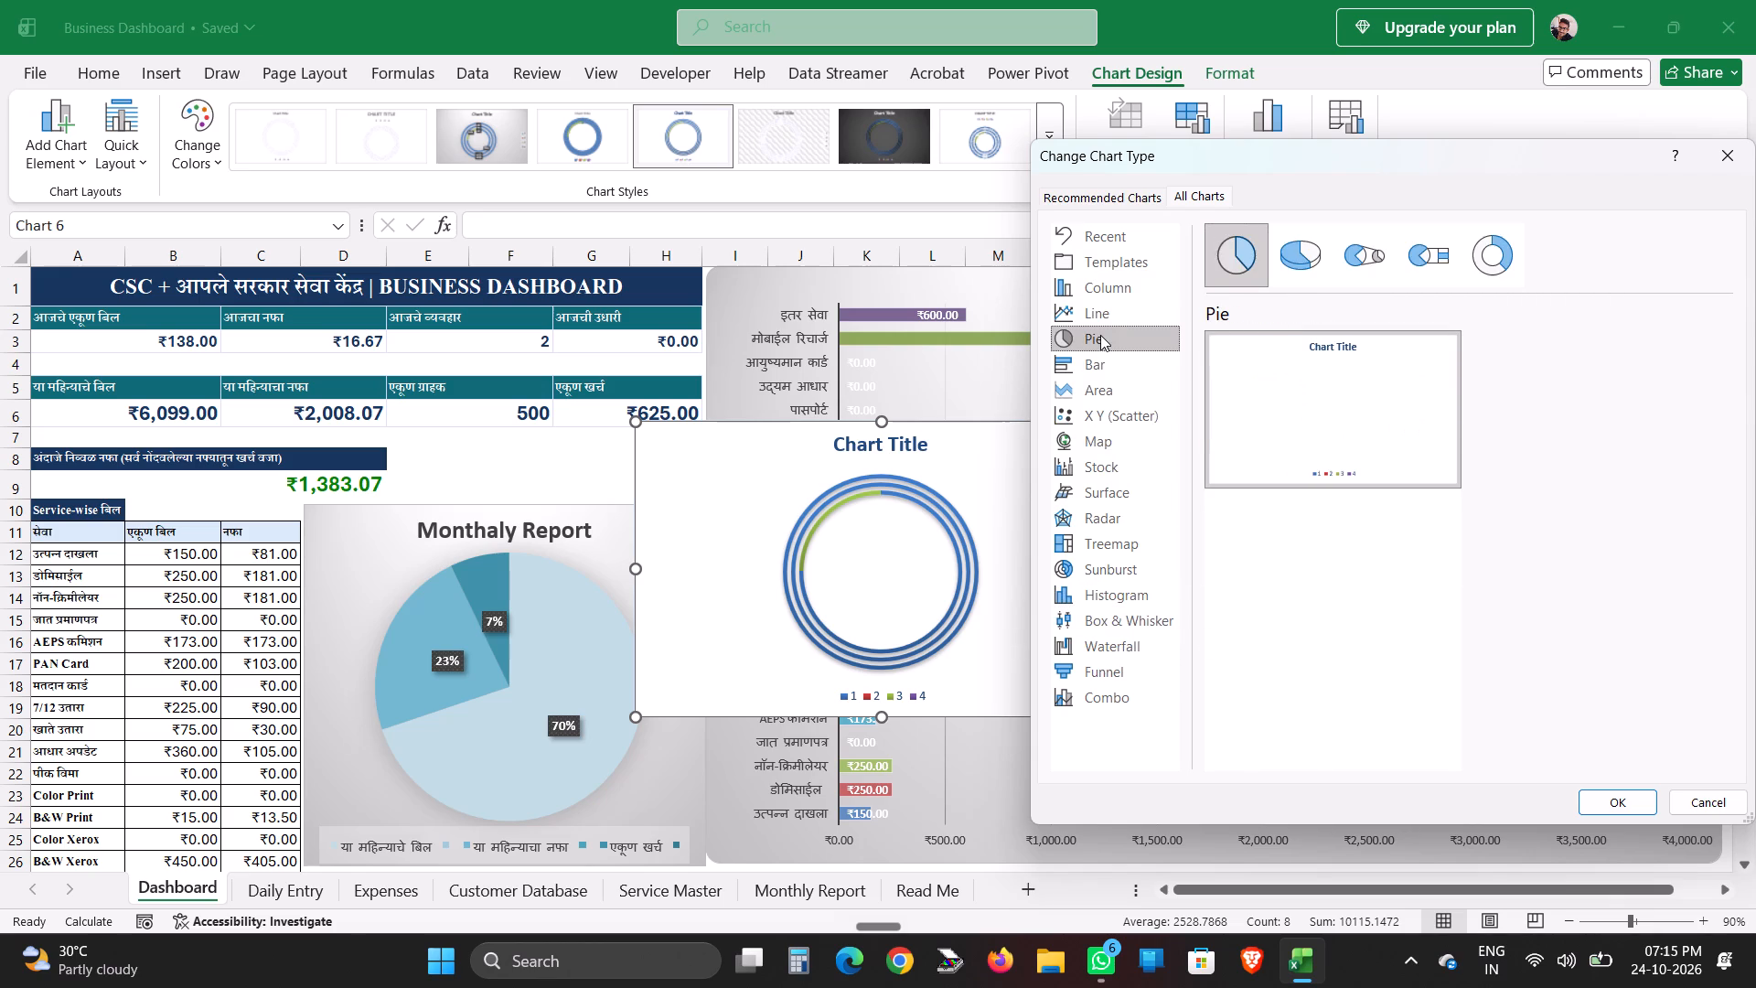
# Preview the Stacked, 100% Stacked, marker and 3-D Line subtypes for the doughnut chart's data.
pyautogui.click(1095, 313)
pyautogui.click(1301, 250)
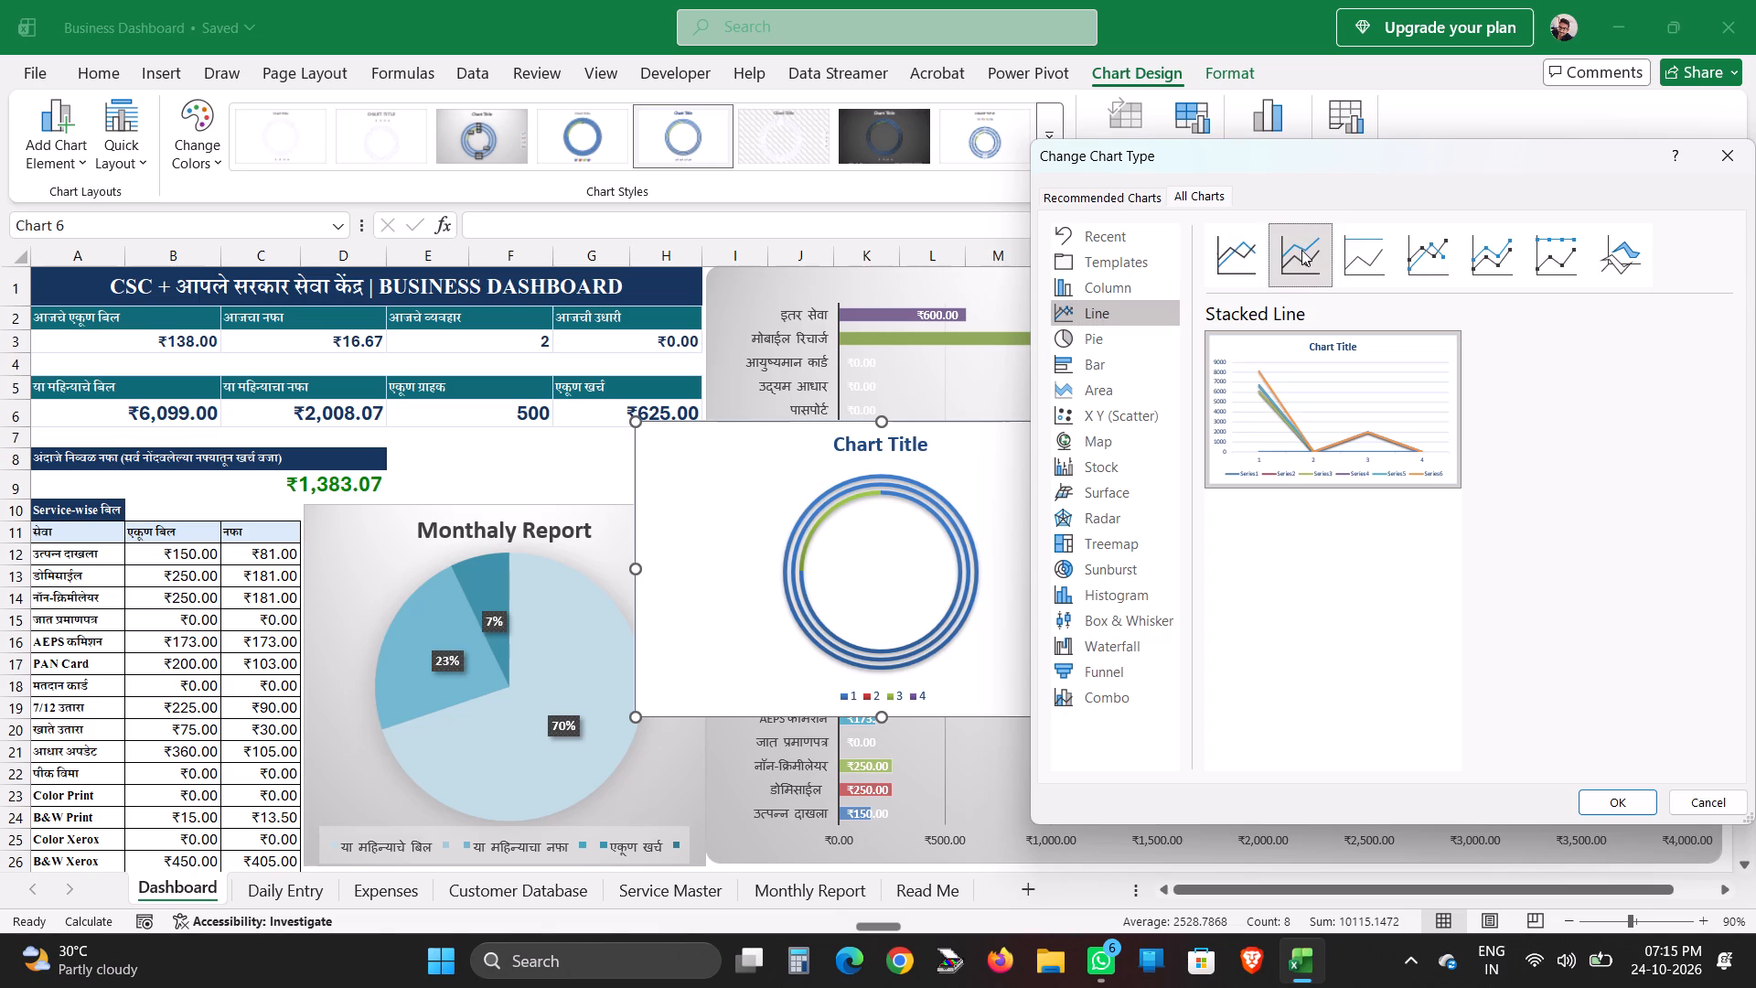
pyautogui.click(1372, 263)
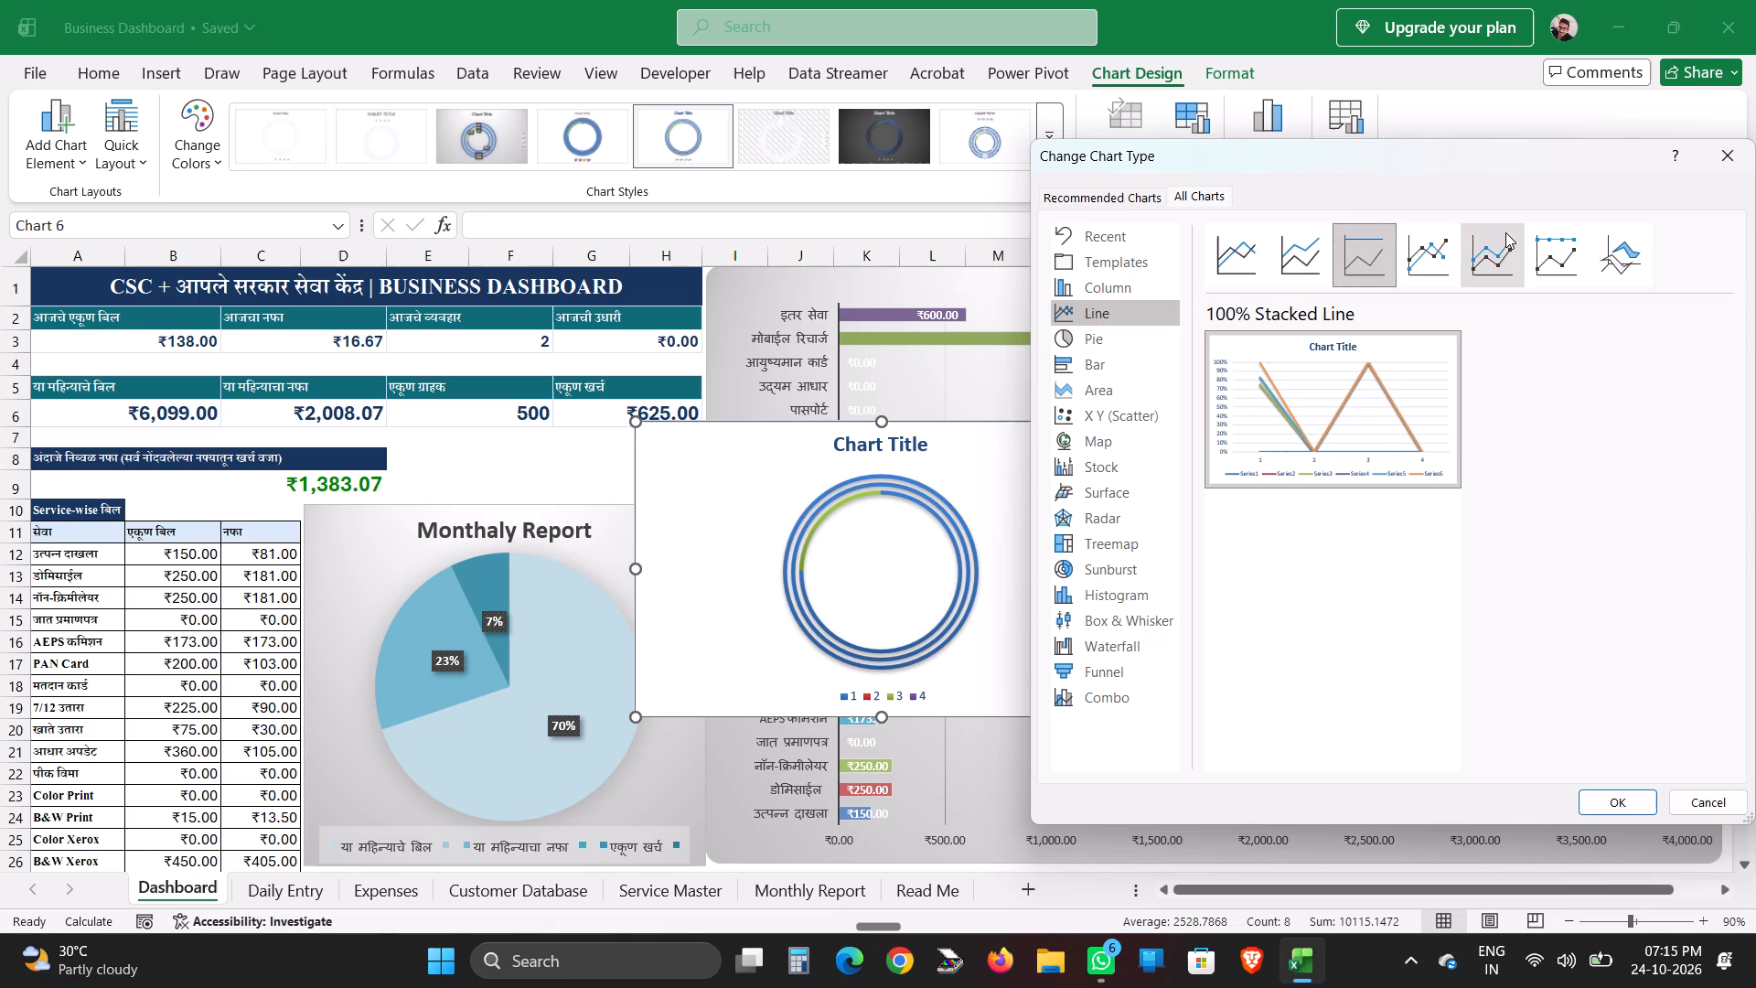
pyautogui.click(1423, 234)
pyautogui.click(1486, 252)
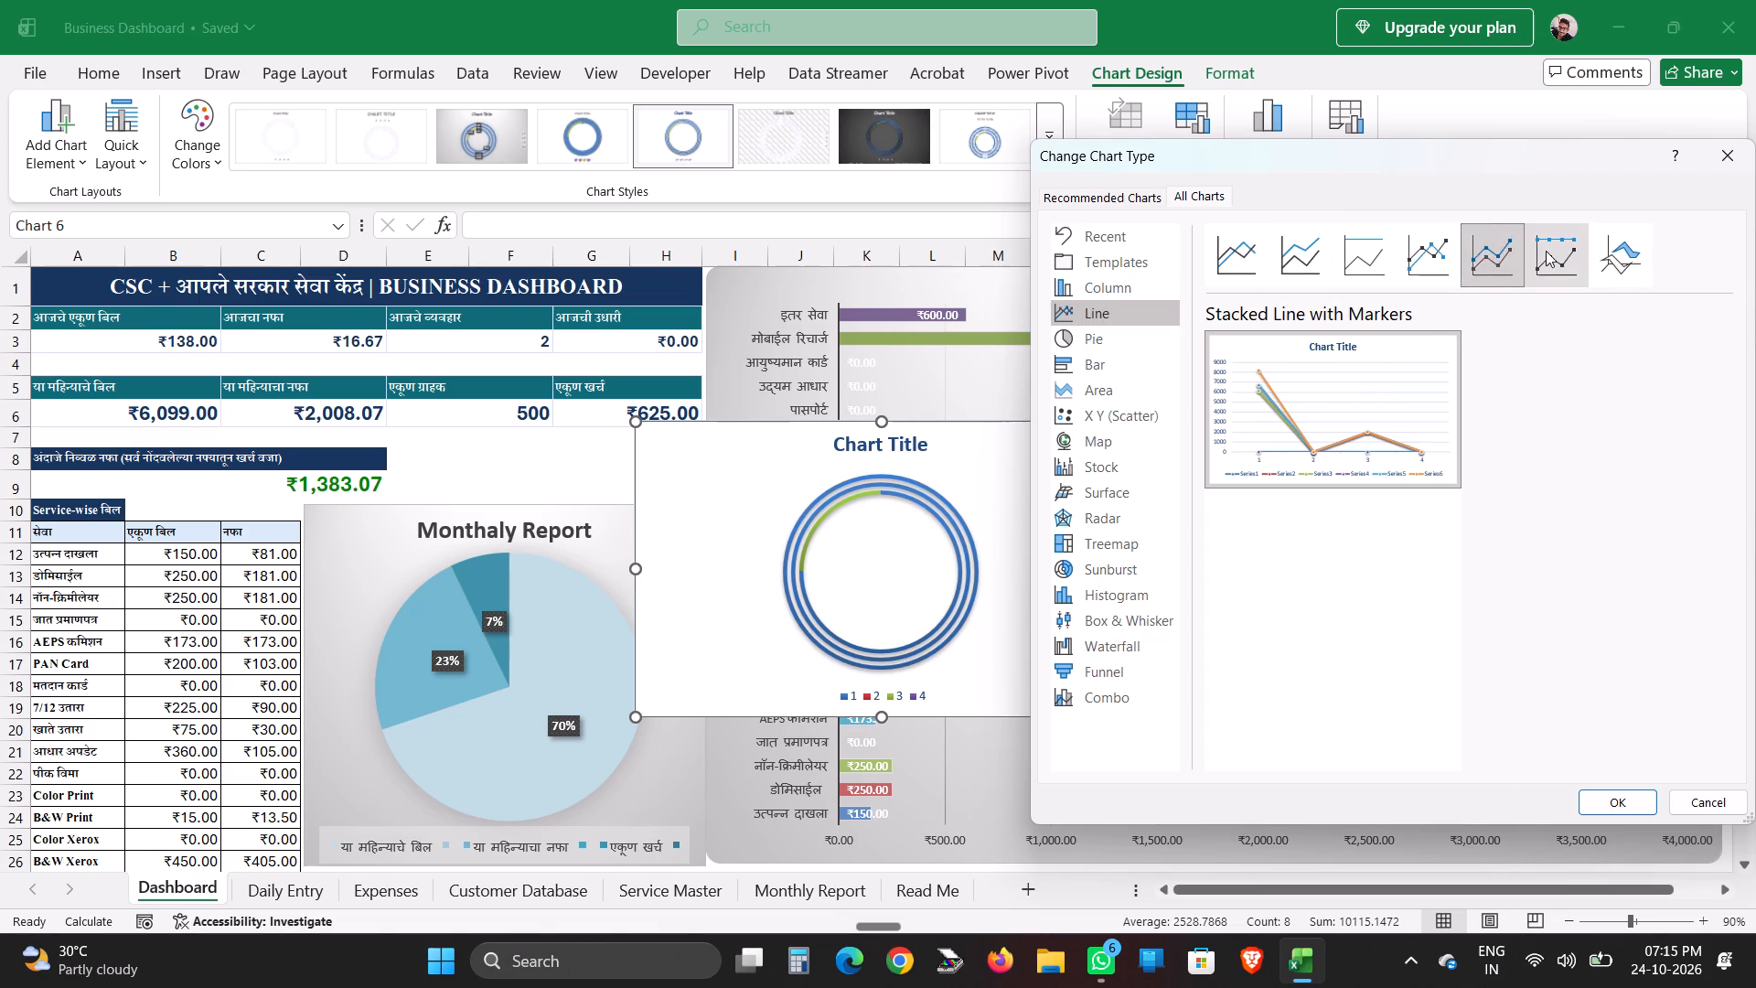
pyautogui.click(1546, 251)
pyautogui.click(1626, 251)
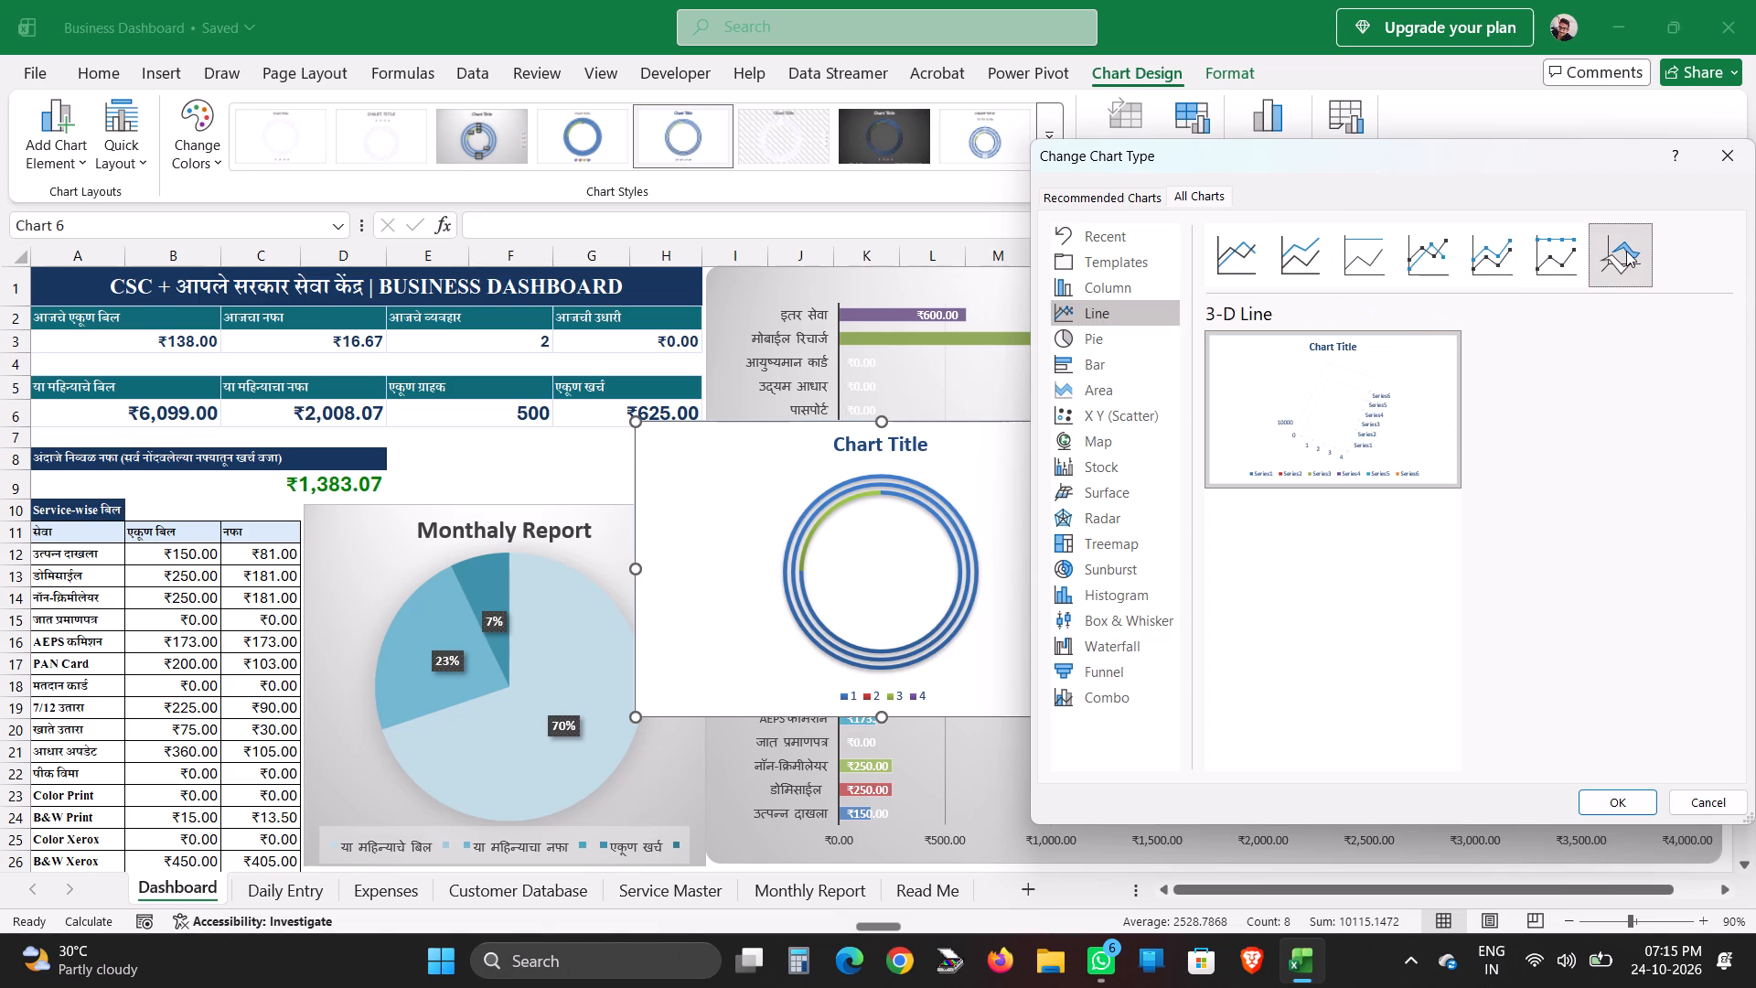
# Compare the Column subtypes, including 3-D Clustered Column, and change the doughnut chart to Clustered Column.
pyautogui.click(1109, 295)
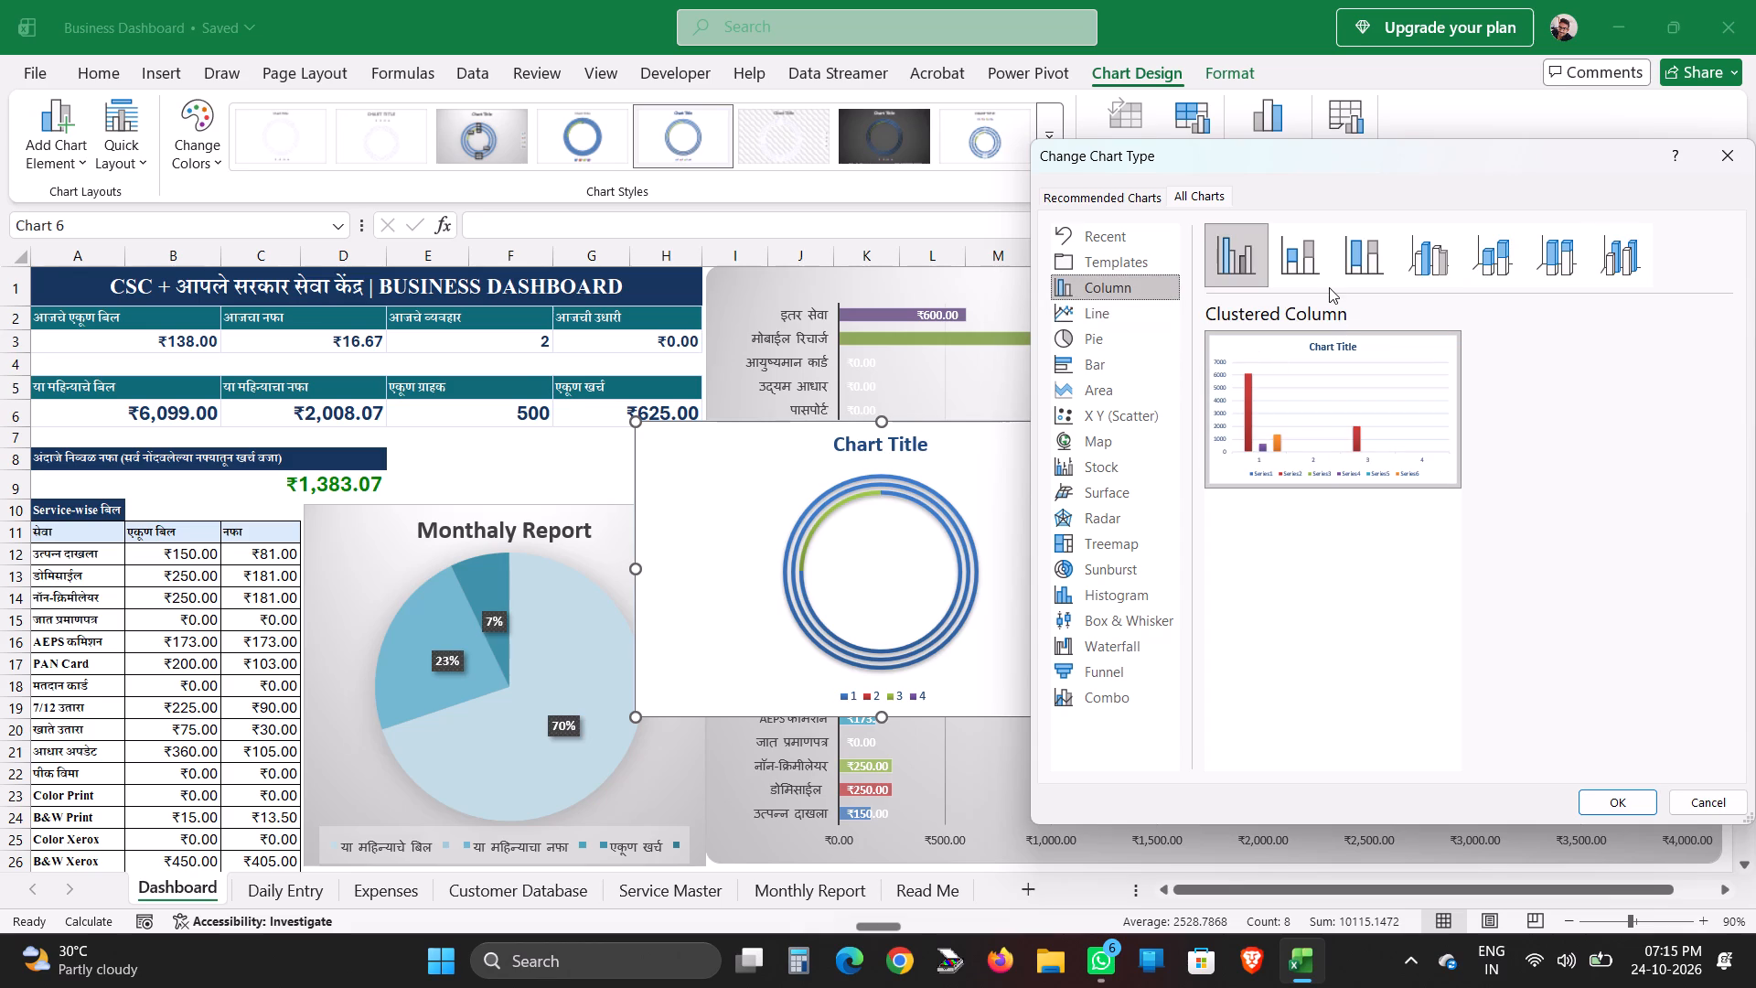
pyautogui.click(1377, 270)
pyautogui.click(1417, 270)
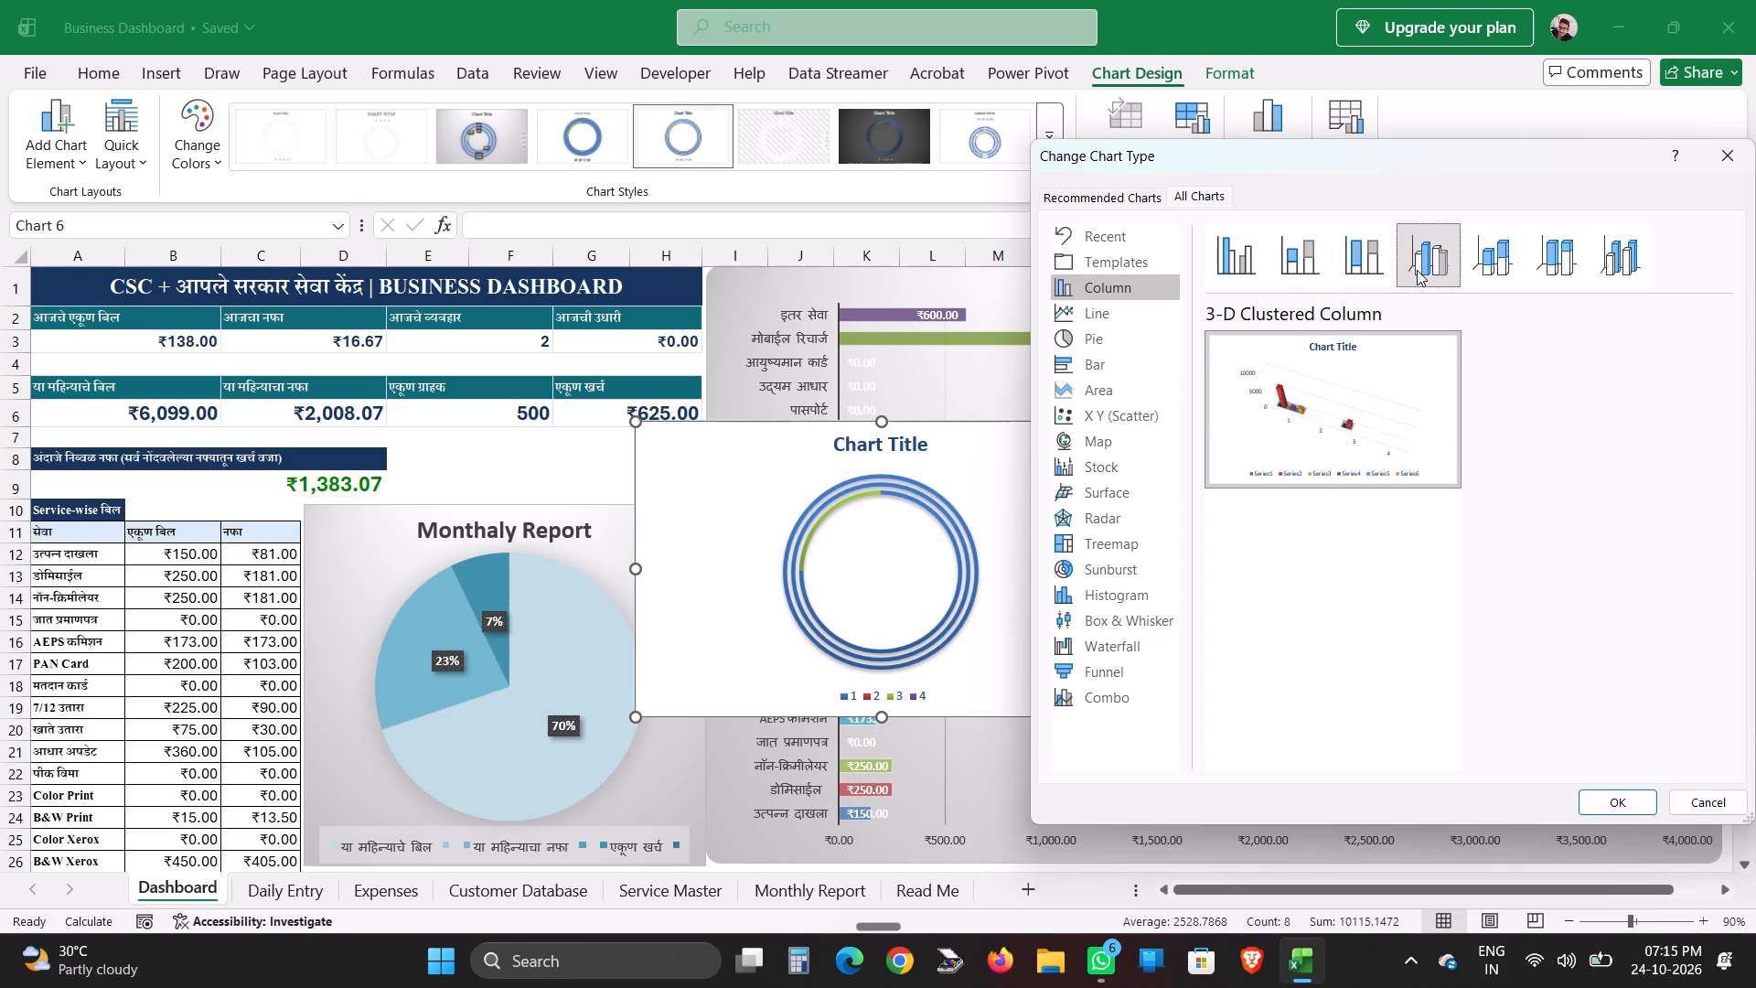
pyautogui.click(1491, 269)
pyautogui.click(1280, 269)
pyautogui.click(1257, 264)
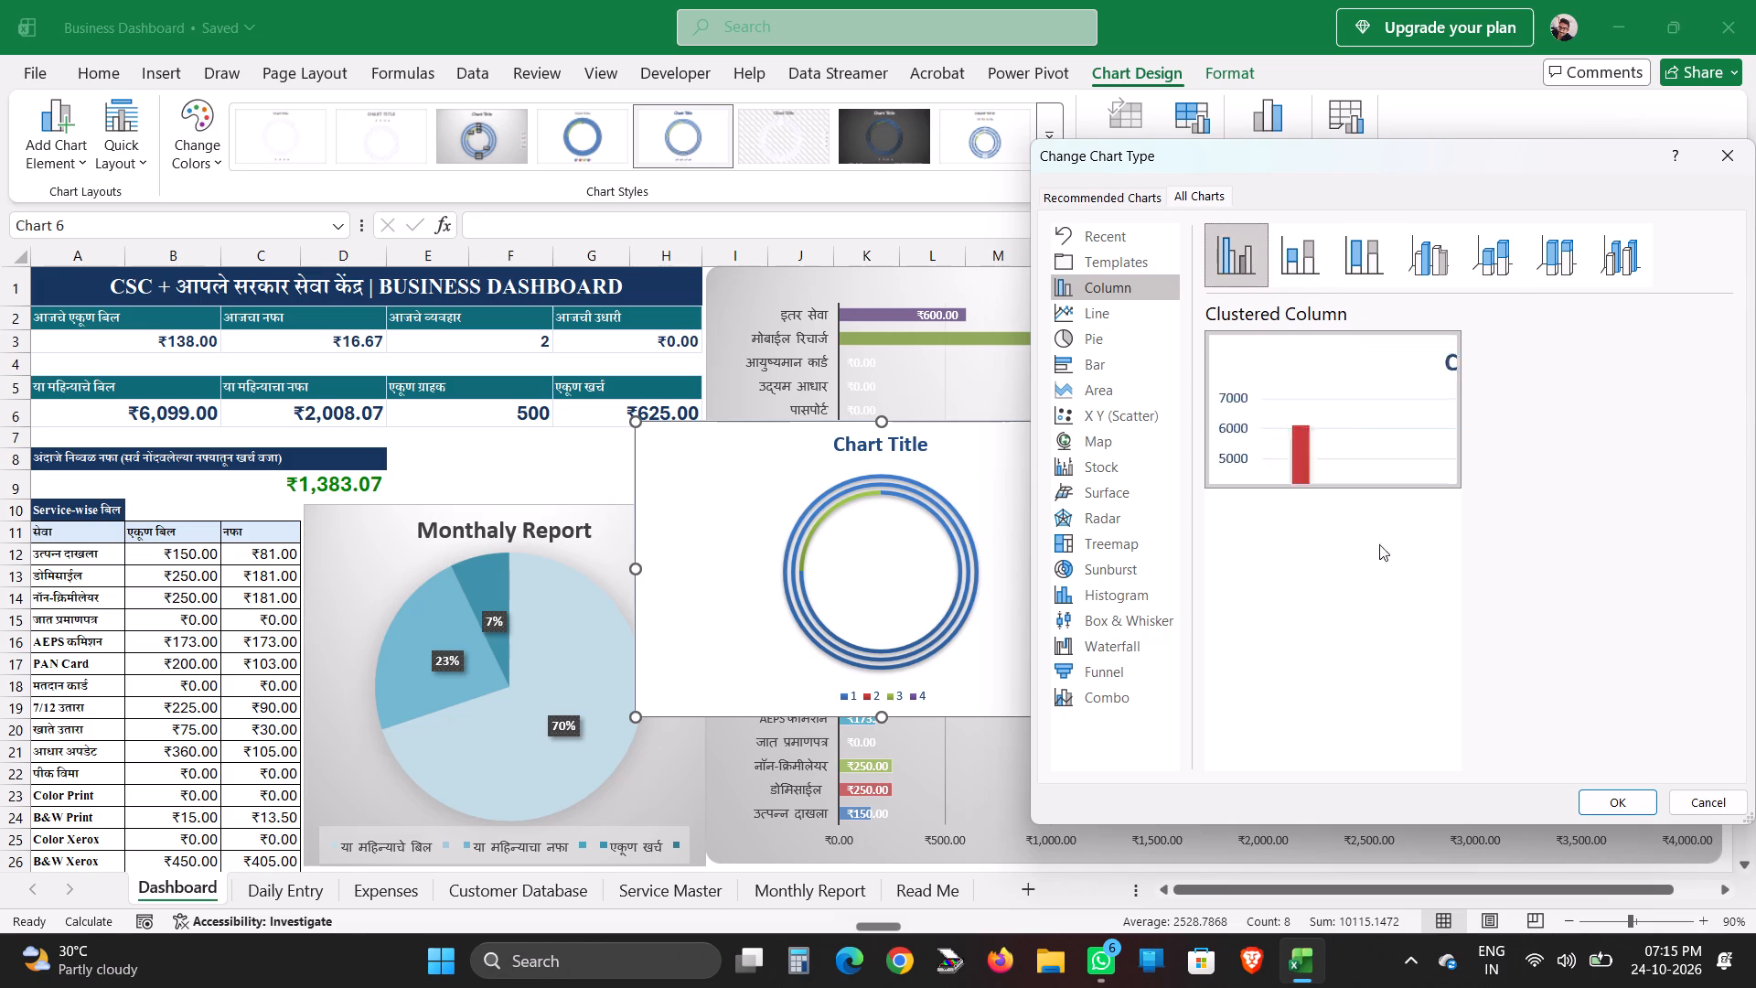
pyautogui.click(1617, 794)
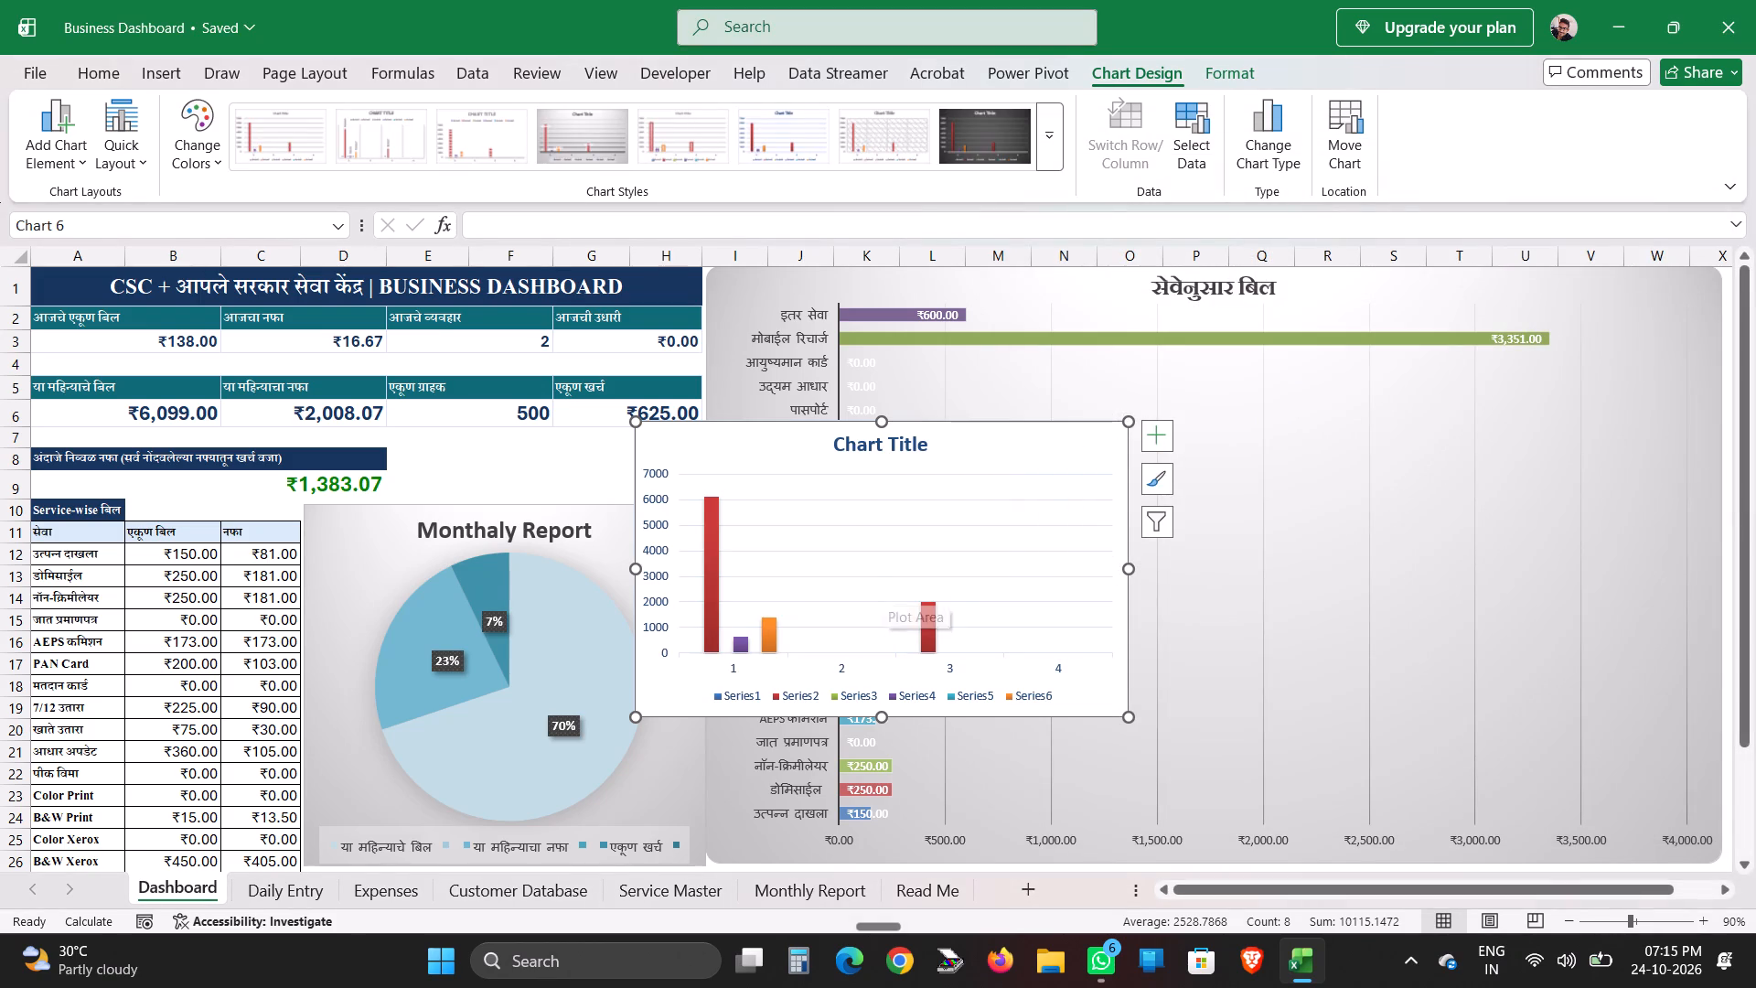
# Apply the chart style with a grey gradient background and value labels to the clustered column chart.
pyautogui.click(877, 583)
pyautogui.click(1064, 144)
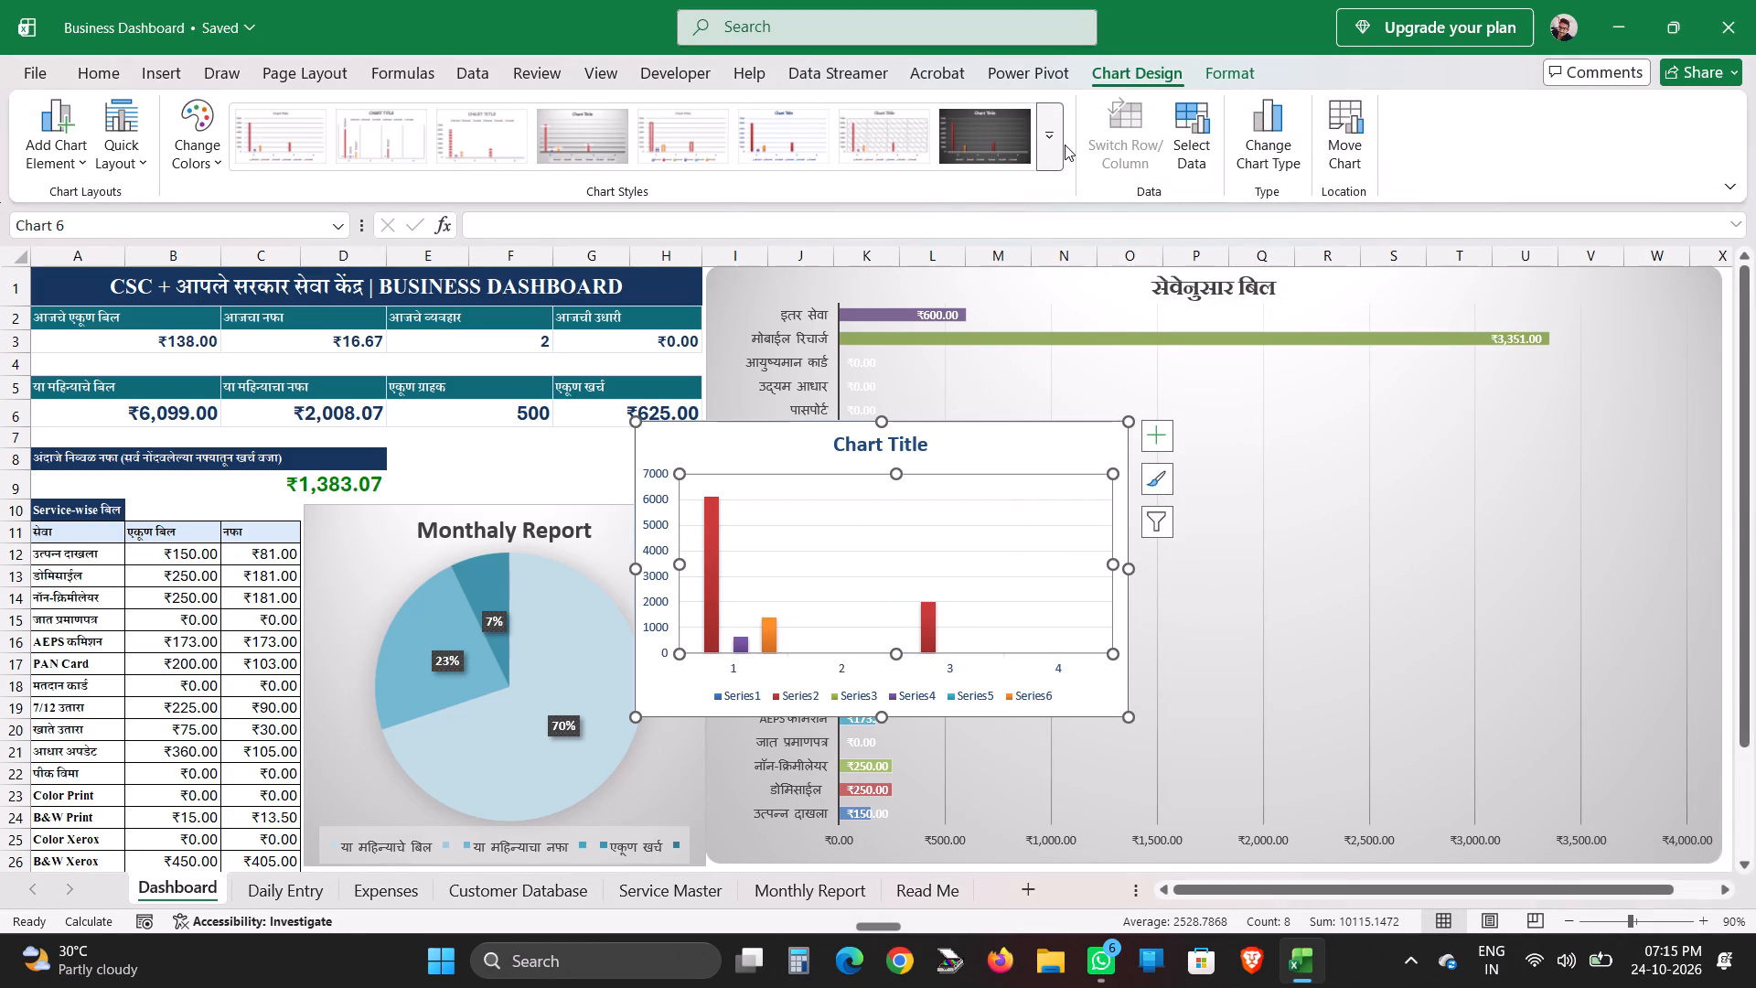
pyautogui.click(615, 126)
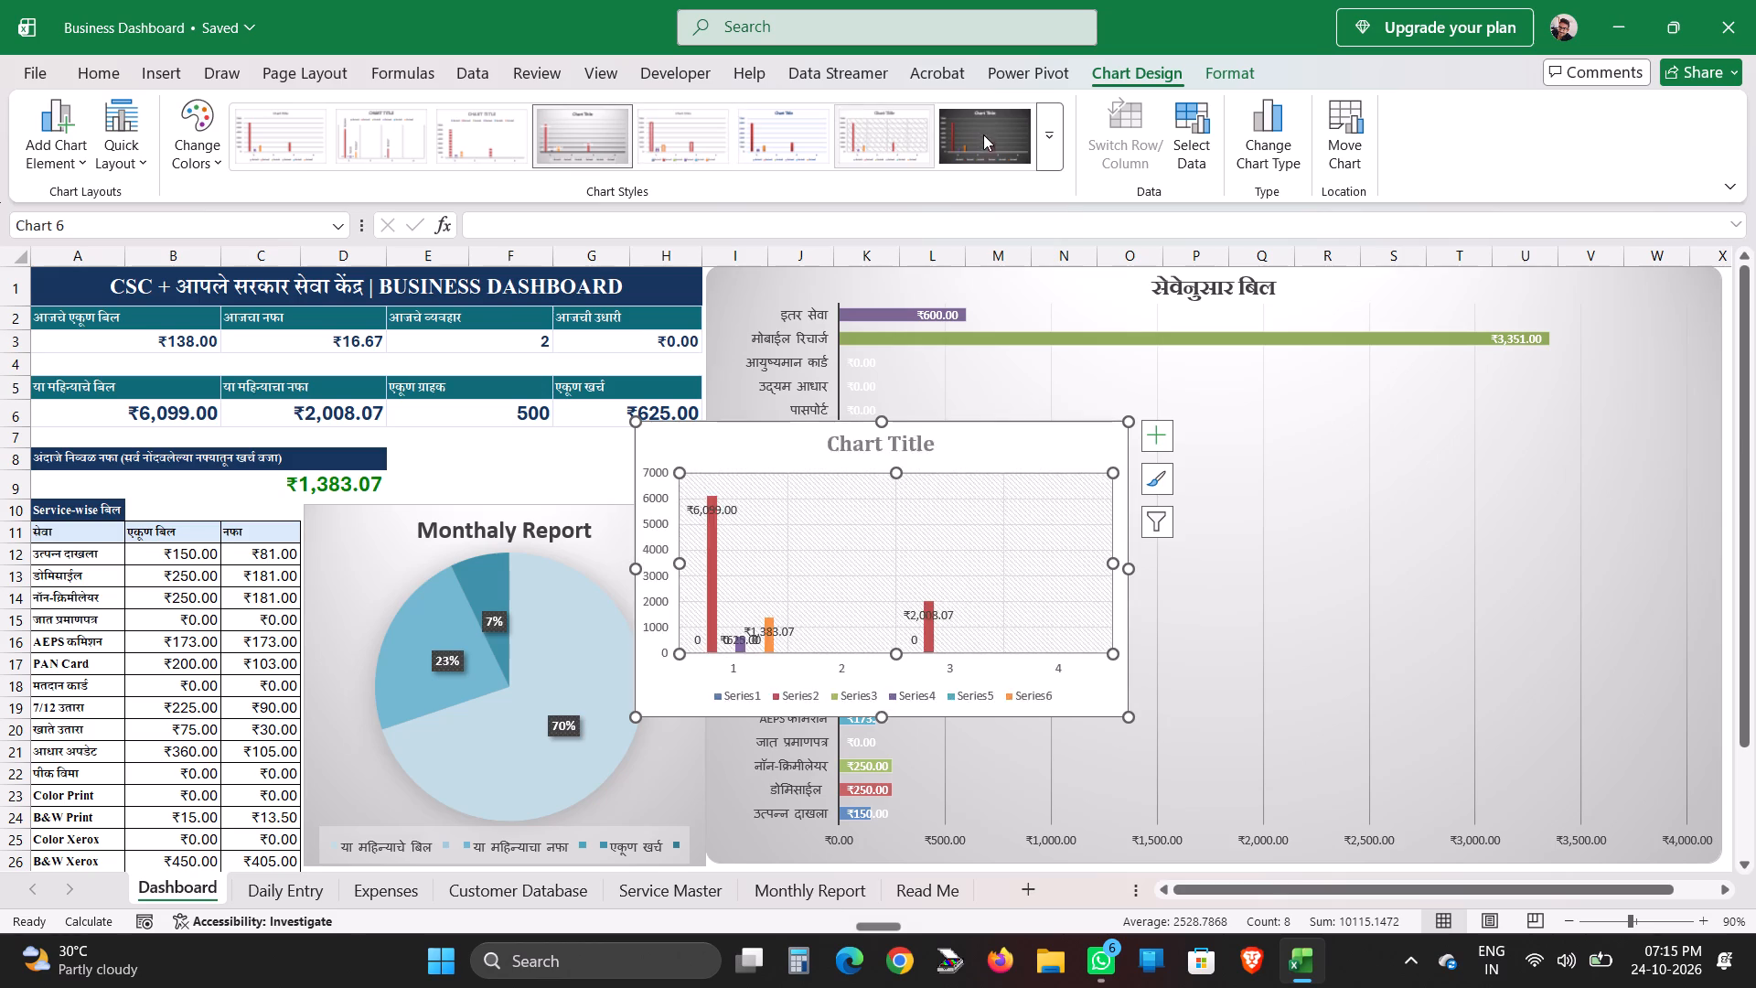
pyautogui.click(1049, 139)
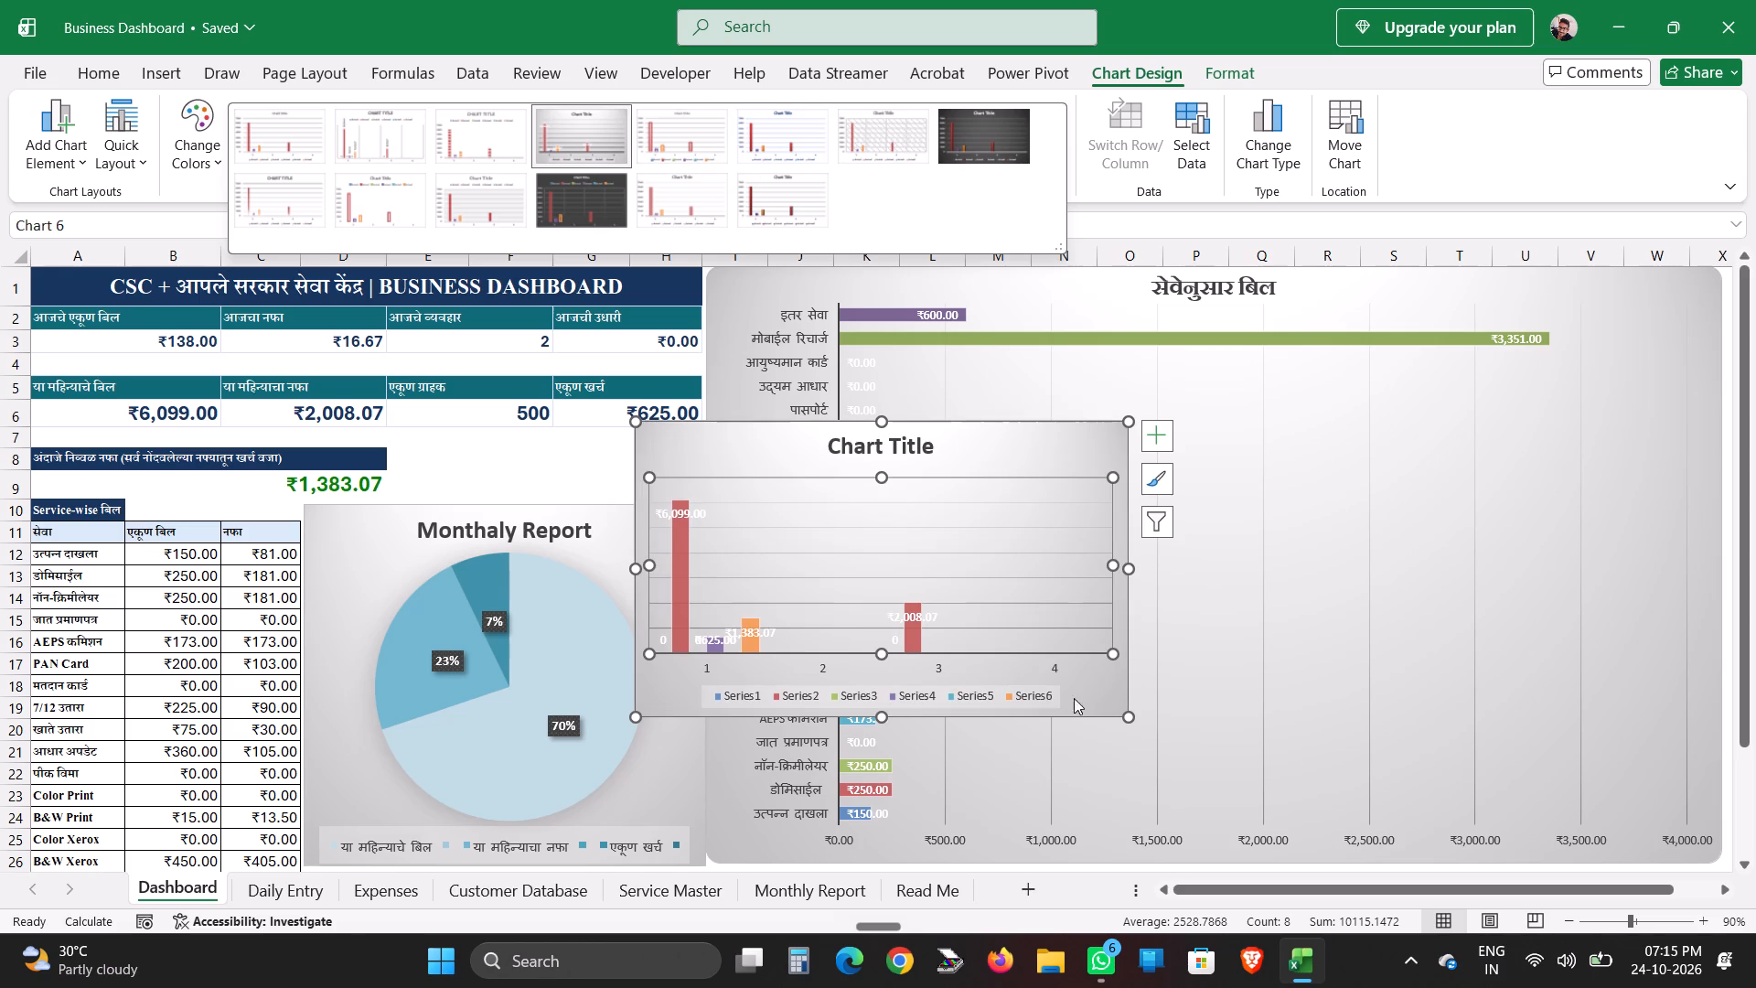
# Delete the clustered column chart from the Dashboard.
pyautogui.rightClick(1056, 432)
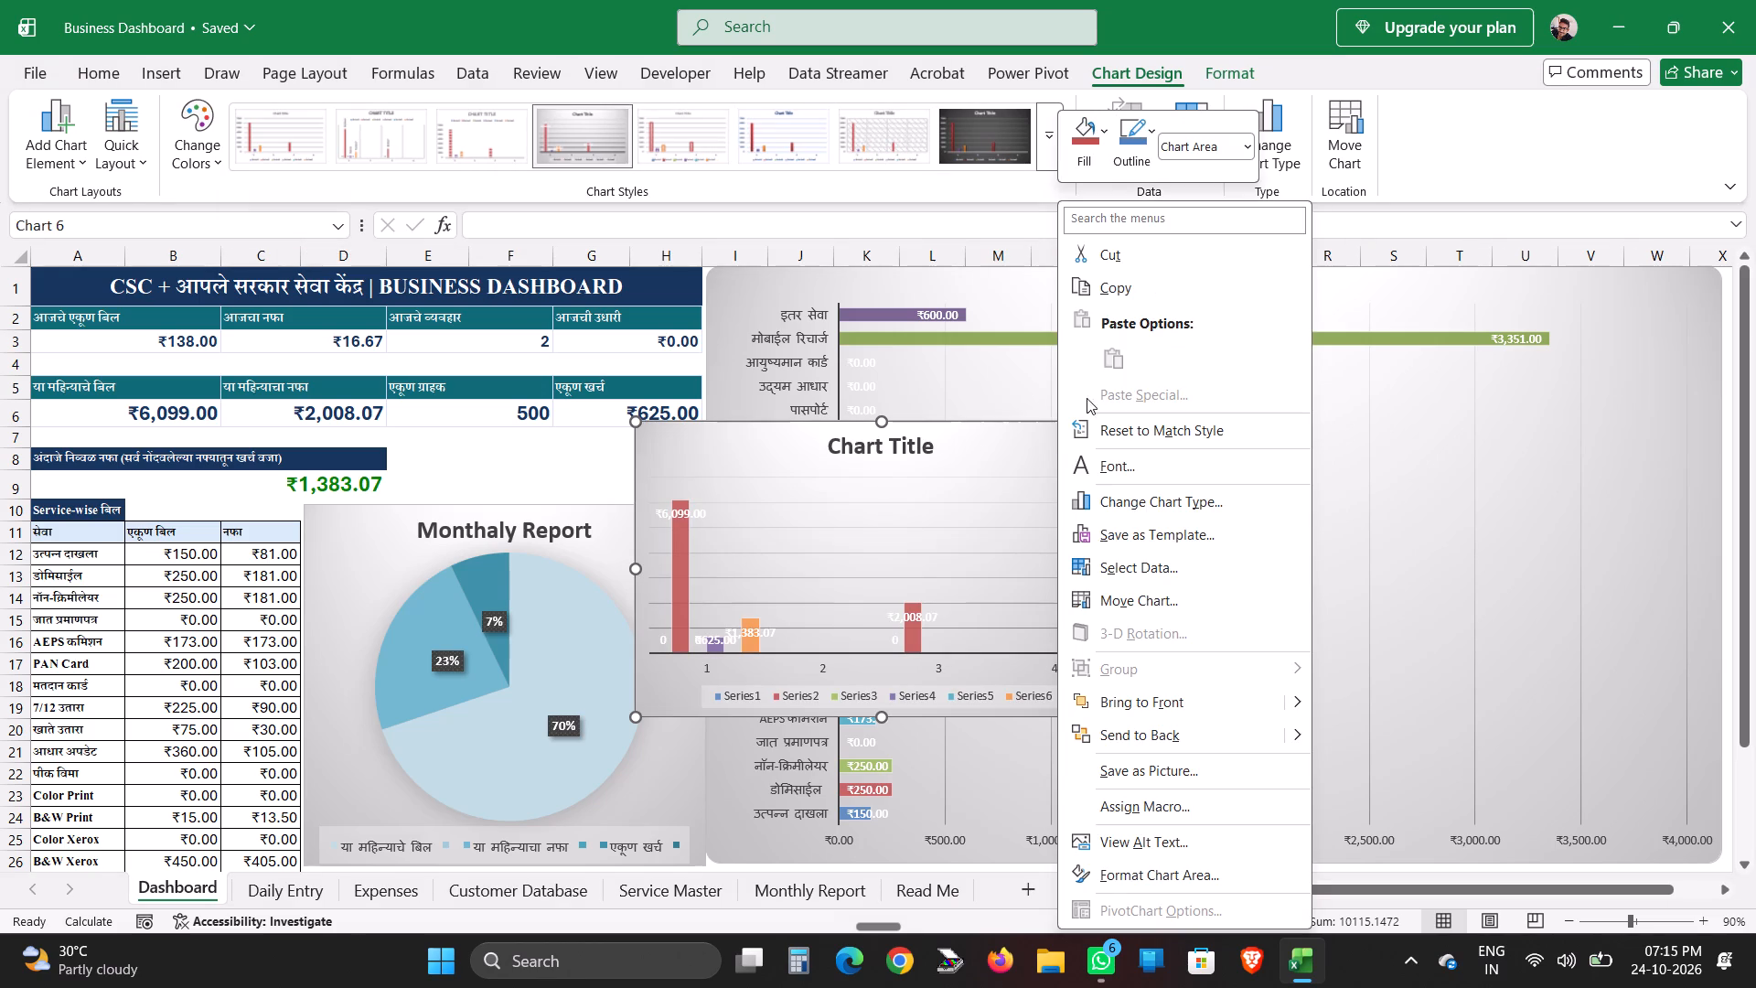
pyautogui.scroll(-4, 1113, 731)
pyautogui.click(797, 615)
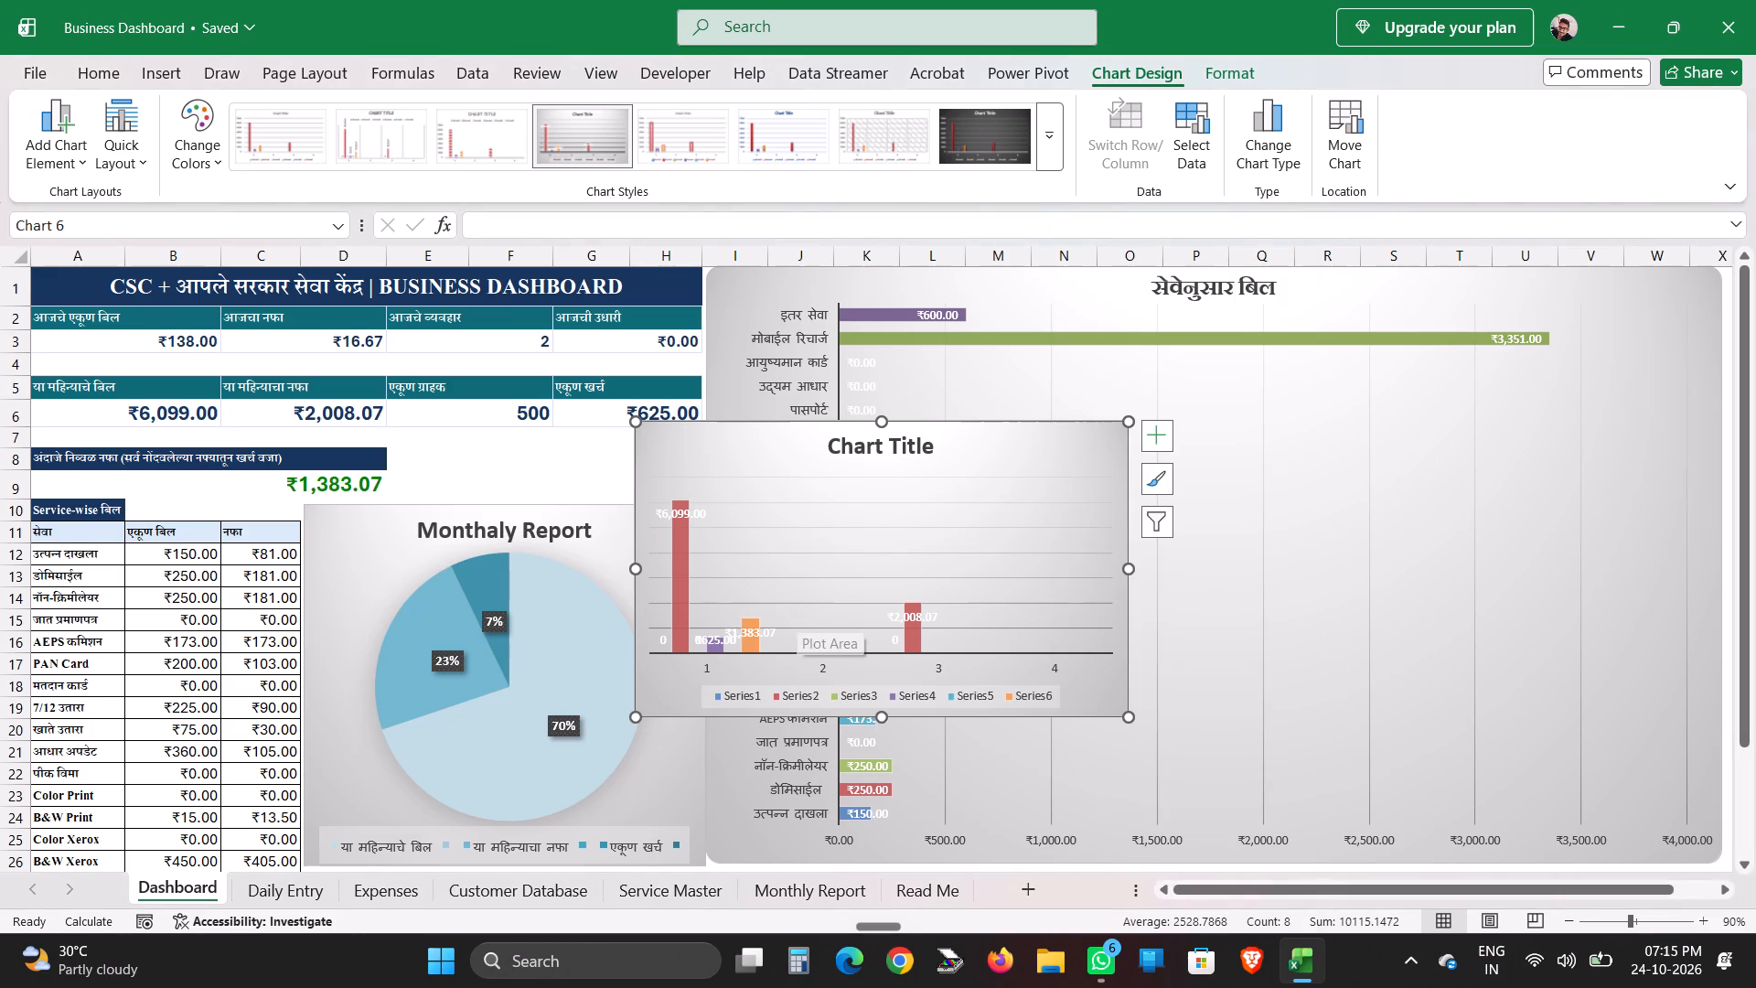
pyautogui.press('Delete')
pyautogui.click(545, 481)
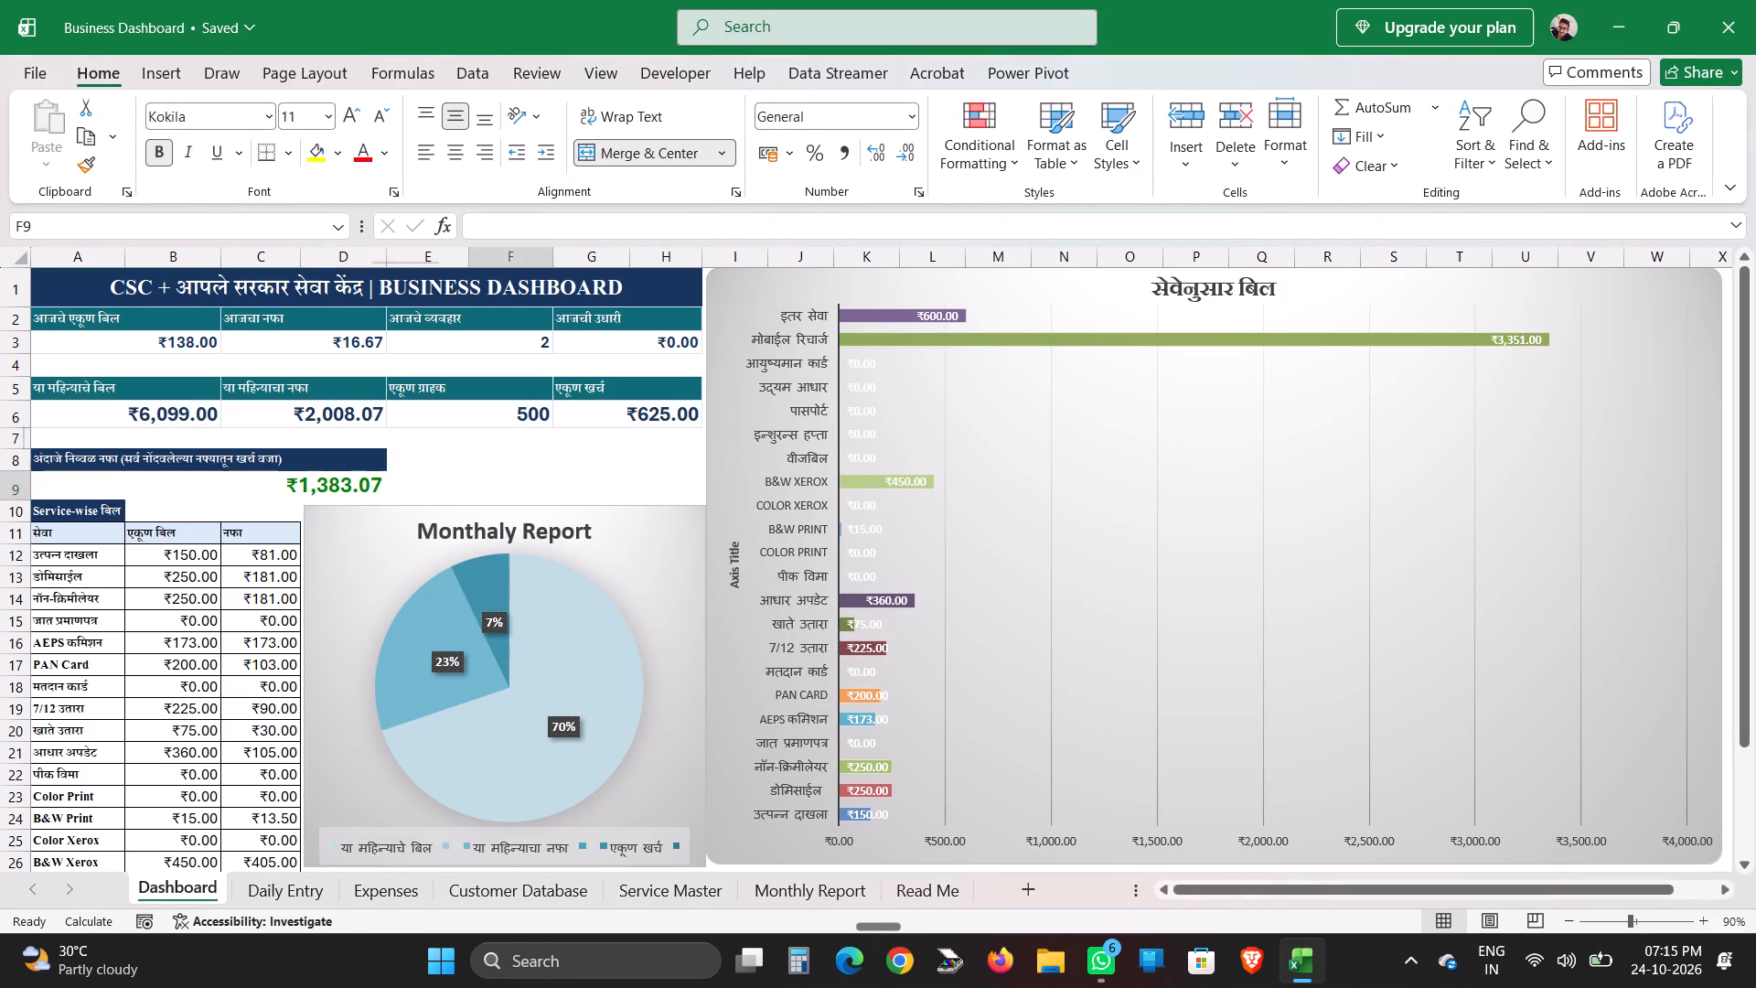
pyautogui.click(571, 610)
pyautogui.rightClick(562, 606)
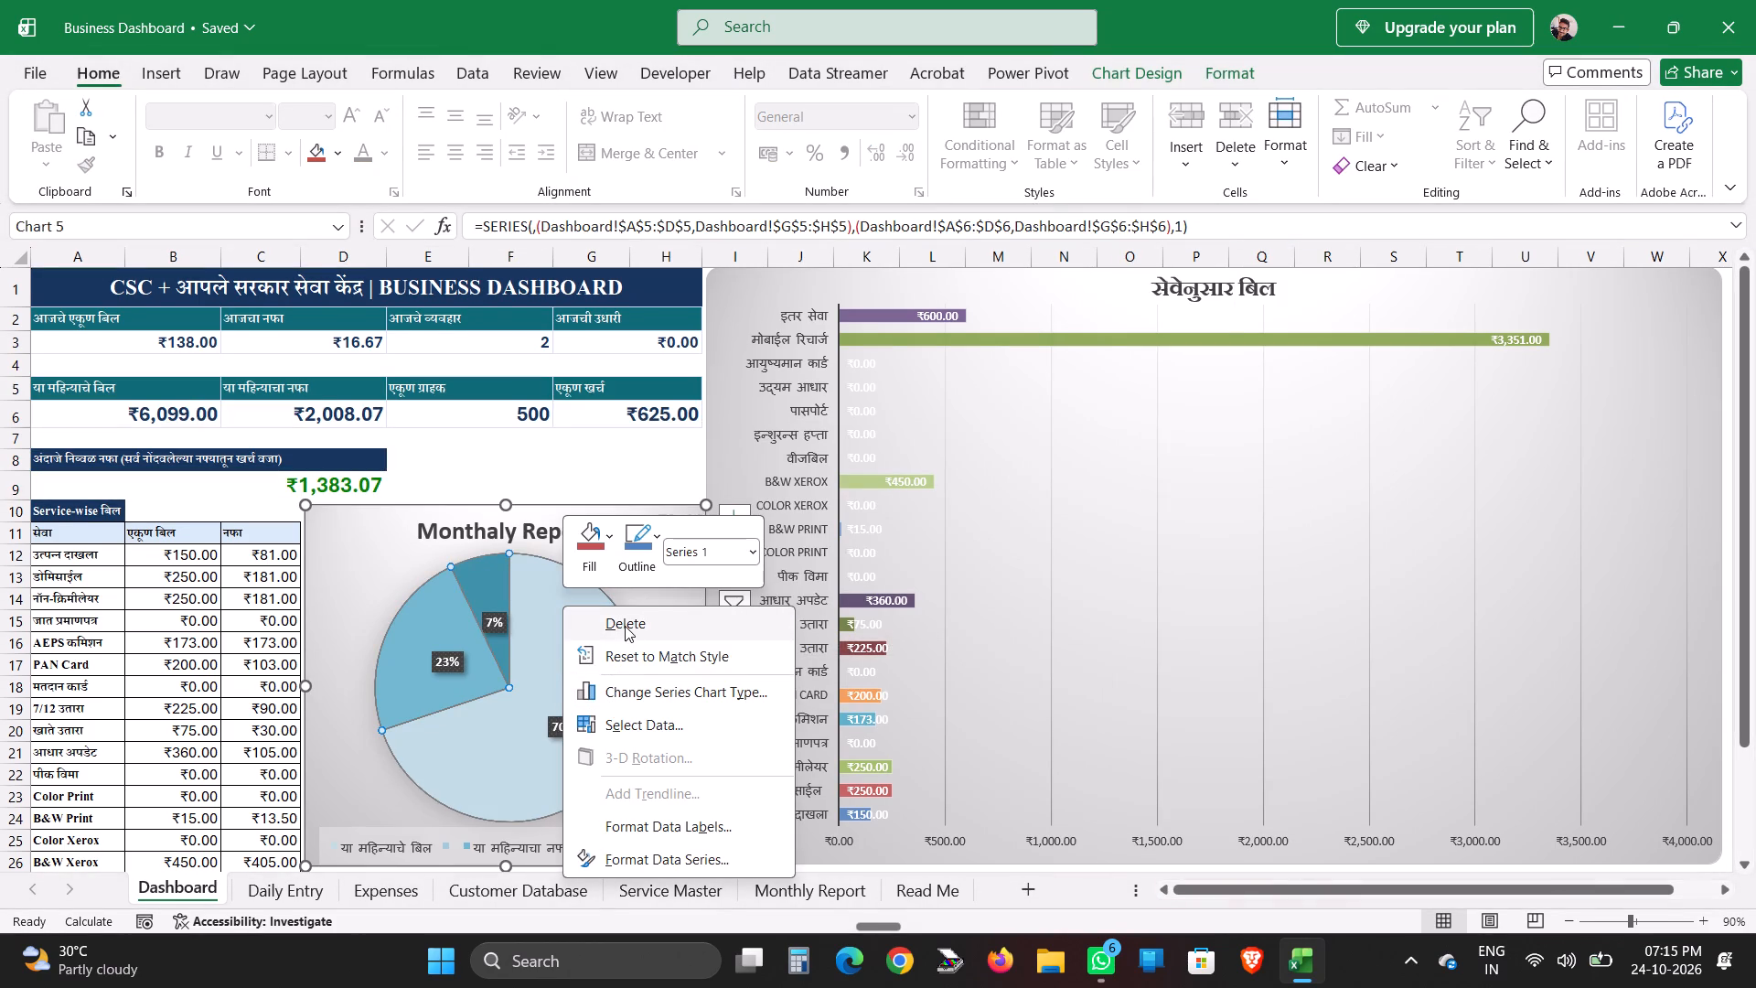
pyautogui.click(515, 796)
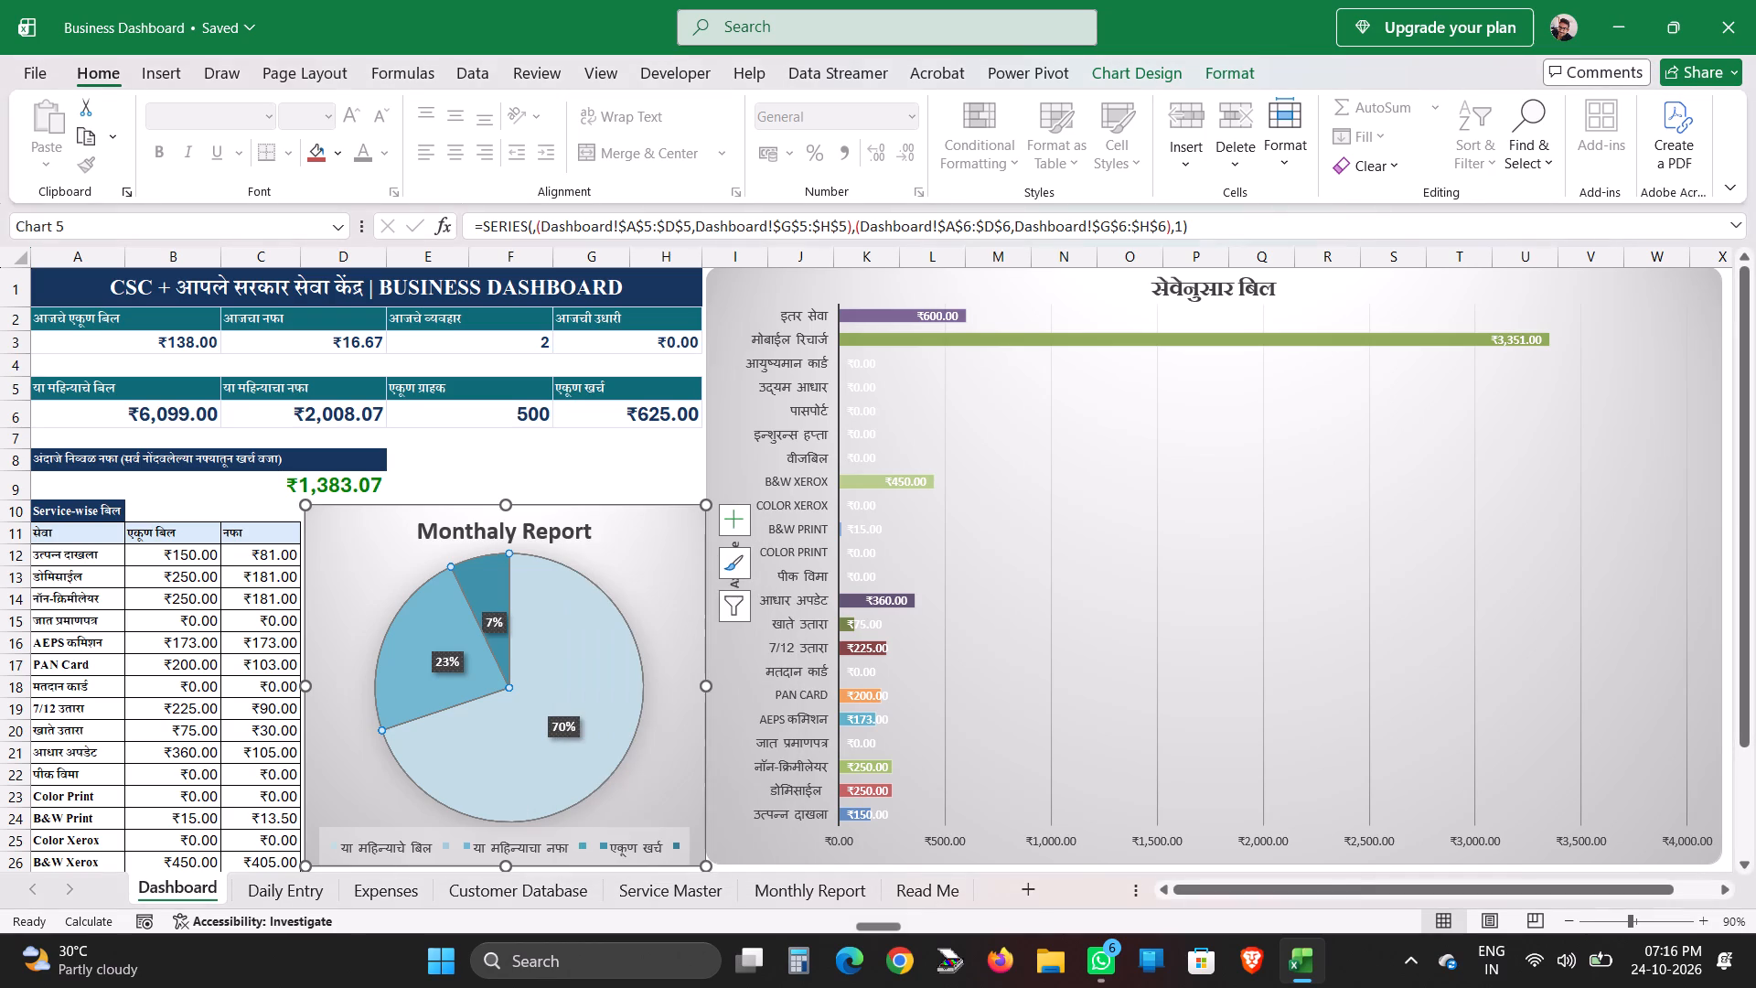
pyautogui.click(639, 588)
# Select the Dashboard's monthly bill and profit, total expense, and estimated net profit cells (A5:D6, G5:H6 and A8:D9) together.
pyautogui.moveTo(116, 384); pyautogui.dragTo(177, 413)
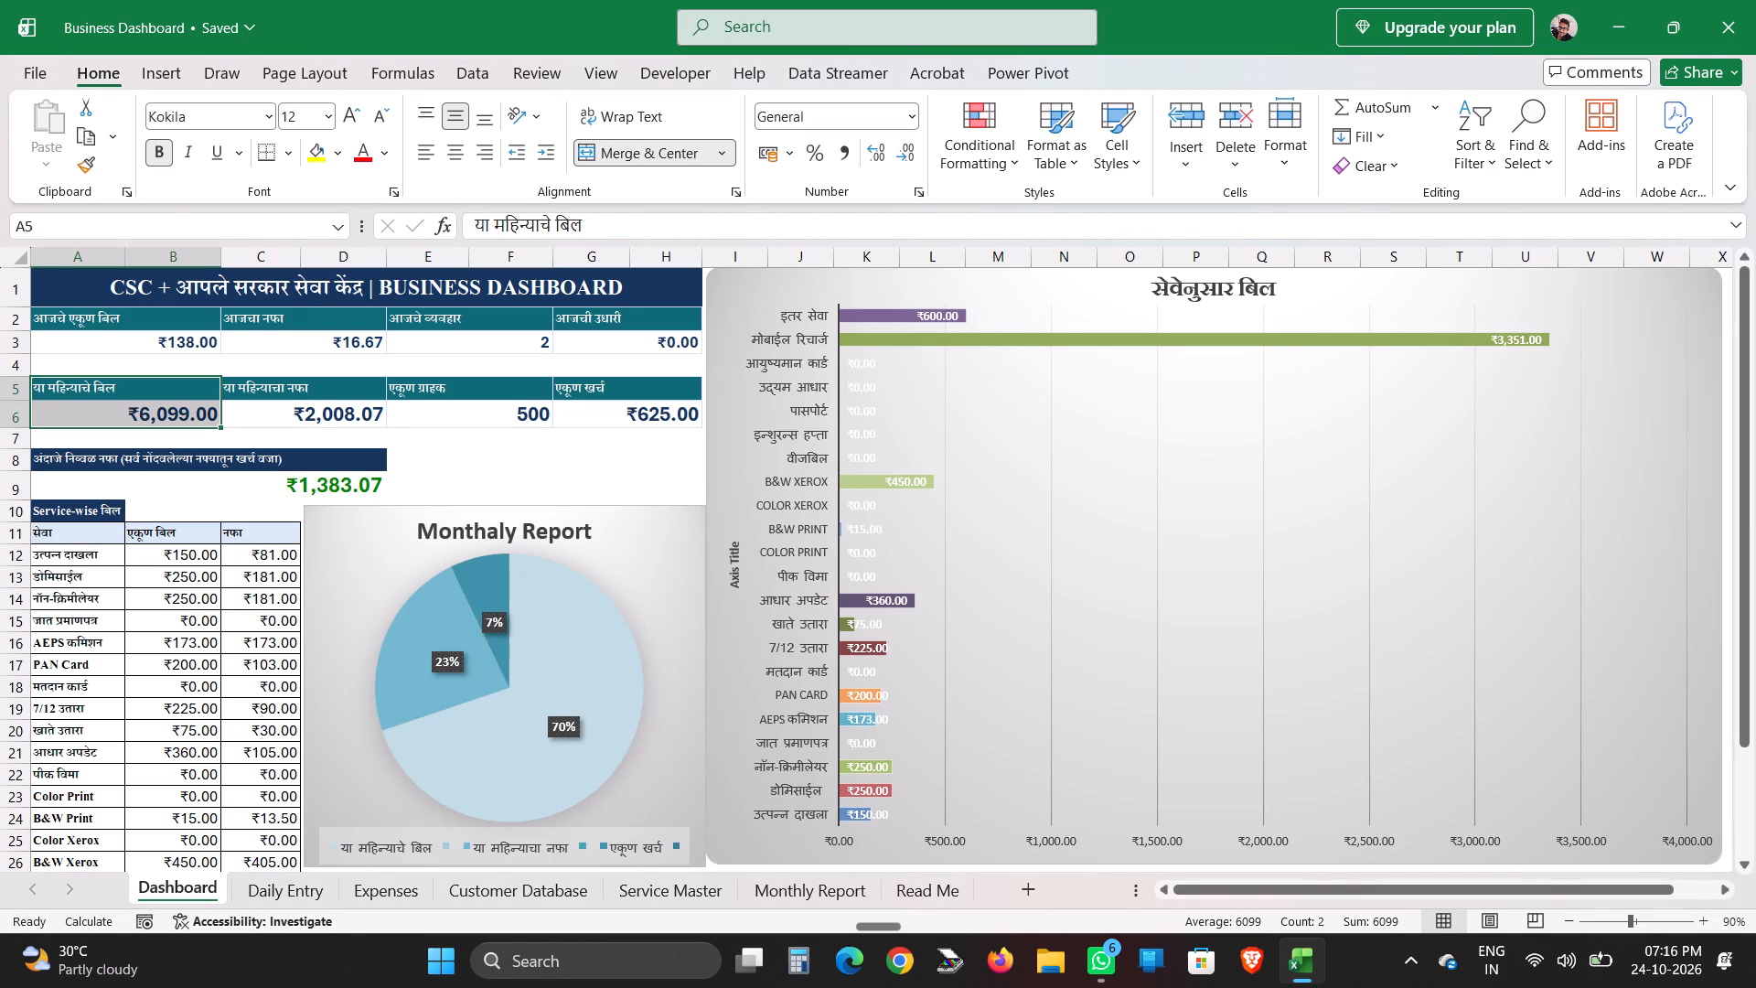
pyautogui.keyDown('ctrl'); pyautogui.moveTo(299, 381); pyautogui.dragTo(307, 418); pyautogui.keyUp('ctrl')
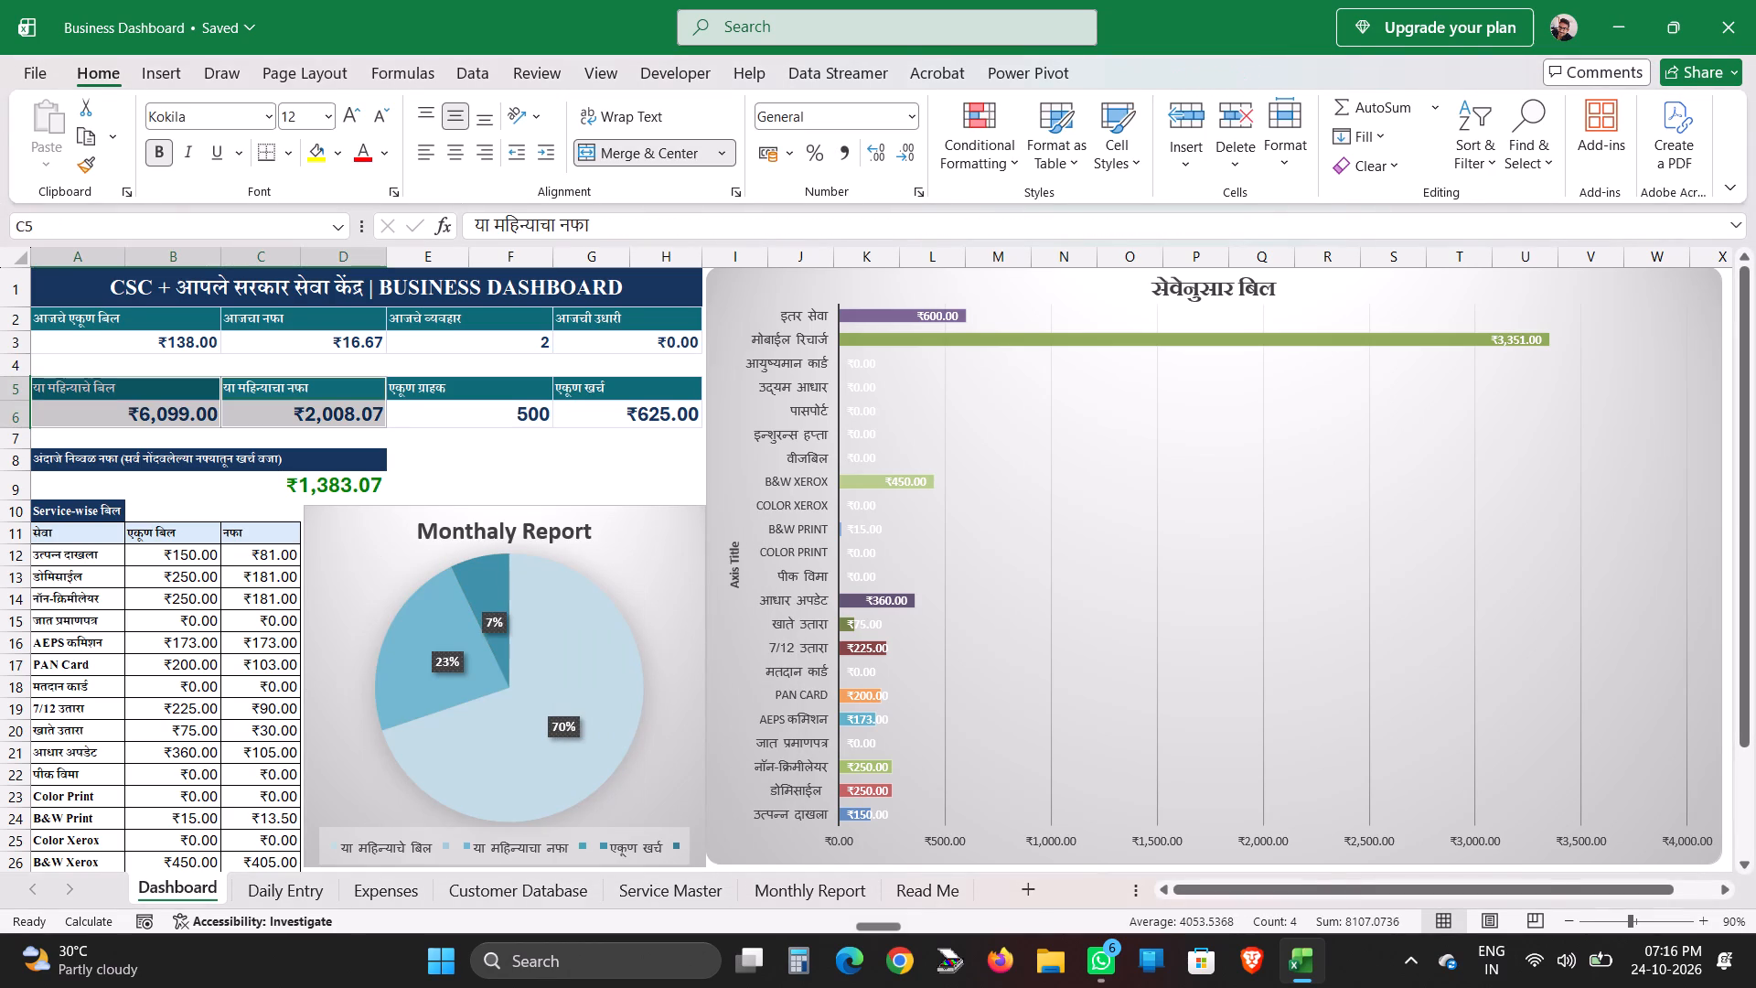
pyautogui.click(130, 398)
pyautogui.moveTo(125, 390); pyautogui.dragTo(273, 413)
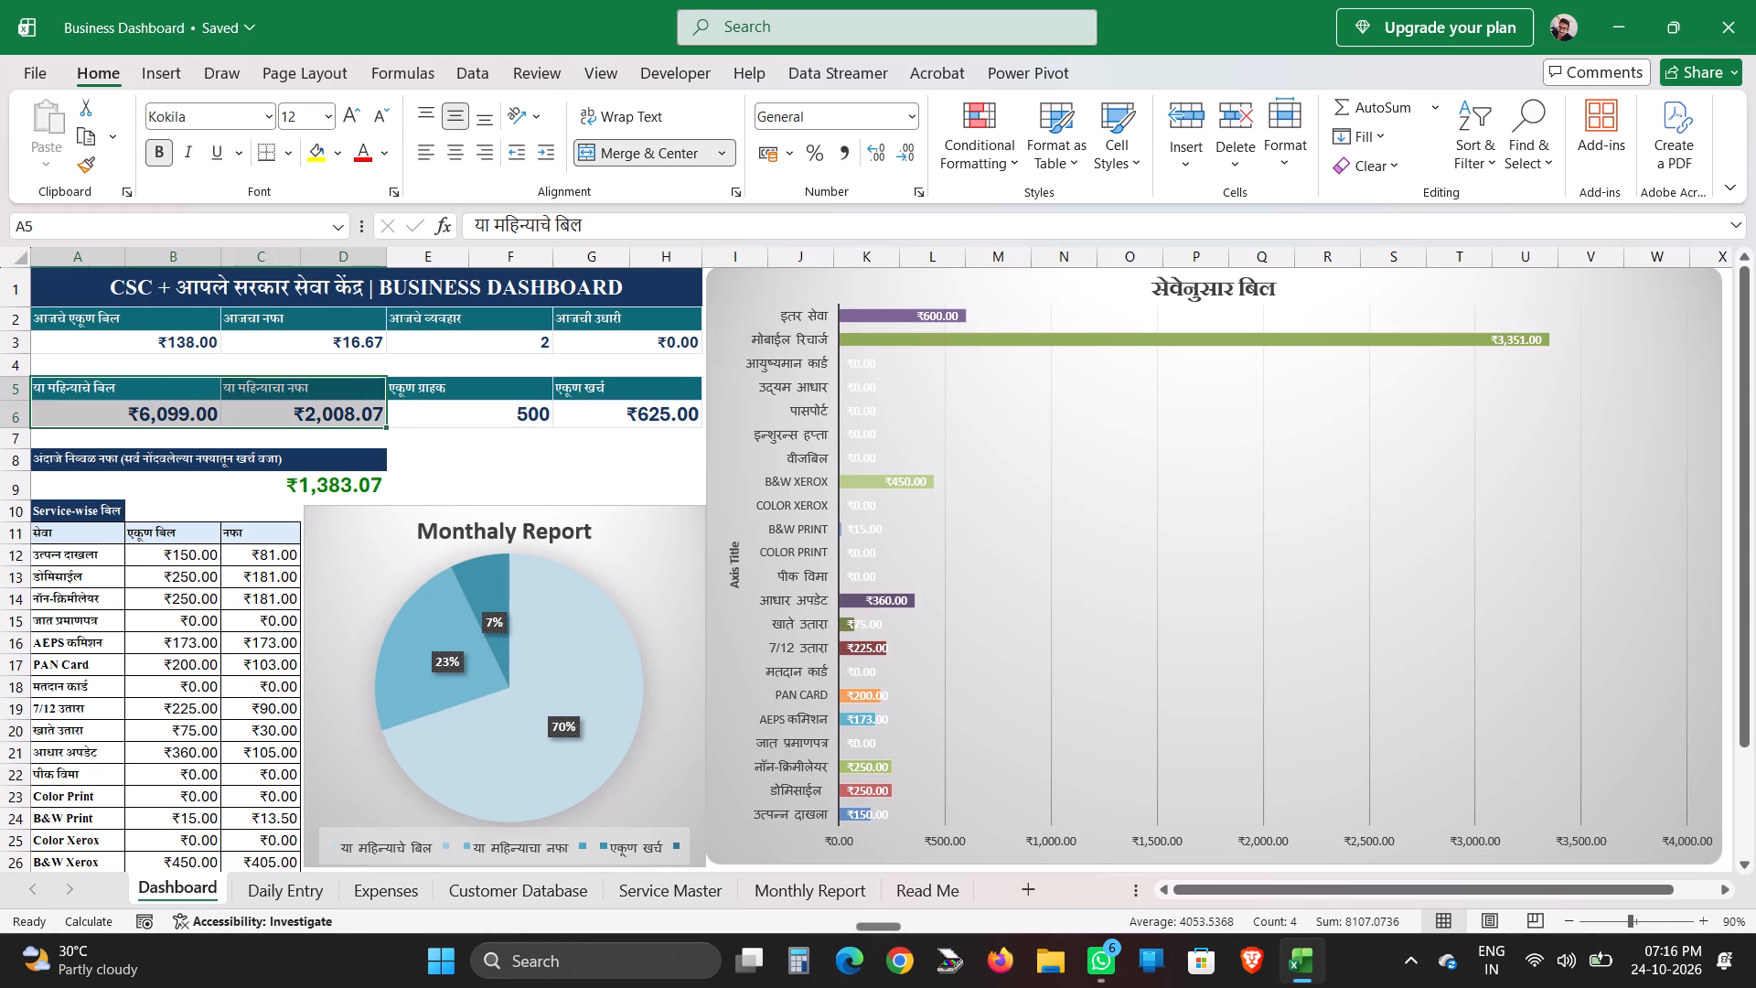
pyautogui.keyDown('ctrl'); pyautogui.moveTo(592, 381); pyautogui.dragTo(609, 417); pyautogui.keyUp('ctrl')
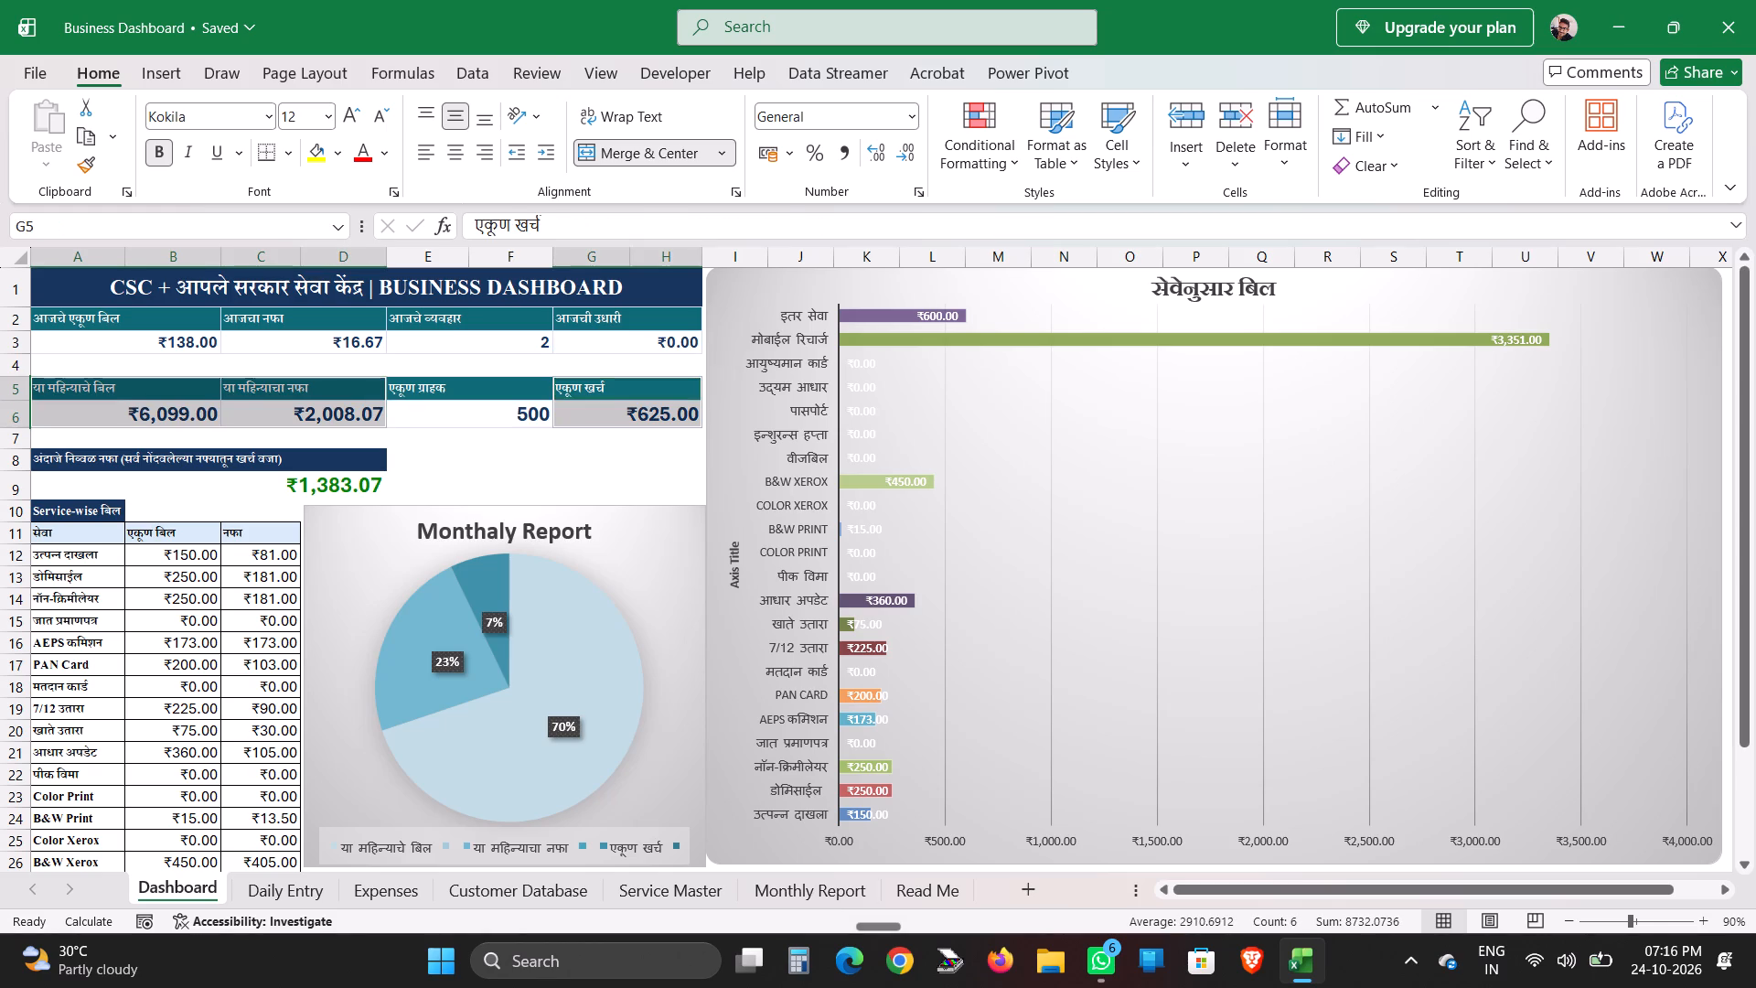
pyautogui.keyDown('ctrl'); pyautogui.moveTo(342, 467); pyautogui.dragTo(348, 485); pyautogui.keyUp('ctrl')
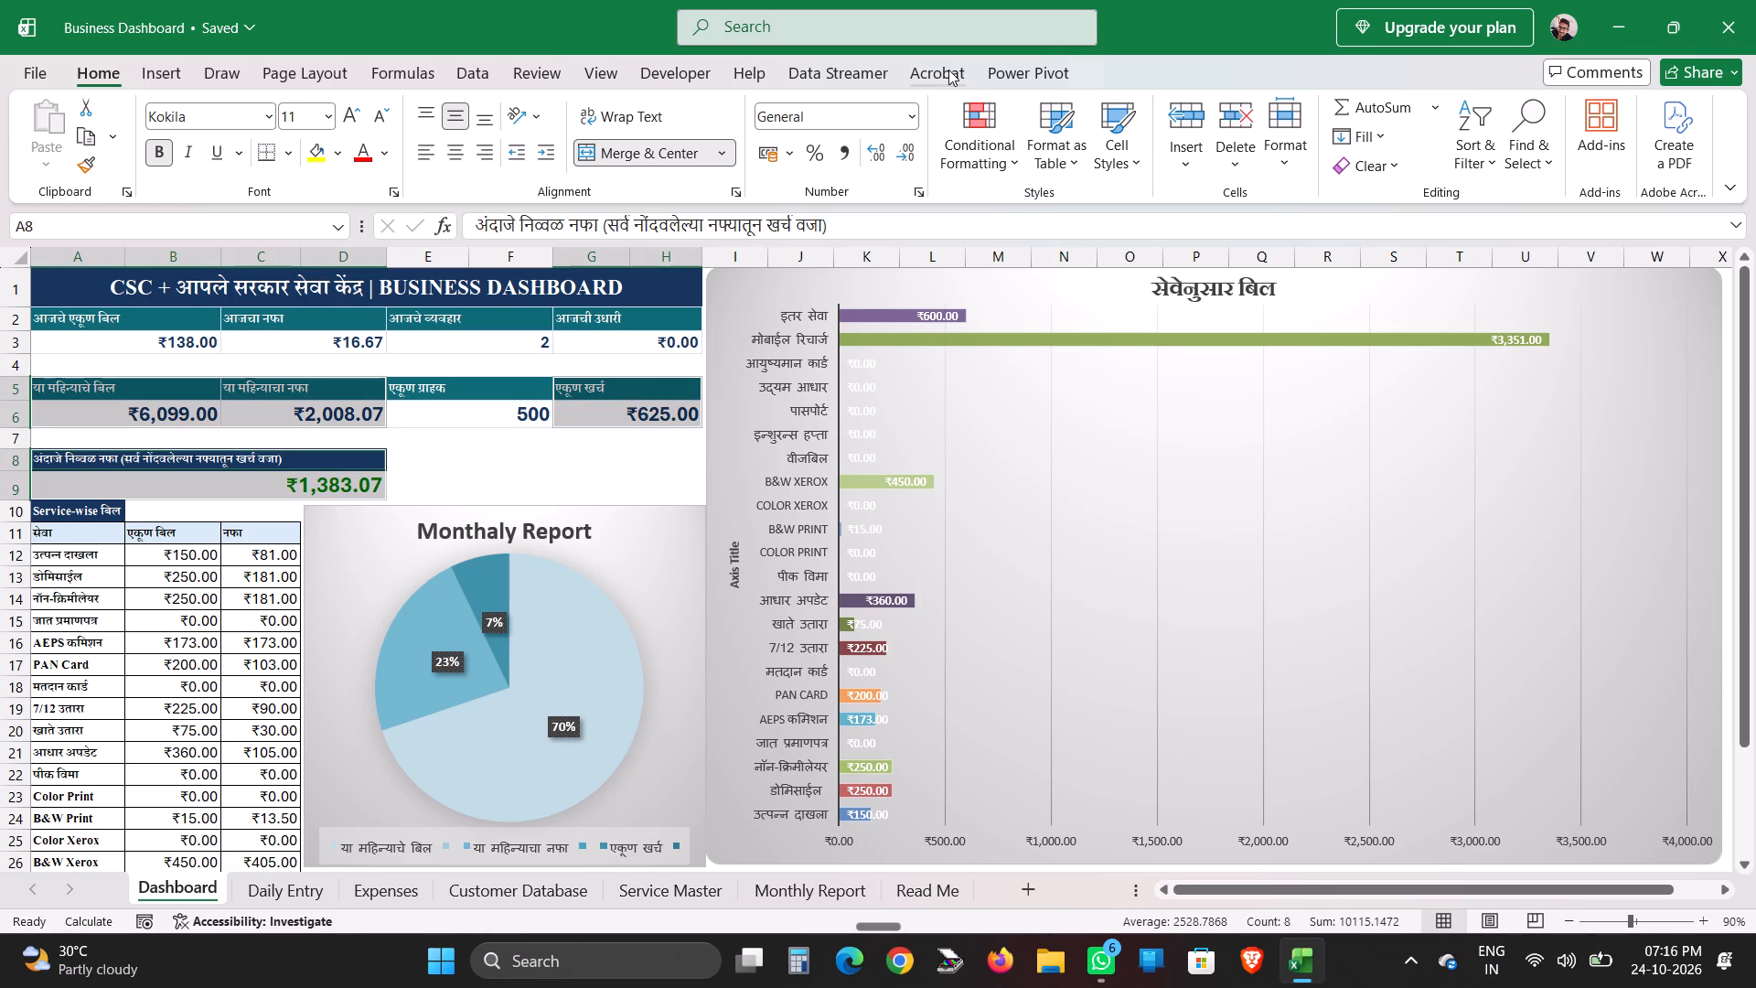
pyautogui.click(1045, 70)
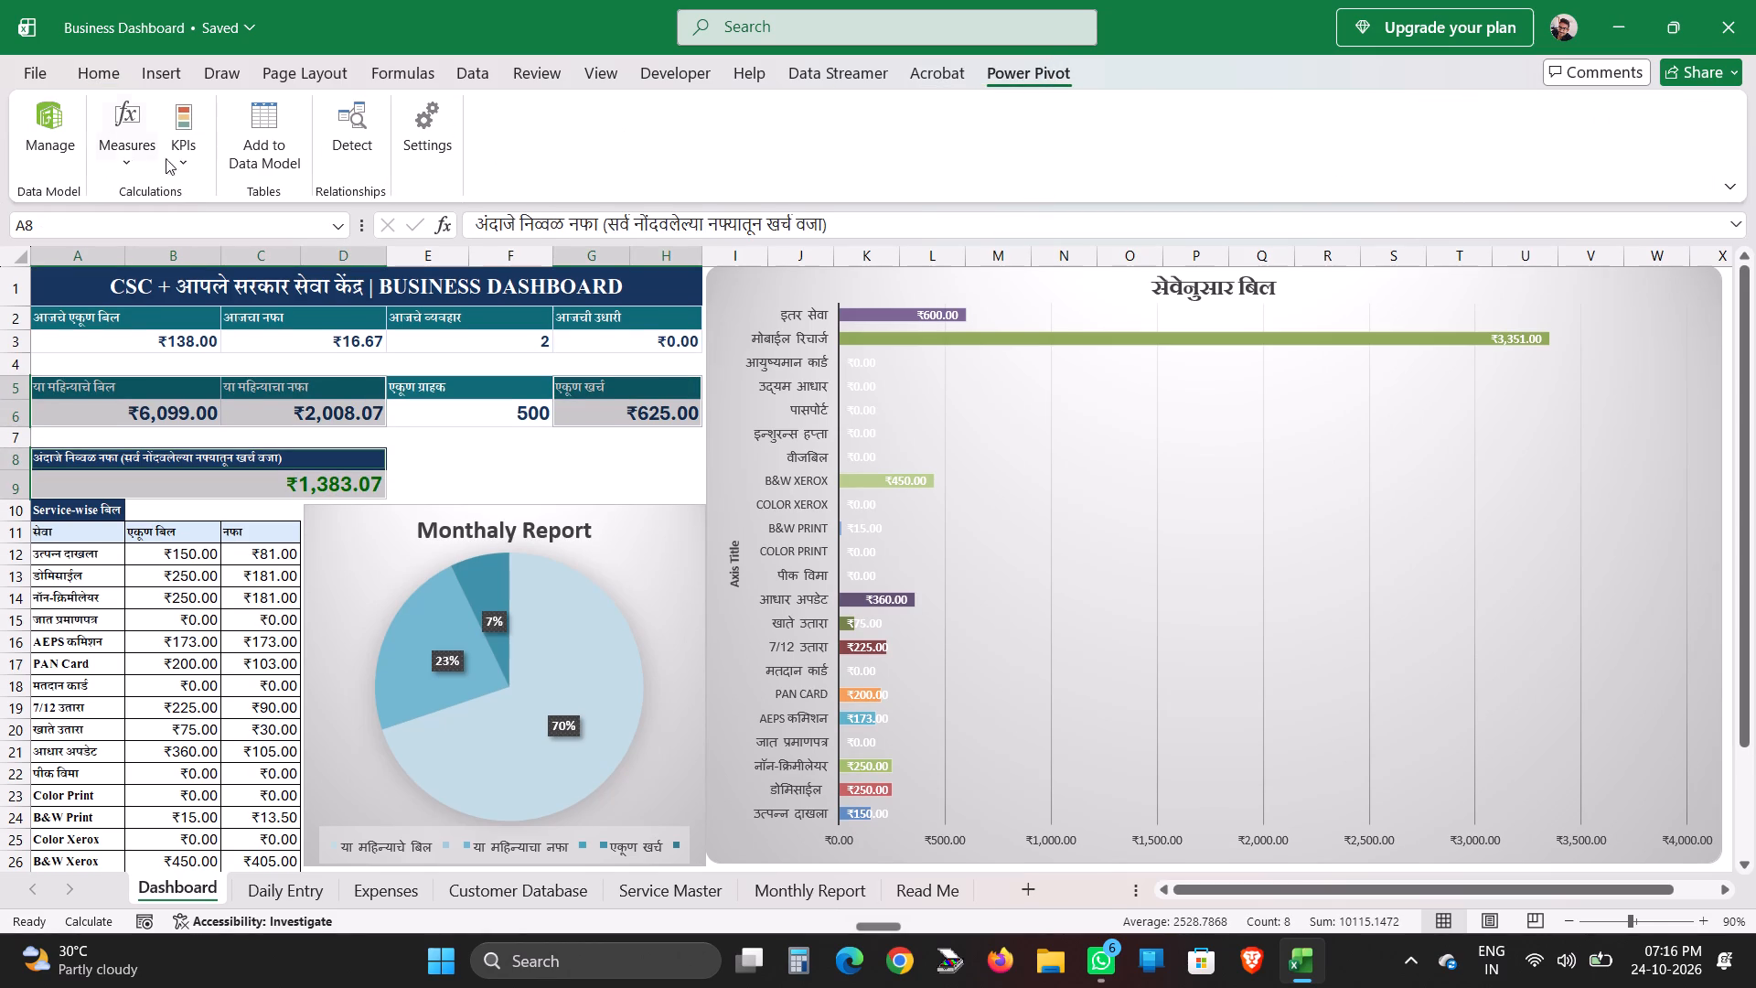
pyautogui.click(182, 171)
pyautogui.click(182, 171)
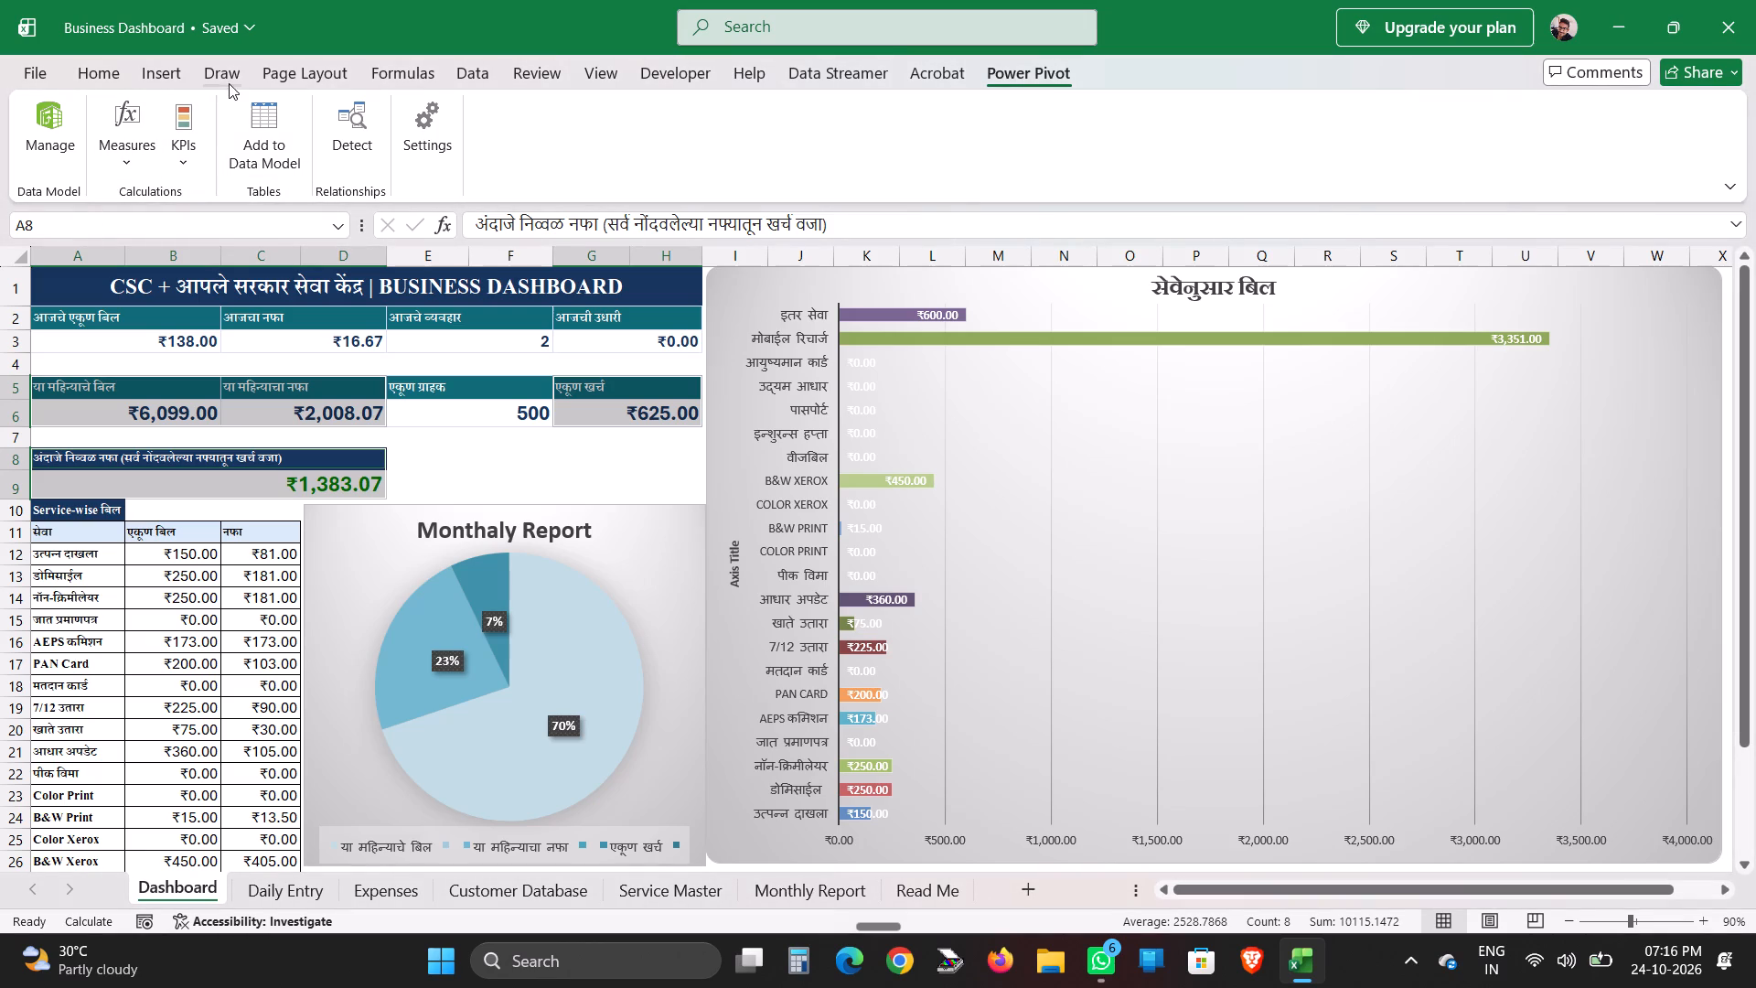
# Open Insert Chart for the selected summary cells and preview the Pie, 3-D Pie and Pie of Pie types.
pyautogui.click(167, 73)
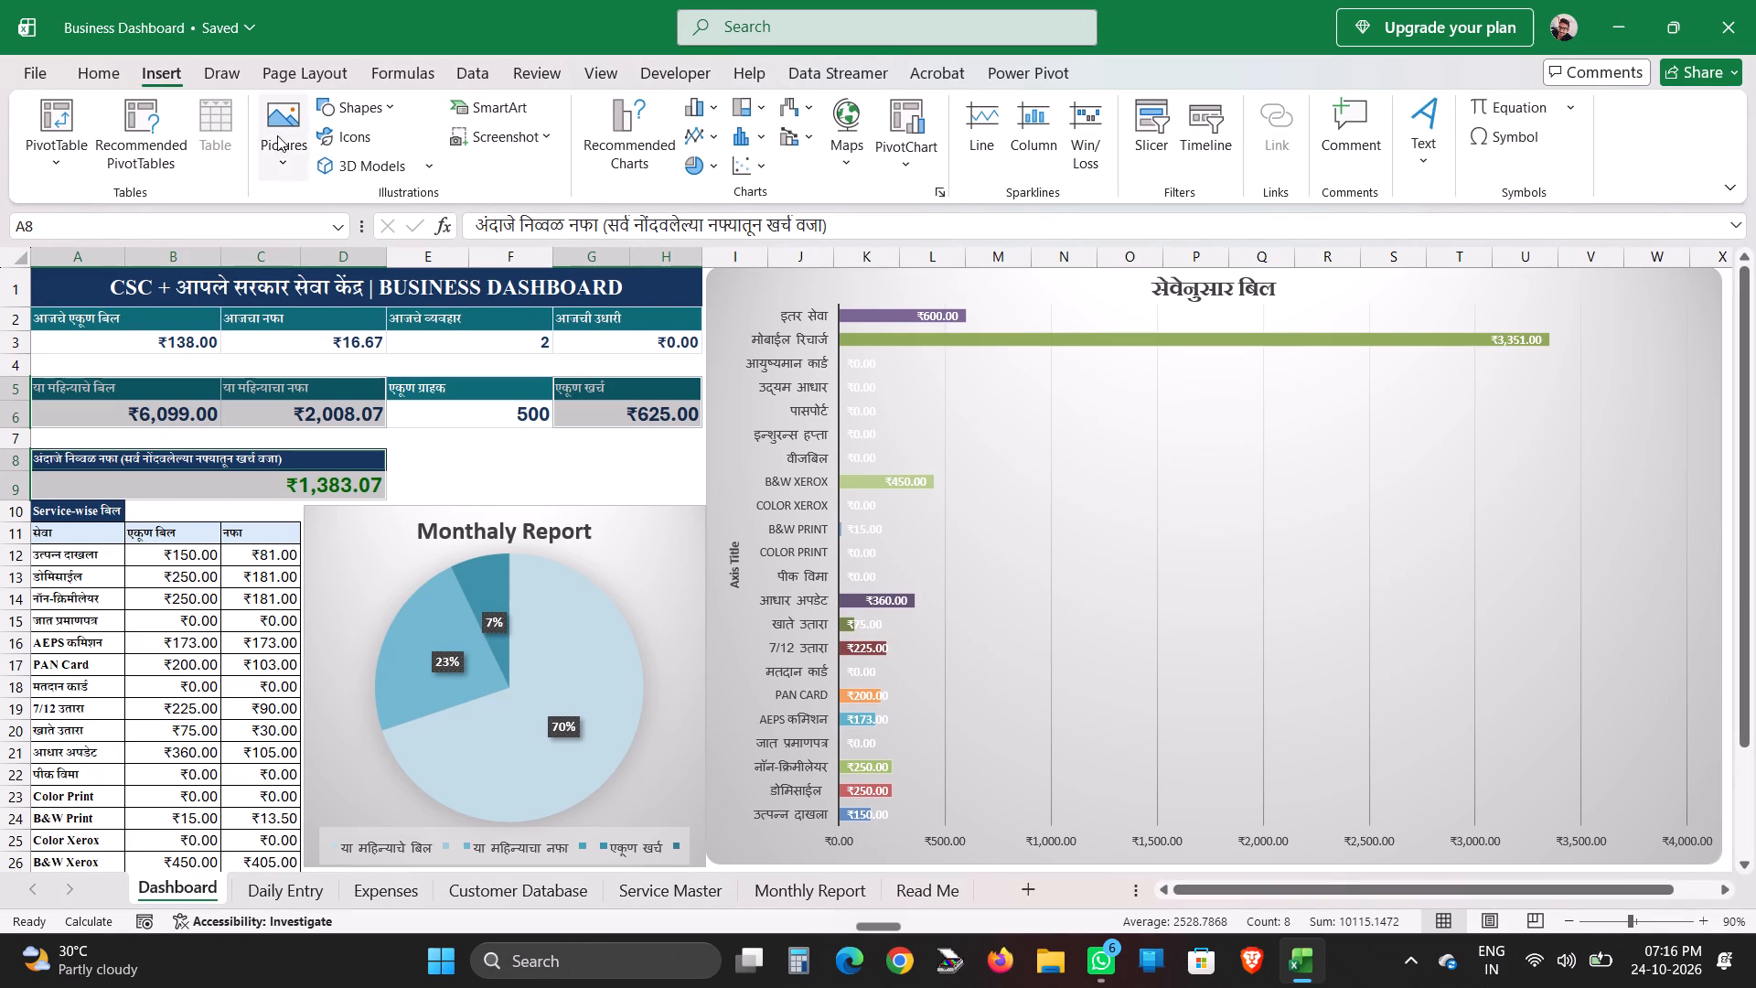
pyautogui.click(762, 135)
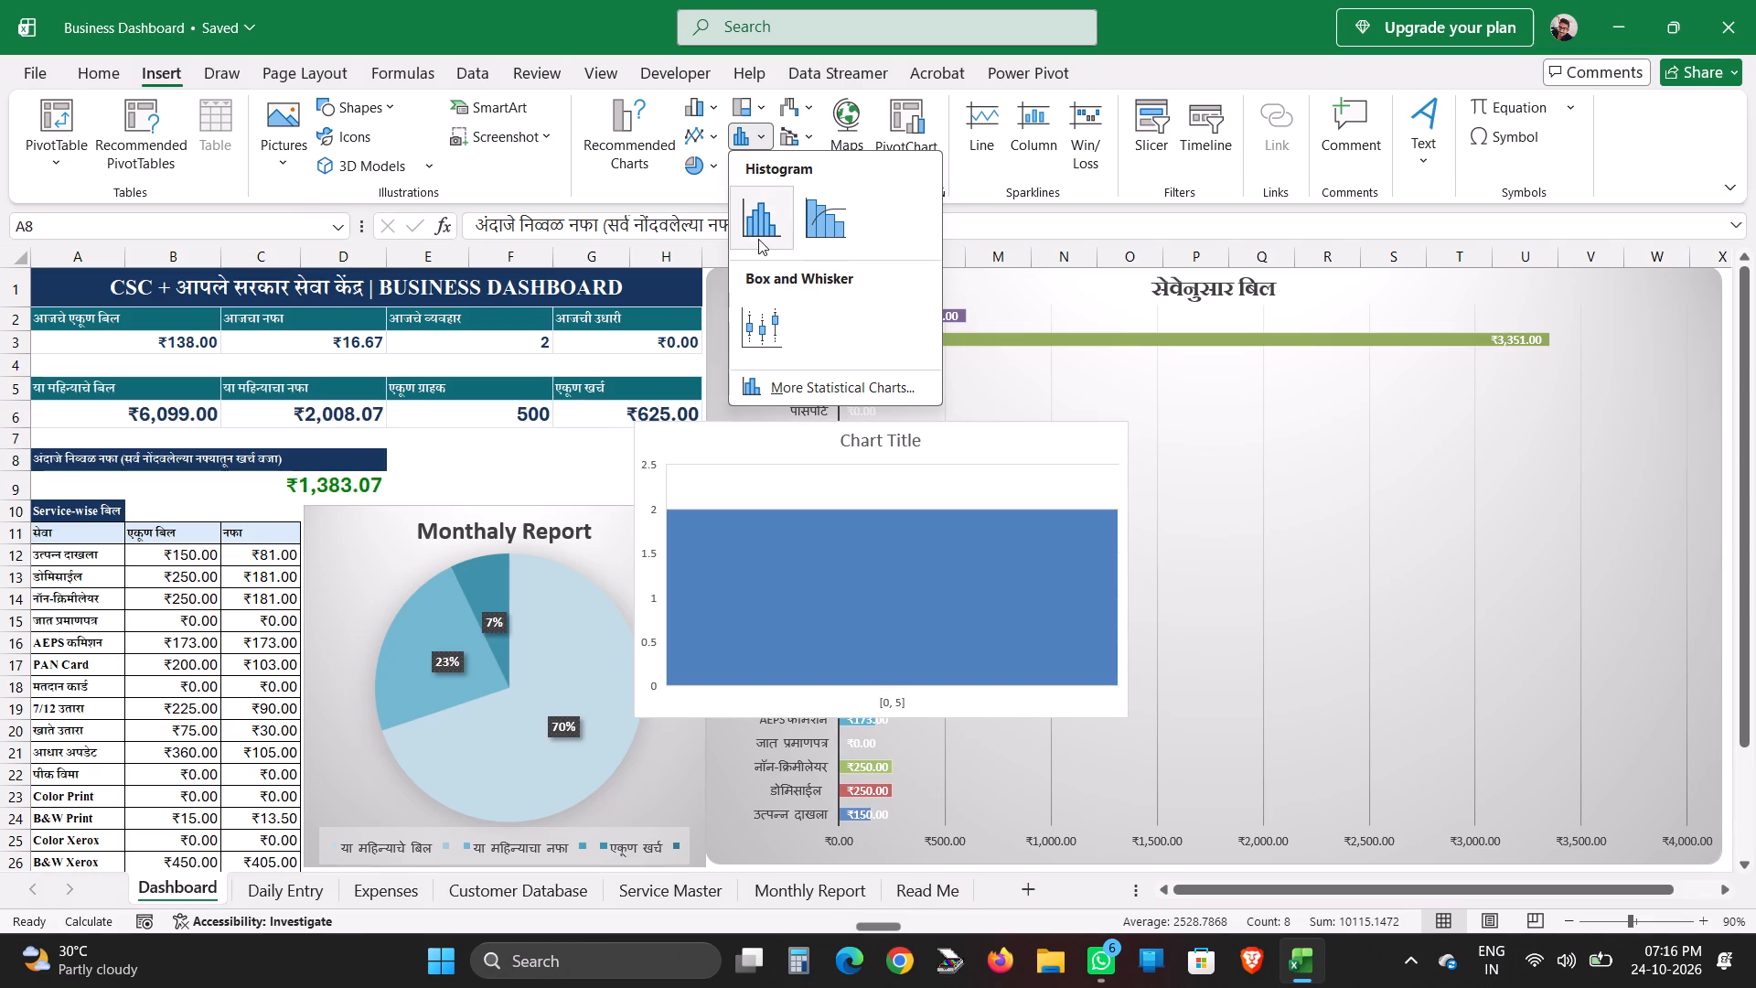
pyautogui.click(712, 168)
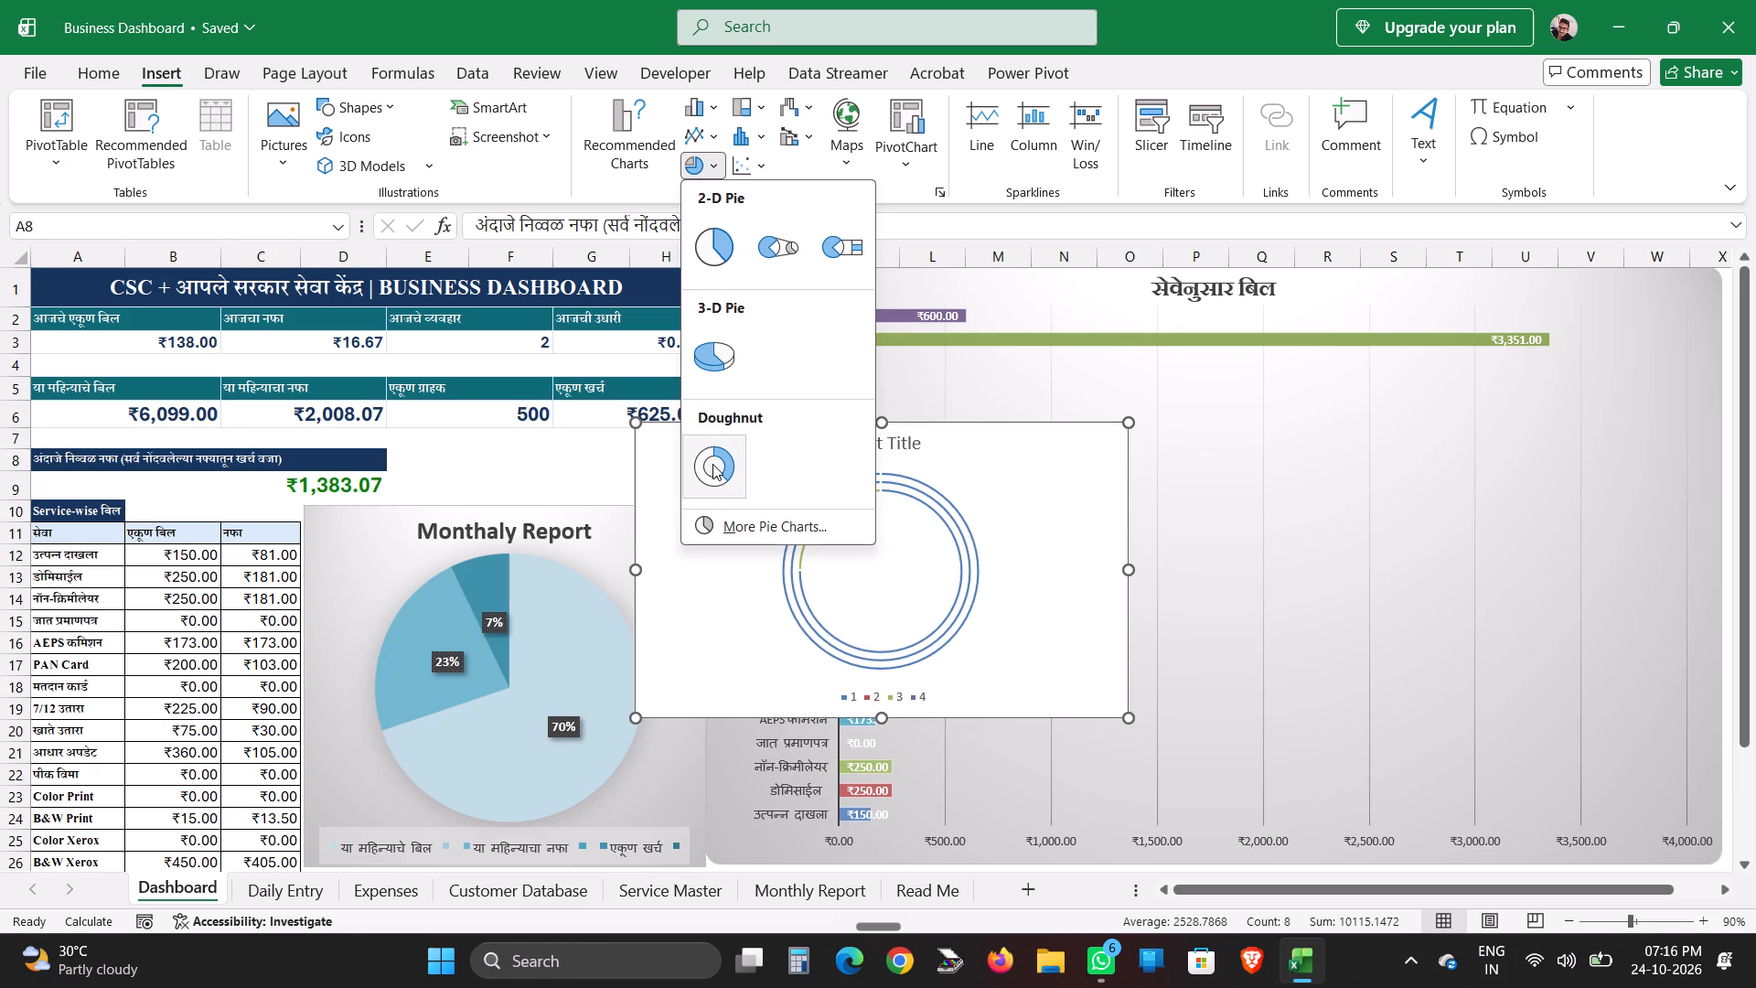
pyautogui.click(761, 517)
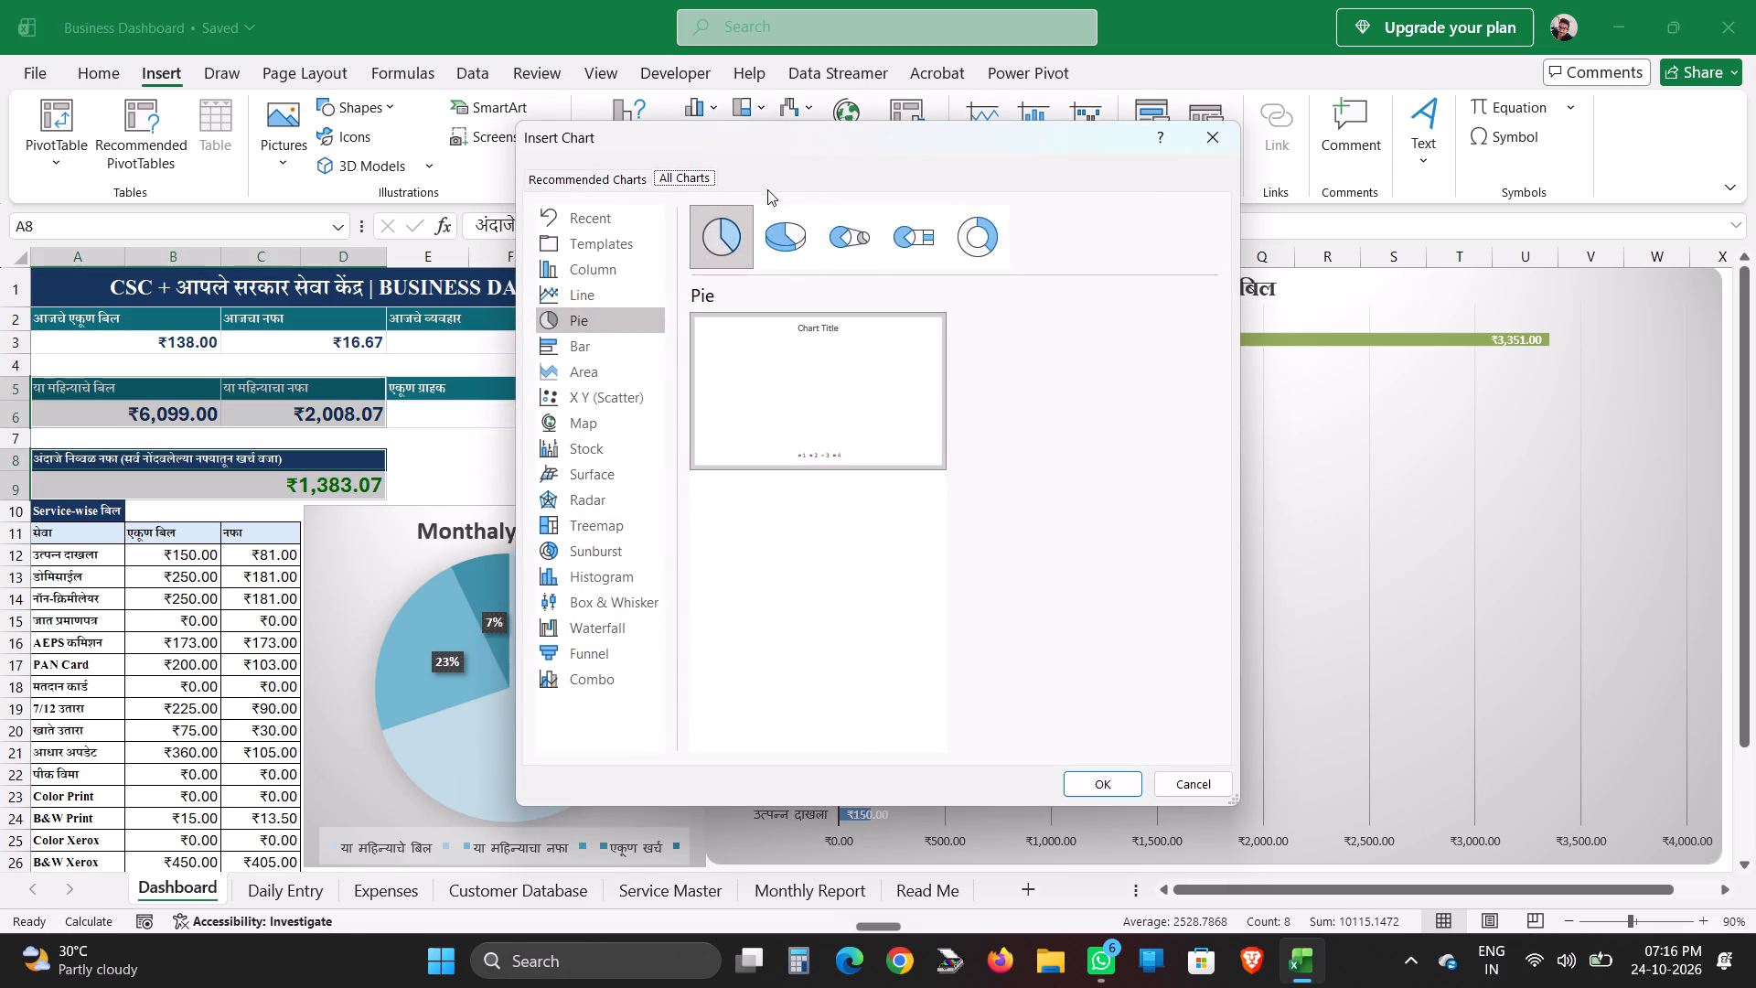
pyautogui.click(680, 177)
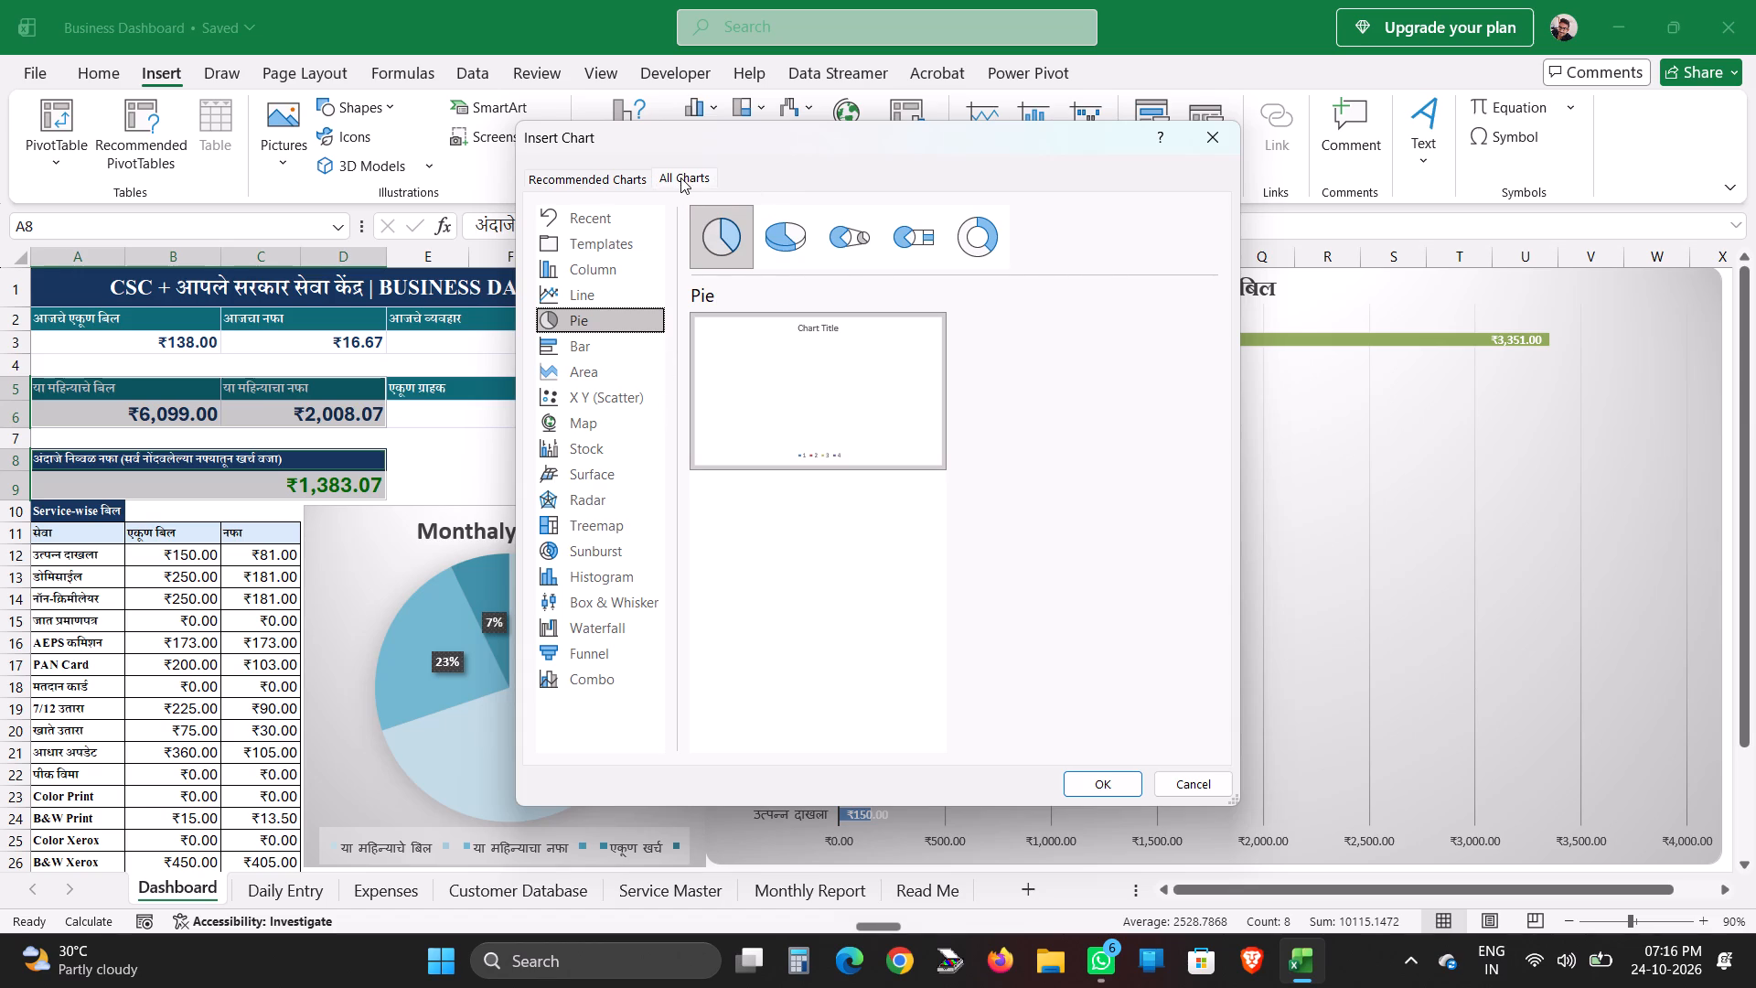
pyautogui.click(680, 177)
pyautogui.doubleClick(680, 177)
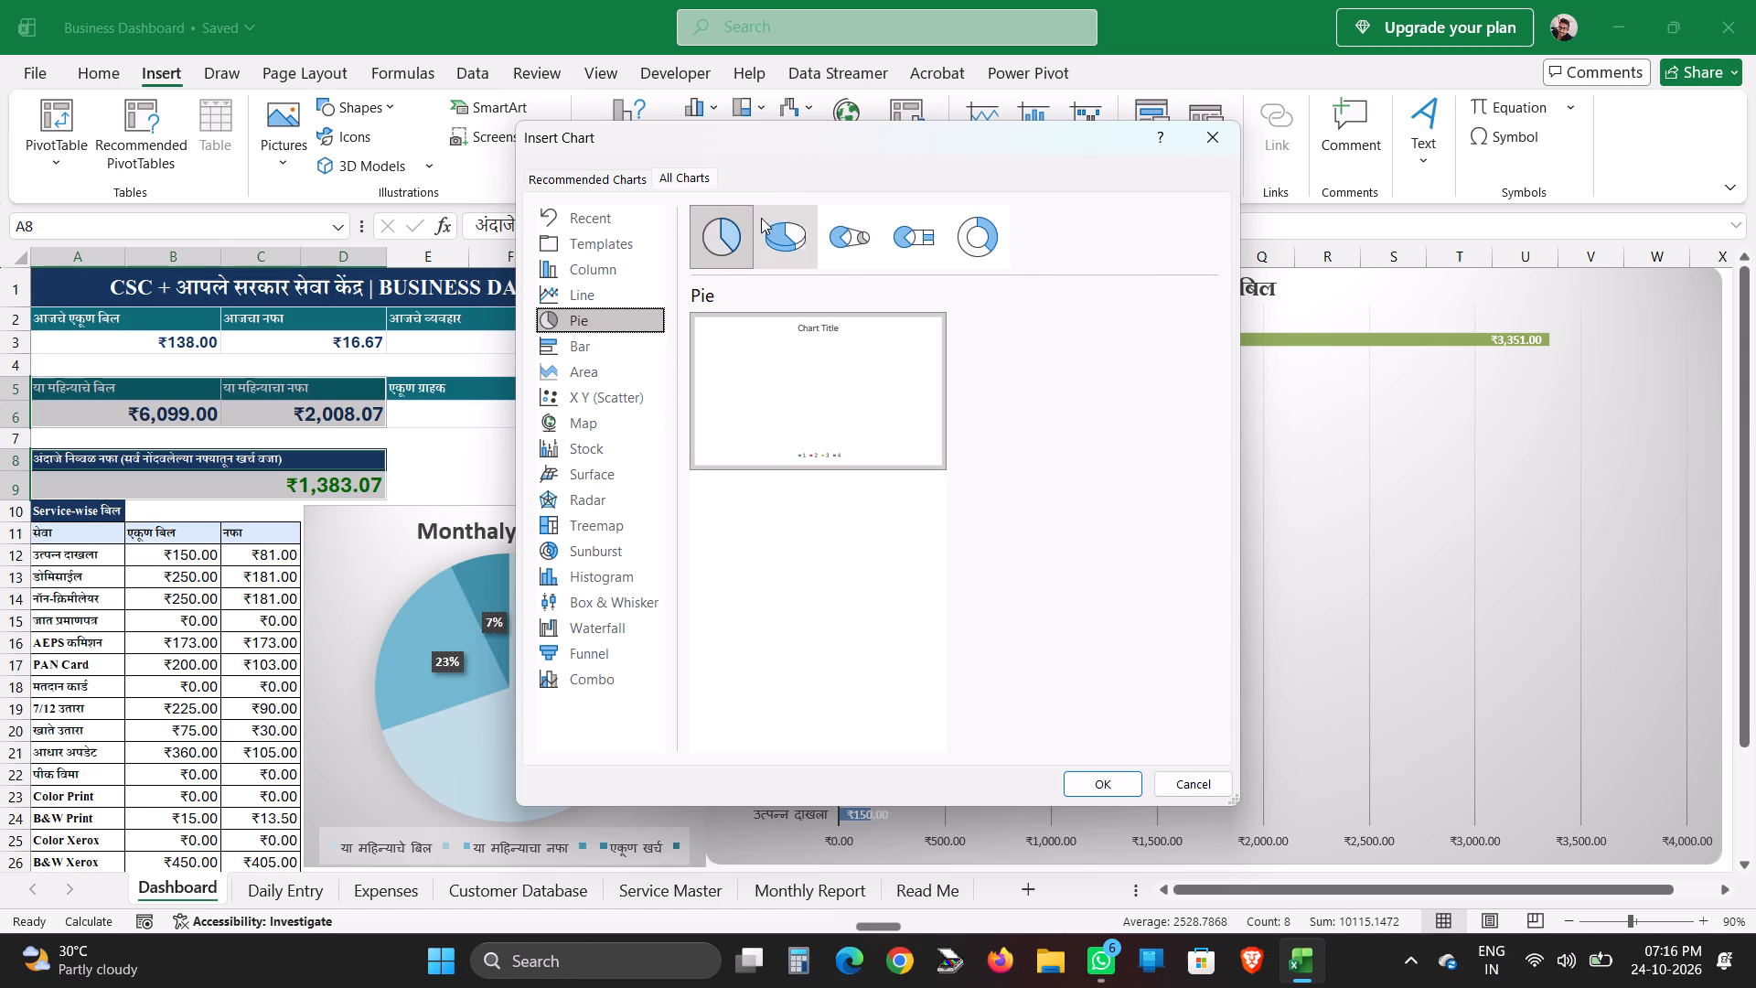
pyautogui.click(772, 224)
pyautogui.click(842, 236)
pyautogui.click(727, 239)
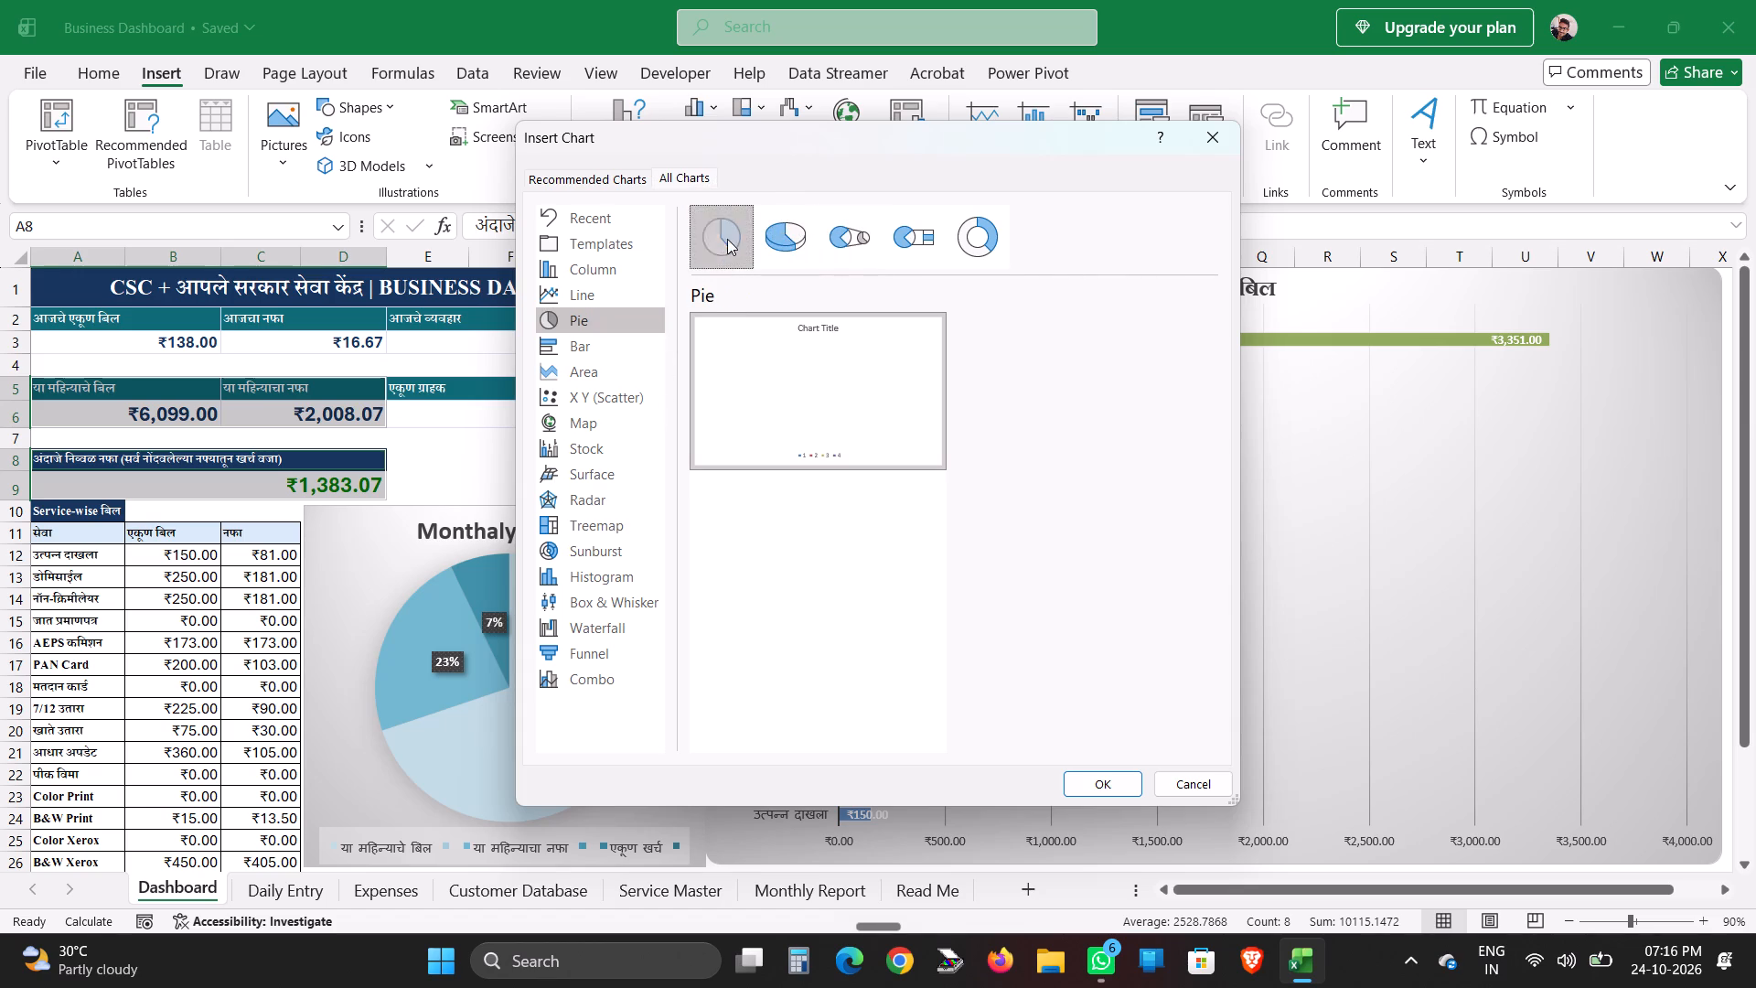
pyautogui.click(679, 179)
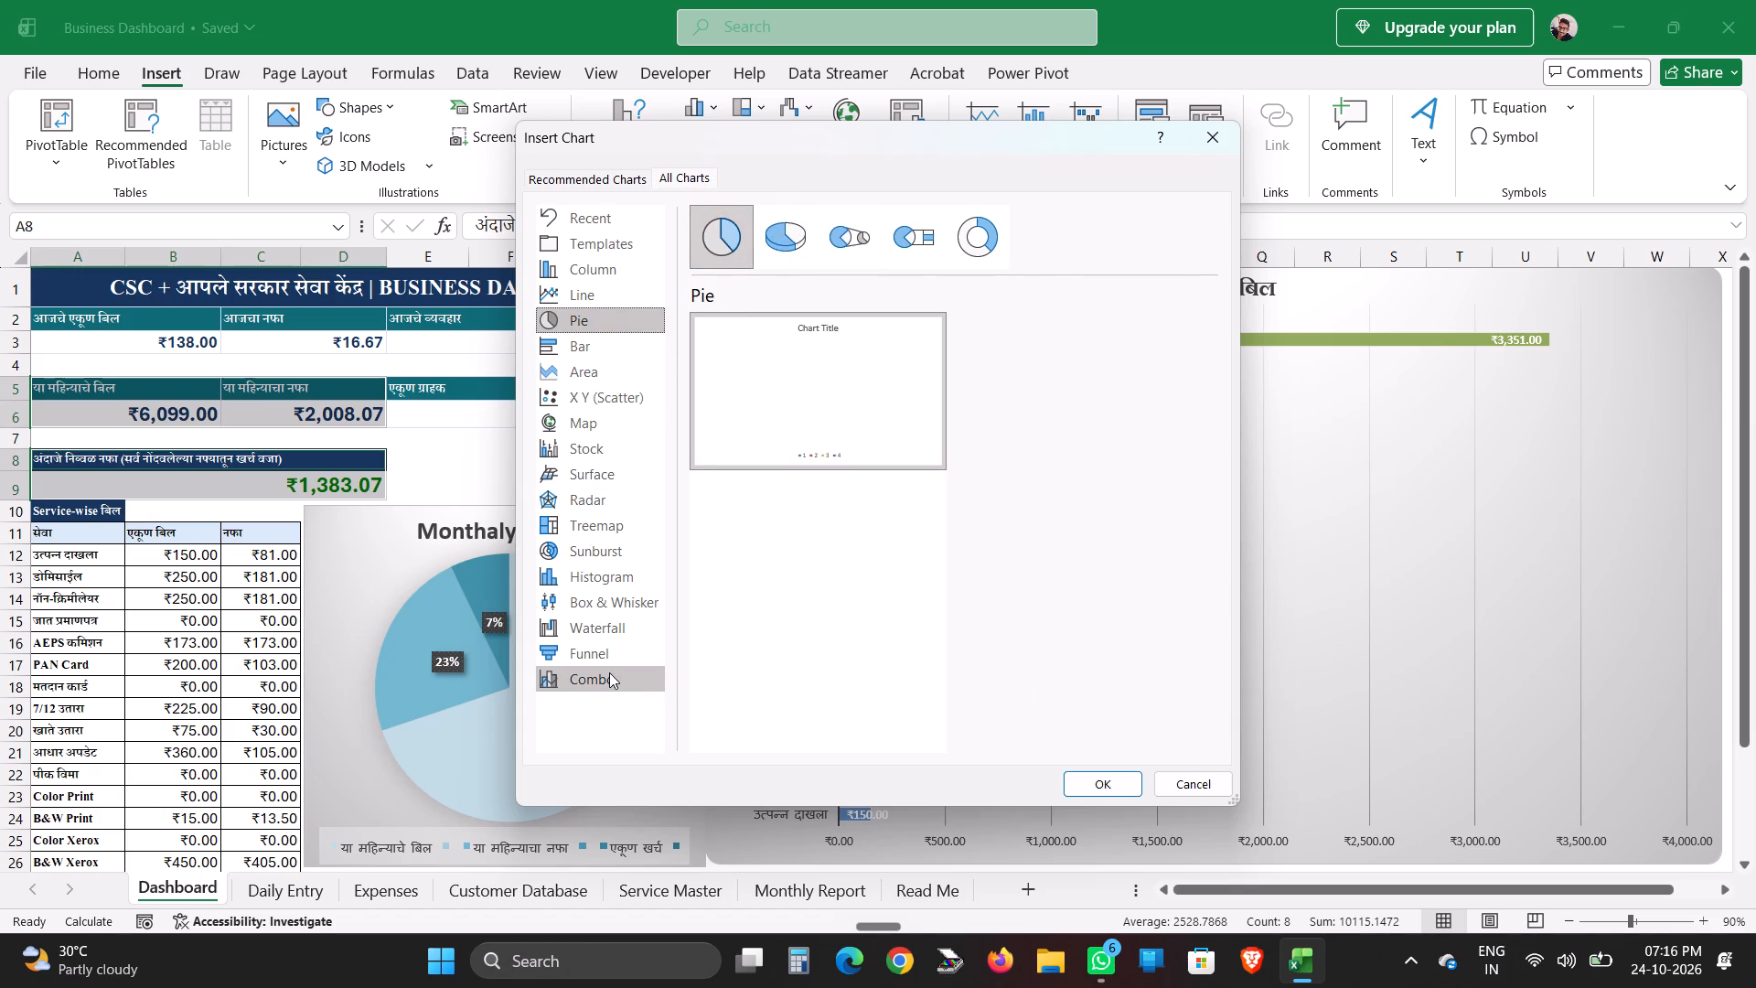
# Preview the Combo, Funnel, Waterfall, Box & Whisker and Sunburst types for the selected summary cells.
pyautogui.click(609, 672)
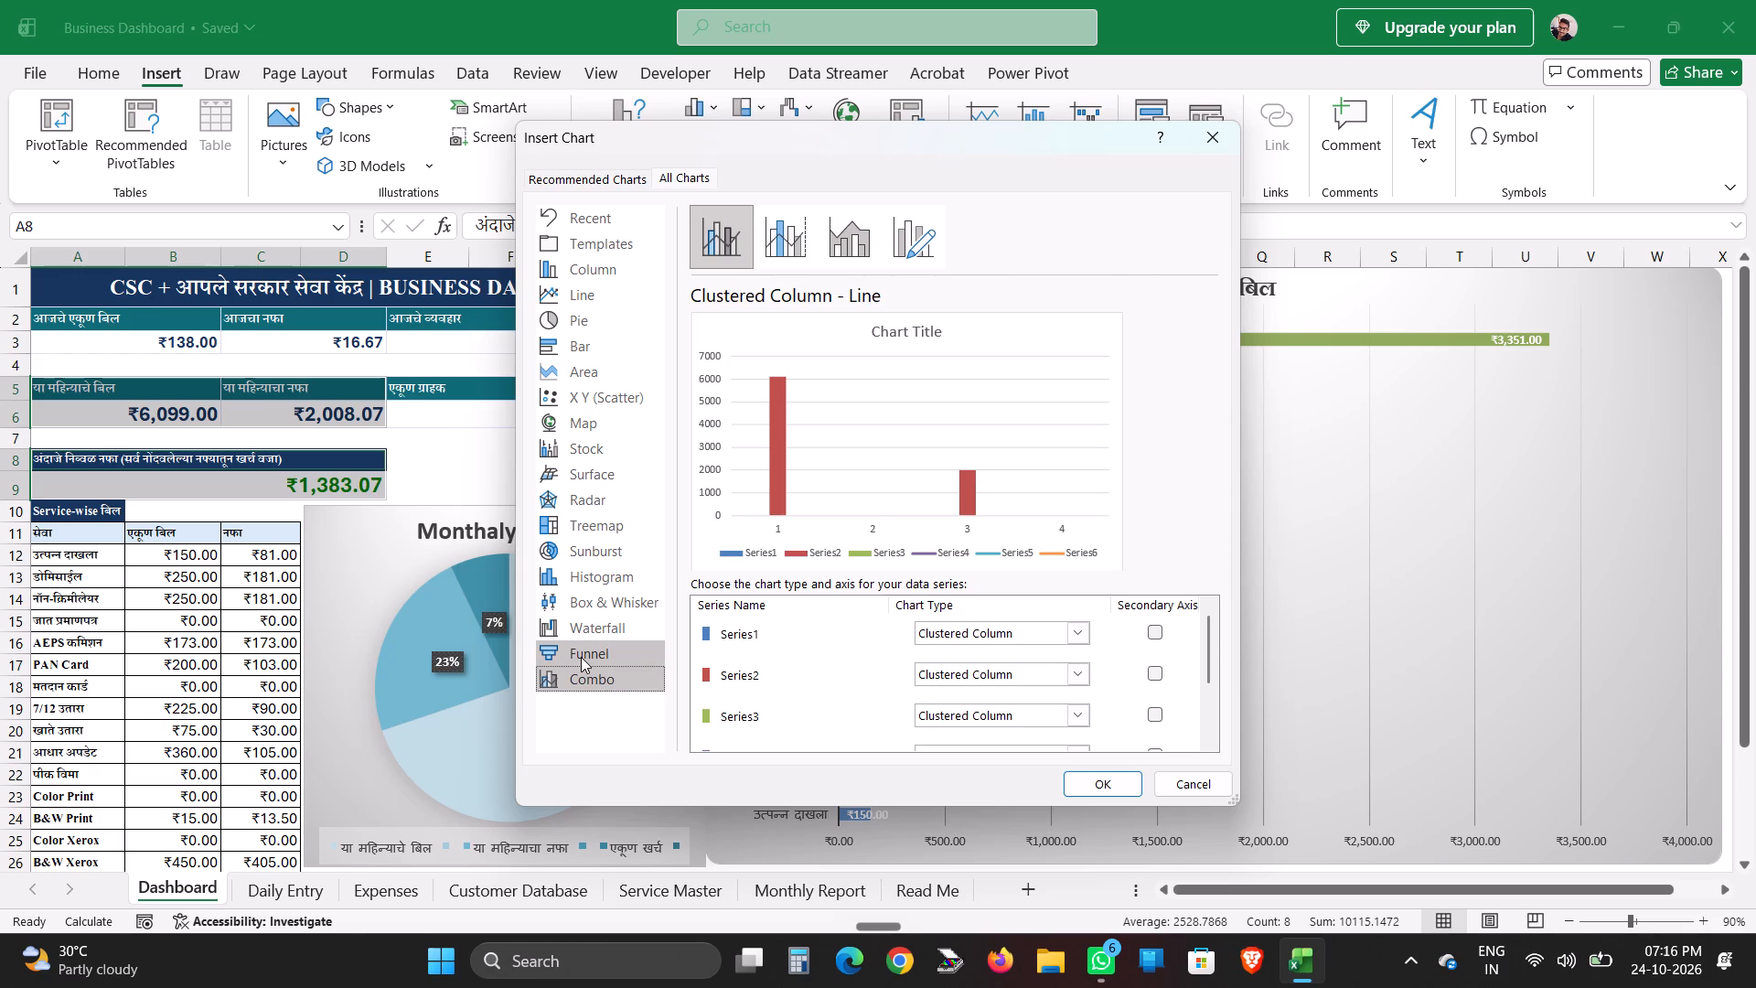
pyautogui.click(581, 657)
pyautogui.rightClick(581, 657)
pyautogui.click(571, 620)
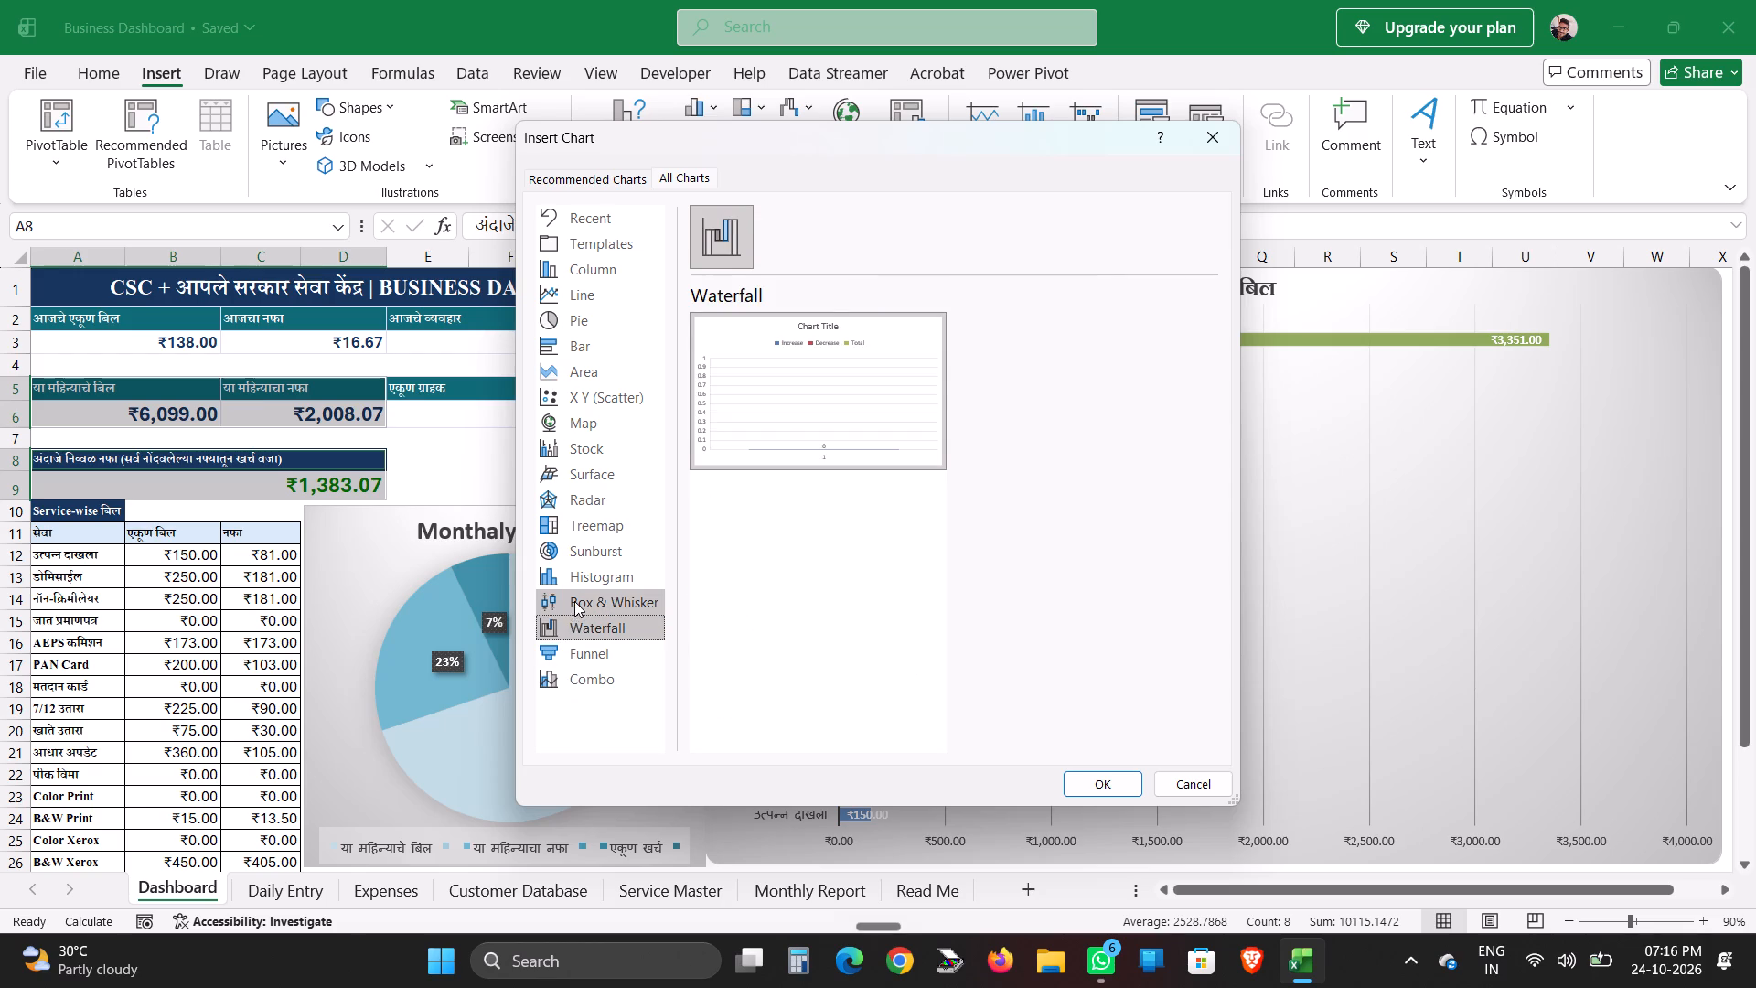
pyautogui.click(574, 600)
pyautogui.click(579, 564)
pyautogui.click(575, 542)
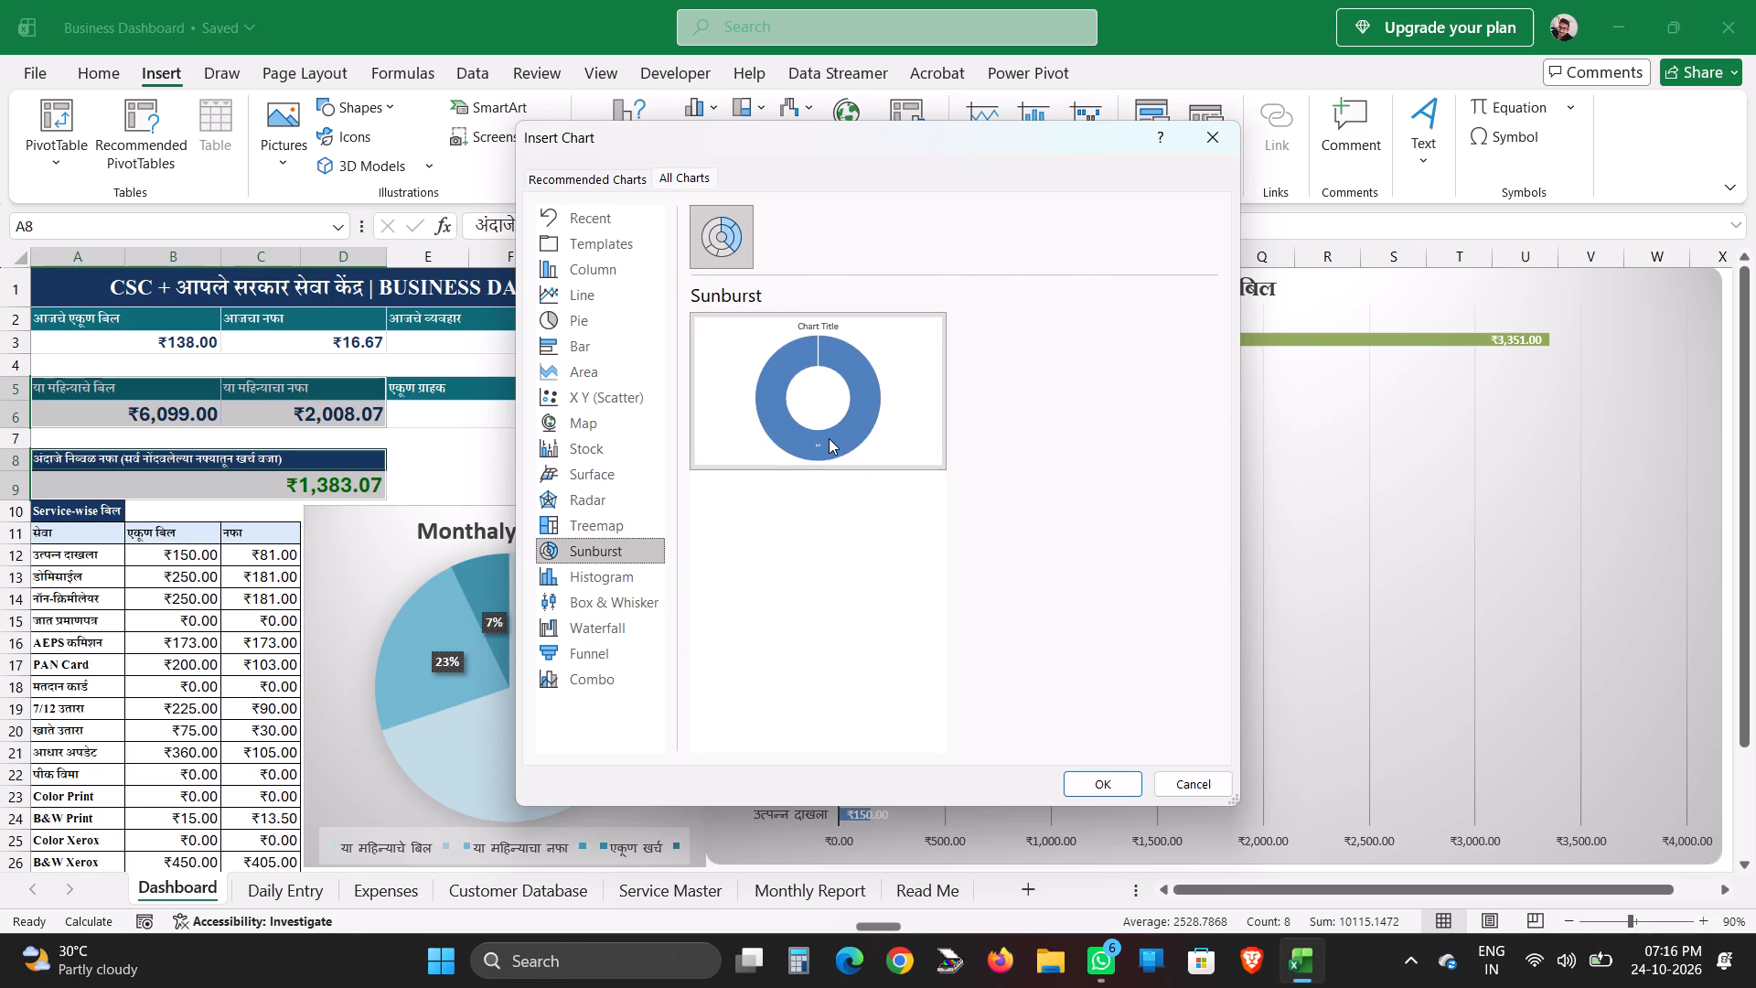
# Preview the Treemap, Radar, Surface, Stock and X Y (Scatter) chart types for the selected summary cells.
pyautogui.click(726, 240)
pyautogui.click(711, 231)
pyautogui.click(583, 519)
pyautogui.click(572, 499)
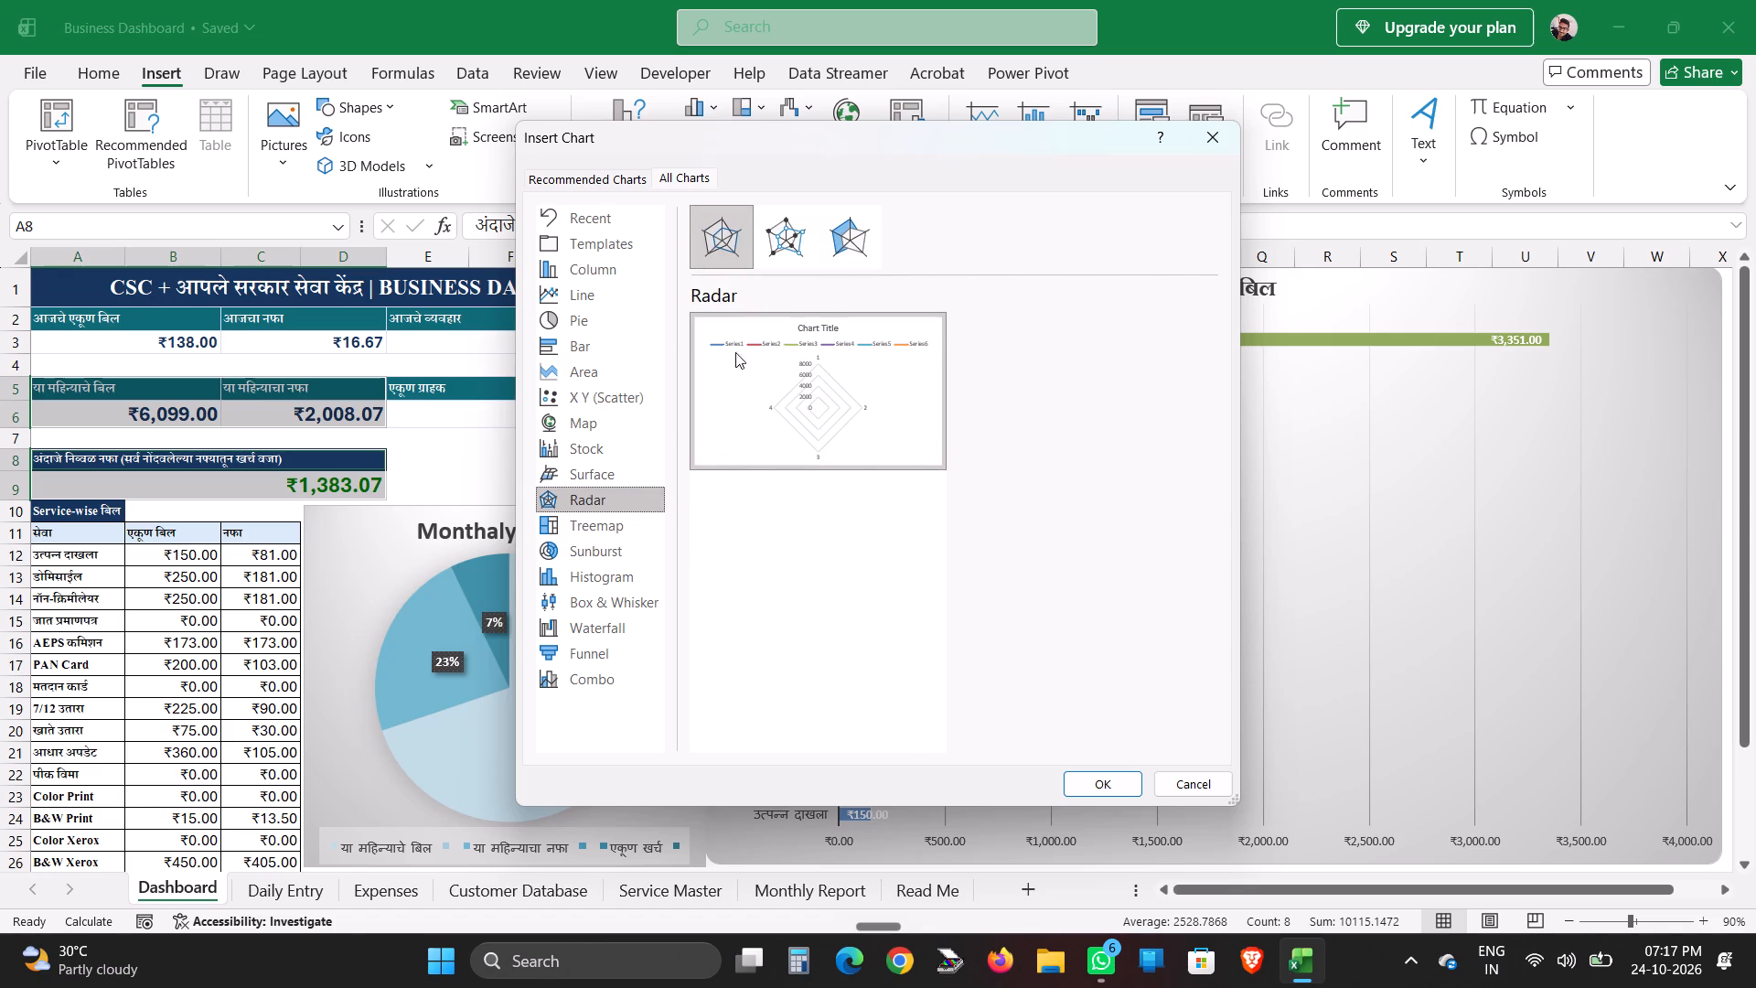
pyautogui.click(836, 248)
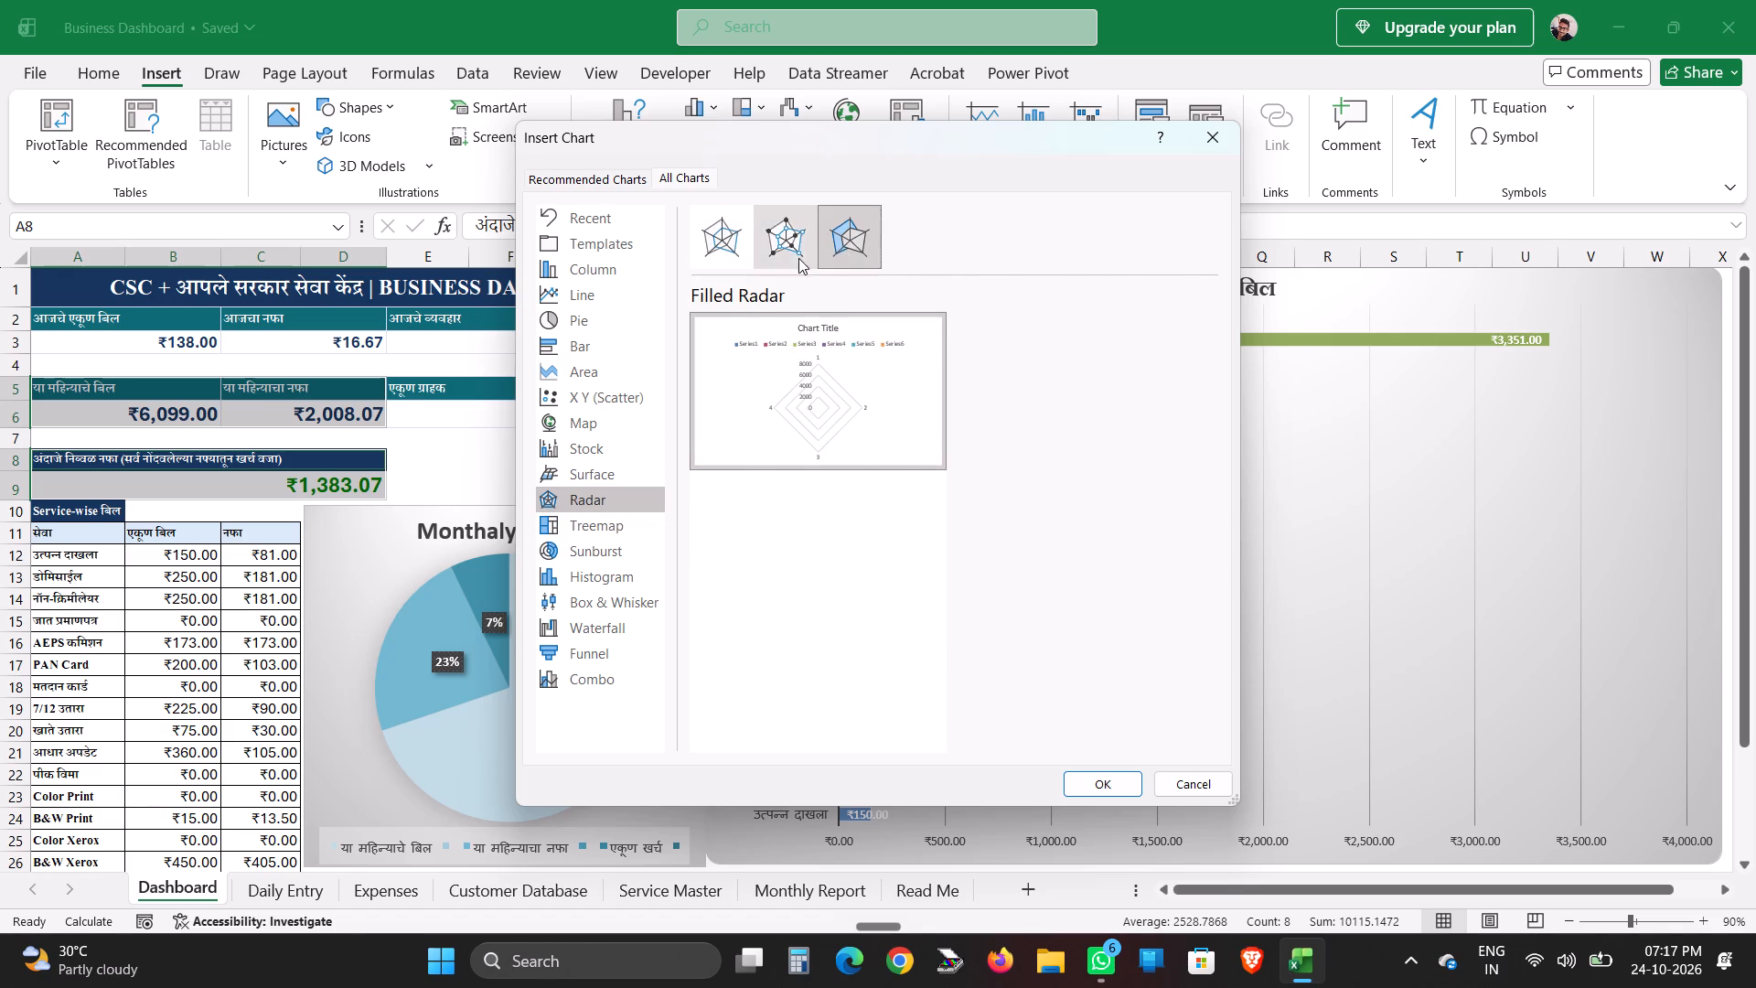
pyautogui.click(775, 254)
pyautogui.click(568, 475)
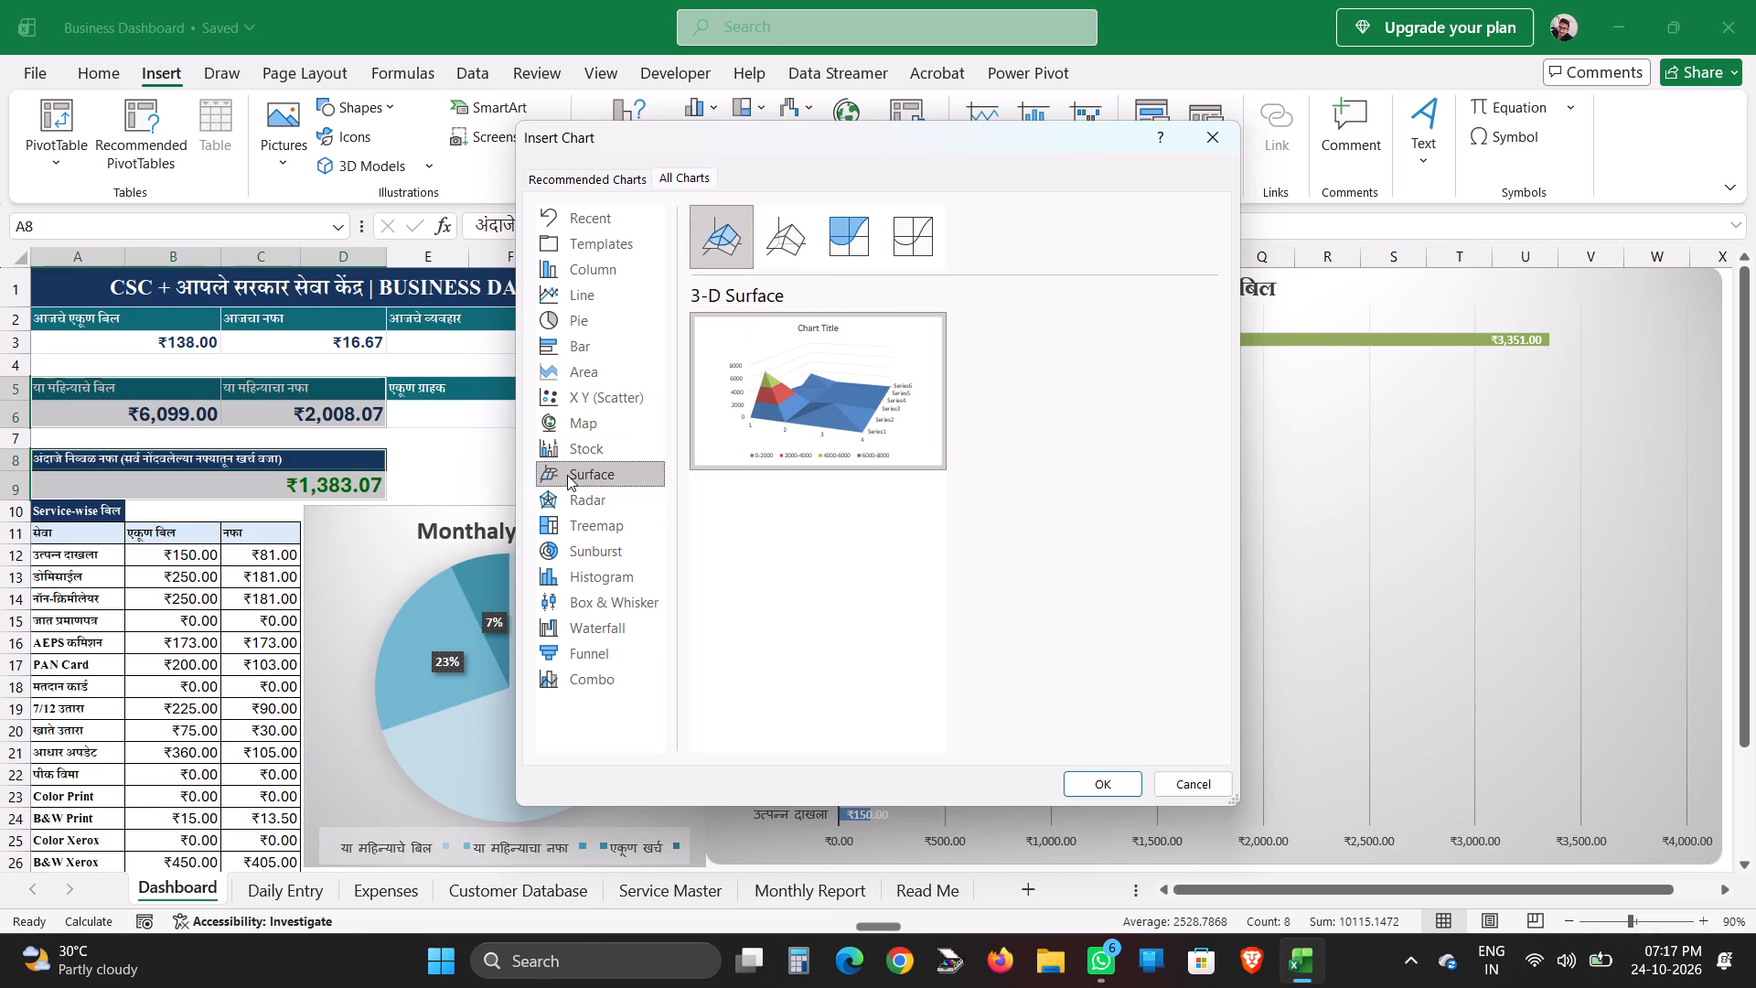
pyautogui.click(573, 448)
pyautogui.click(577, 406)
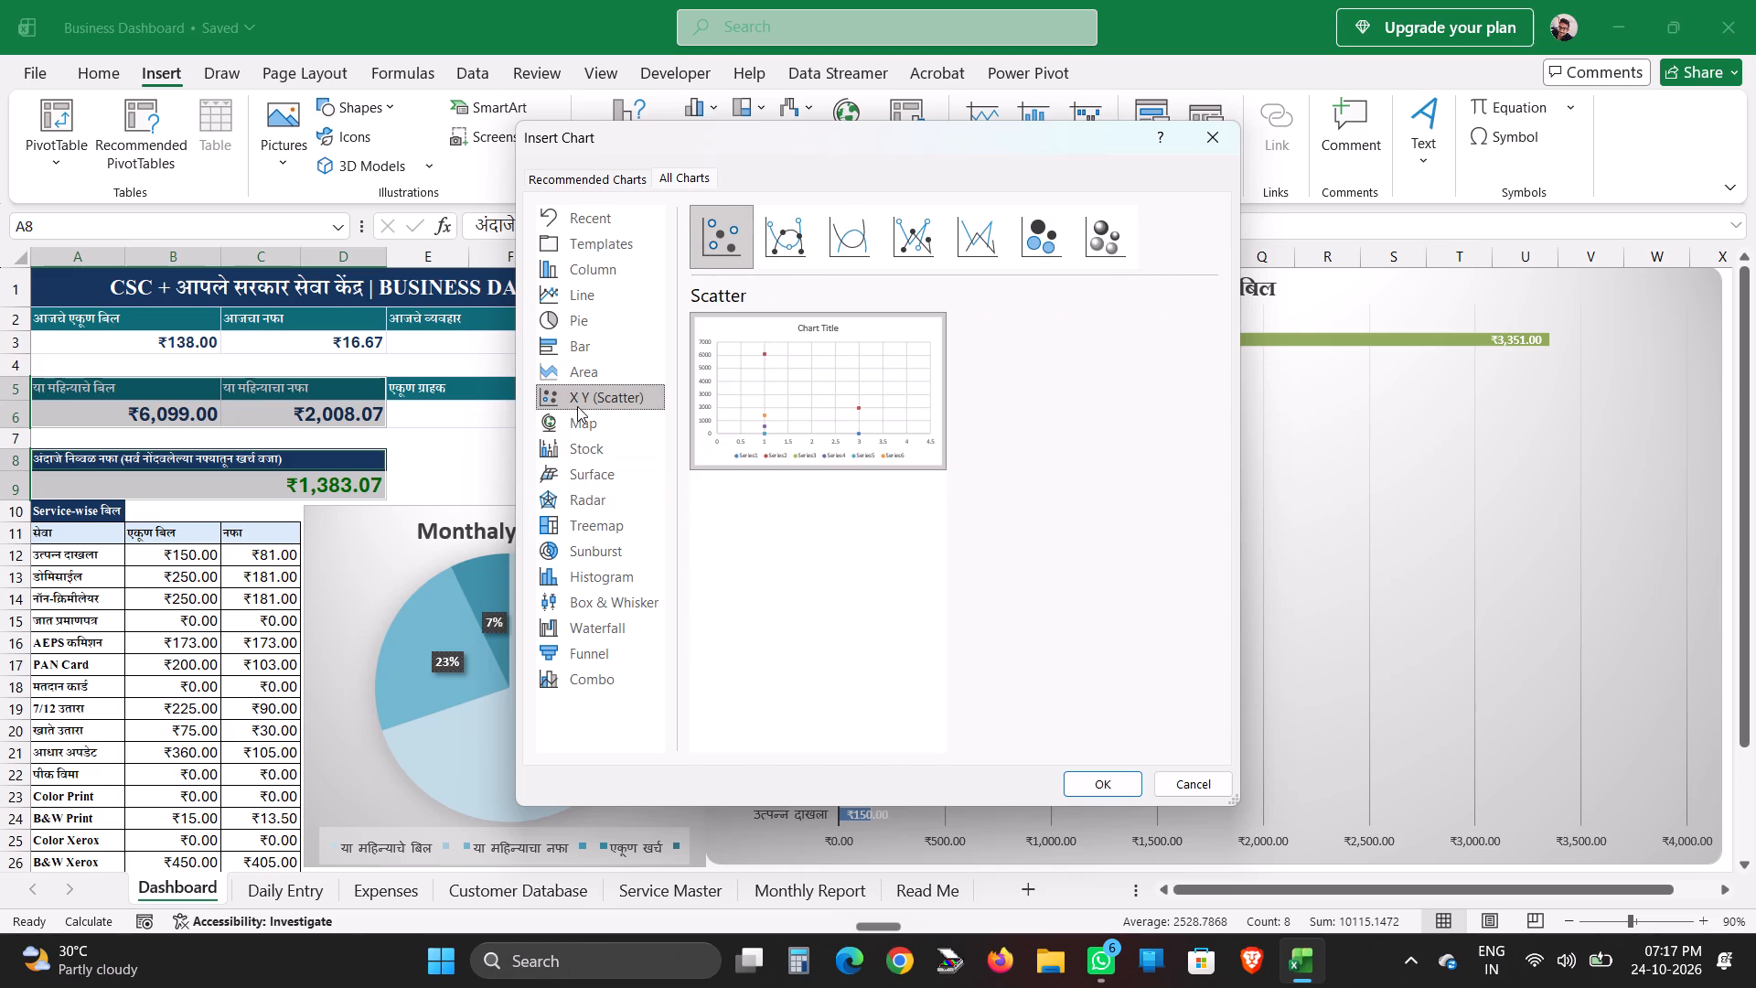
pyautogui.click(925, 241)
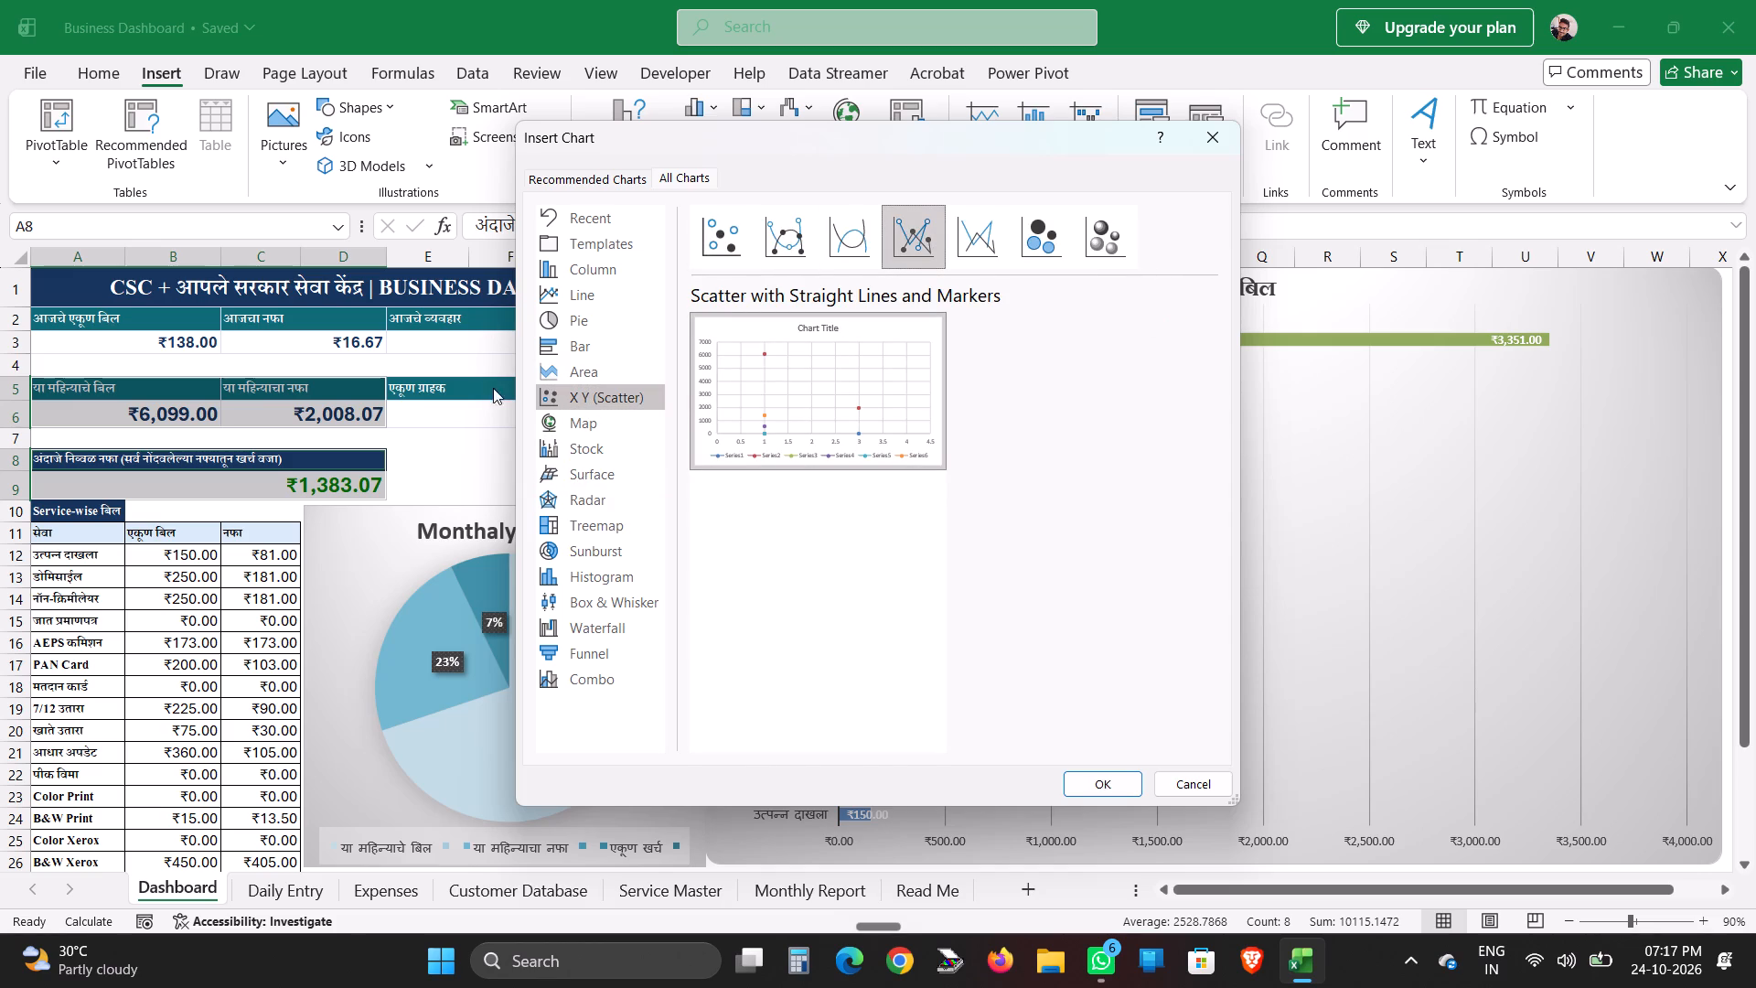
# Preview the Area, Bar and Pie chart types, including Bar of Pie and 3-D Pie, and close Insert Chart without inserting anything.
pyautogui.click(552, 361)
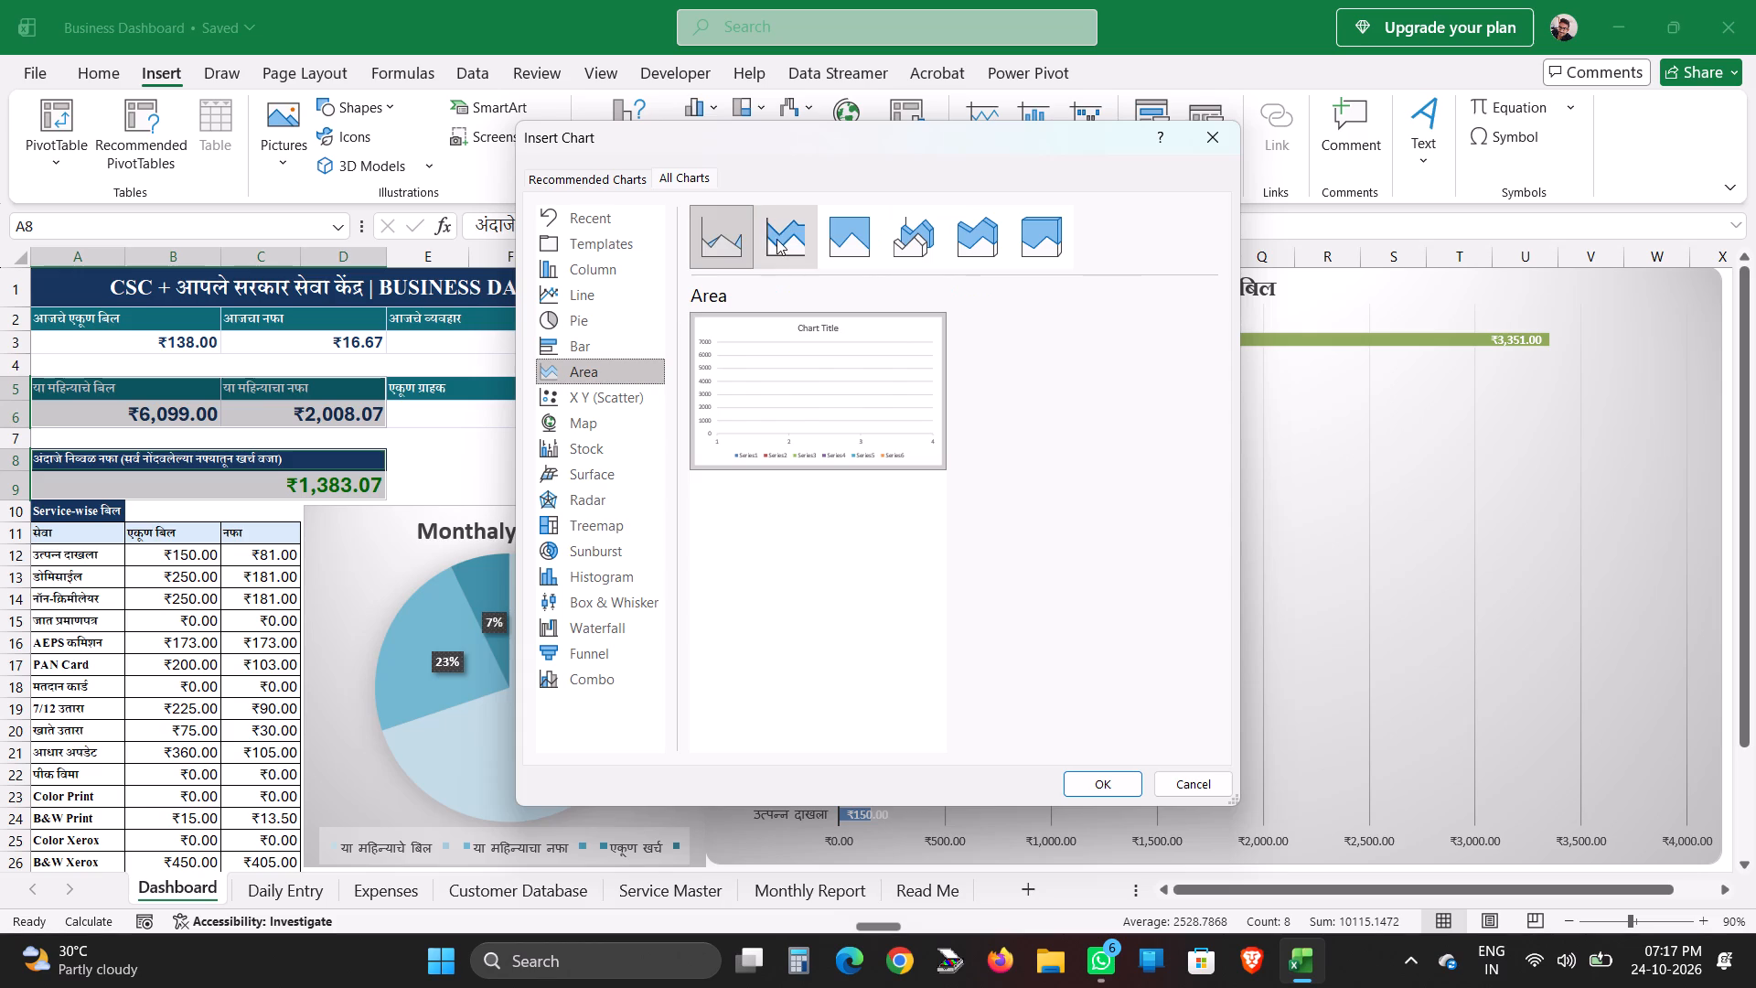
pyautogui.click(776, 239)
pyautogui.click(830, 232)
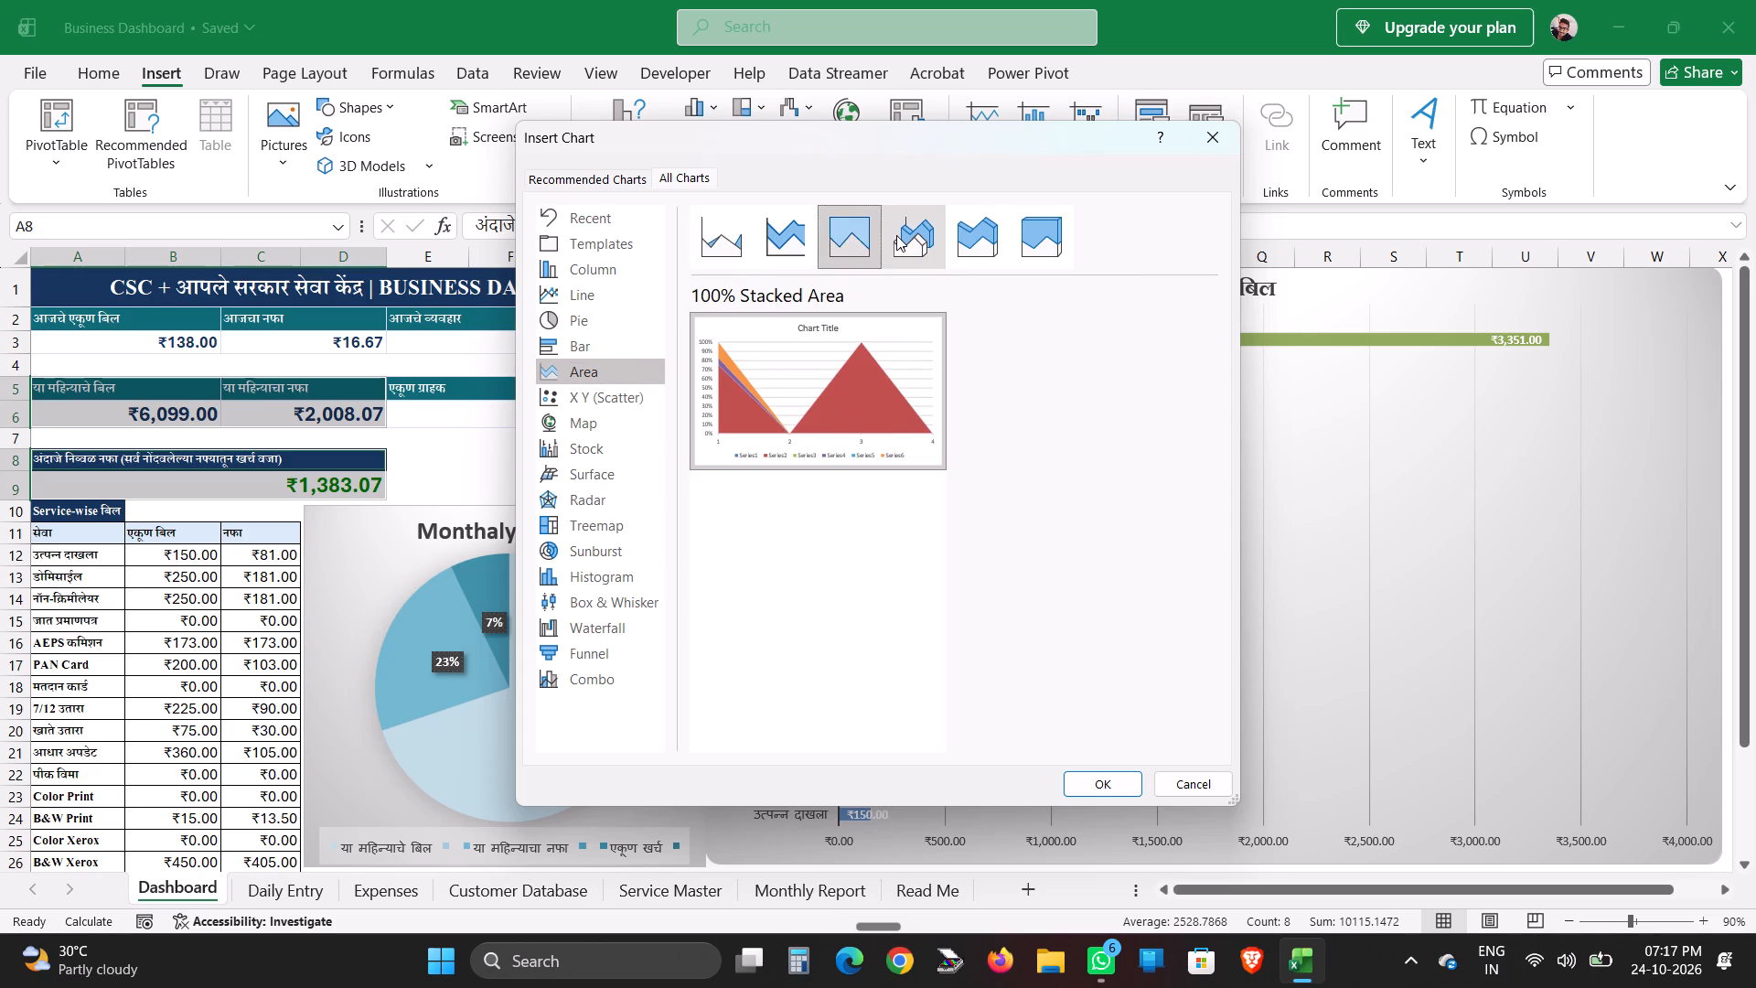
pyautogui.click(896, 235)
pyautogui.click(571, 360)
pyautogui.click(571, 350)
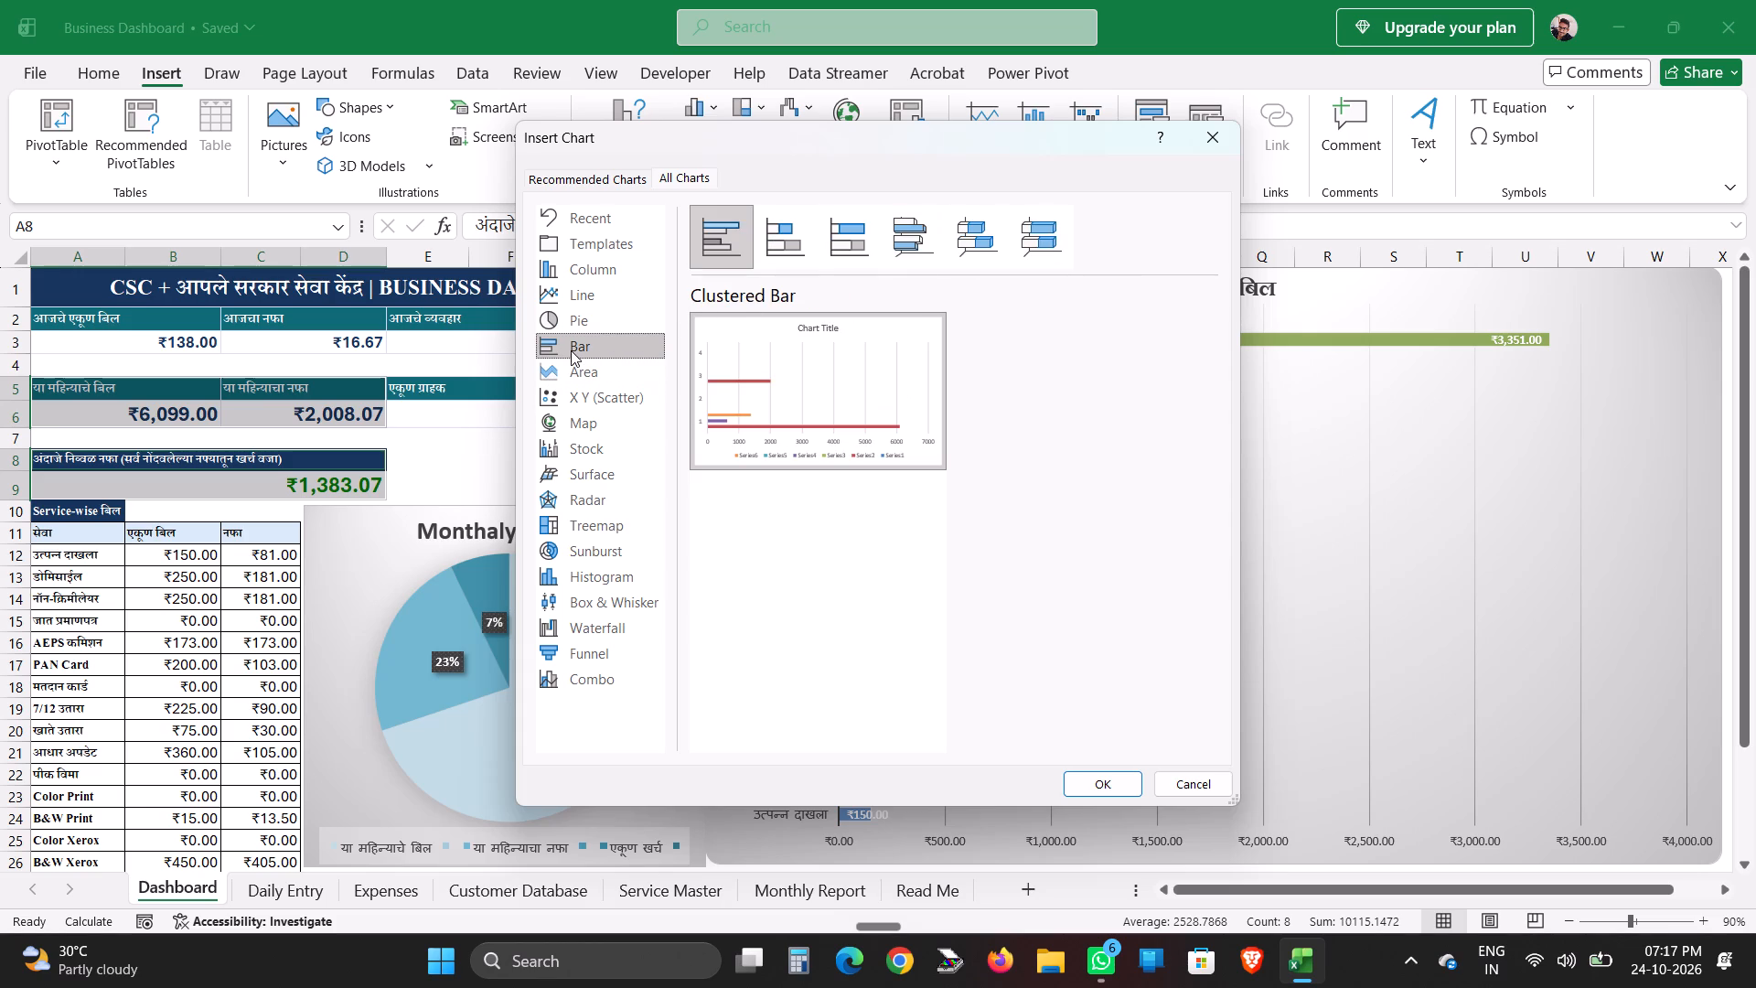
pyautogui.click(577, 328)
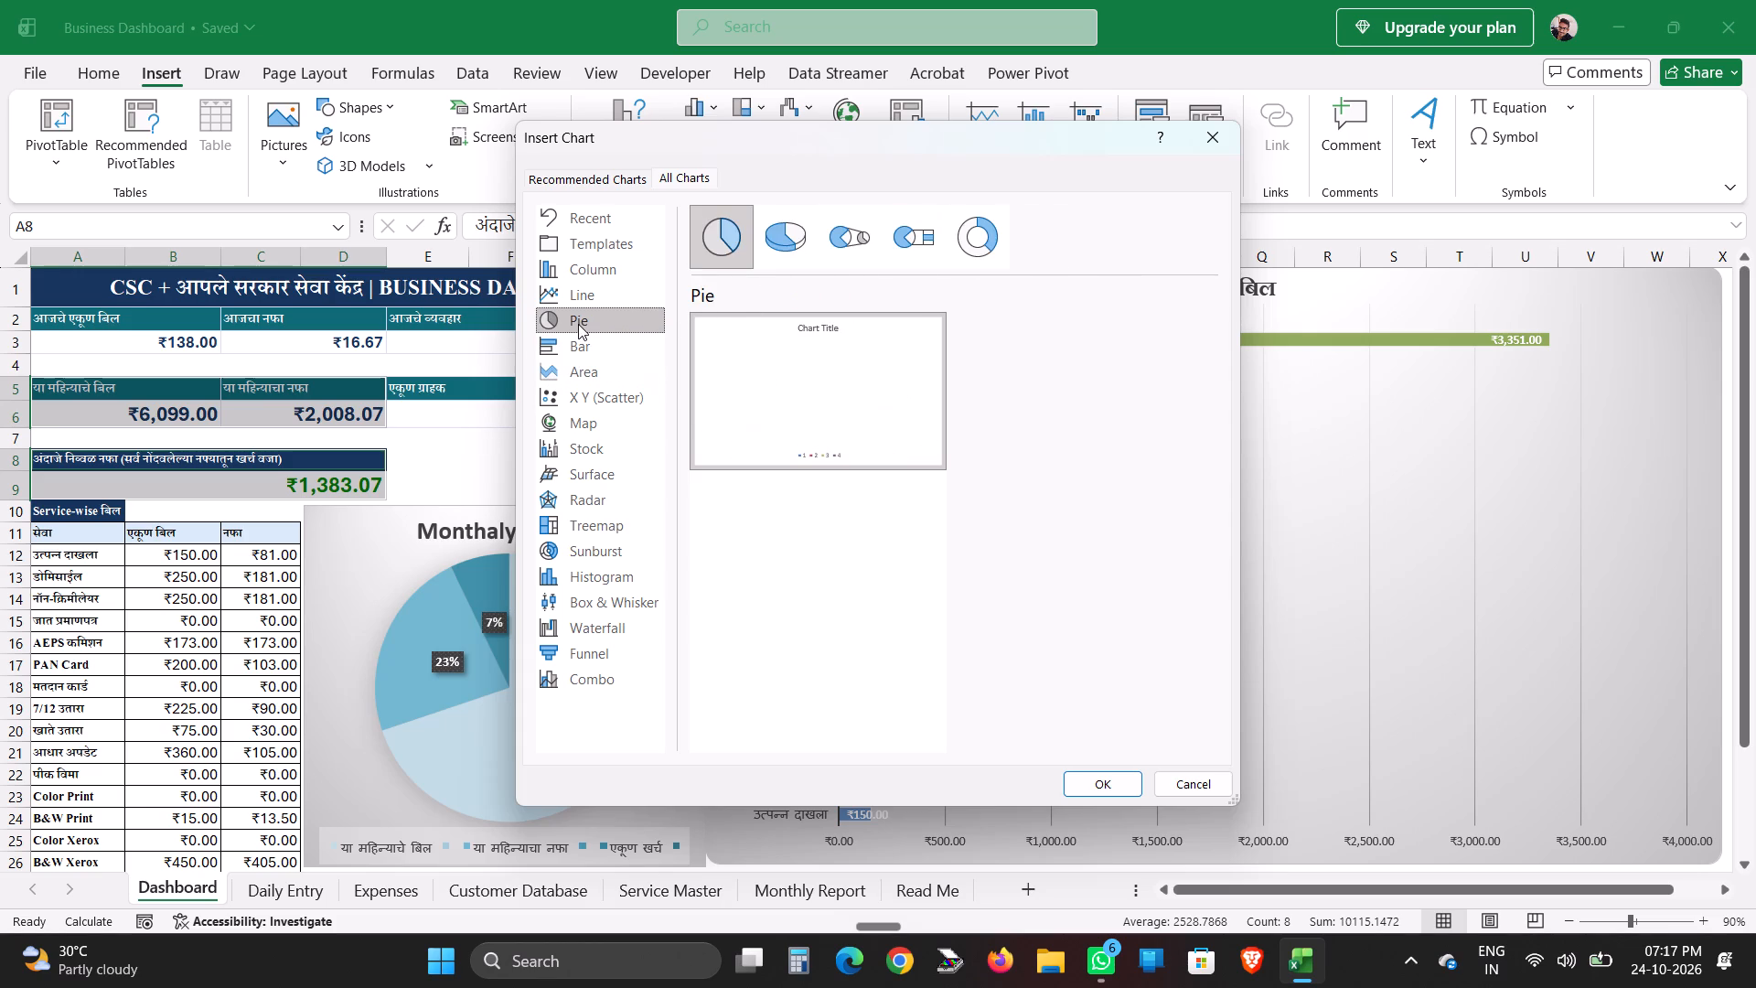
pyautogui.click(917, 252)
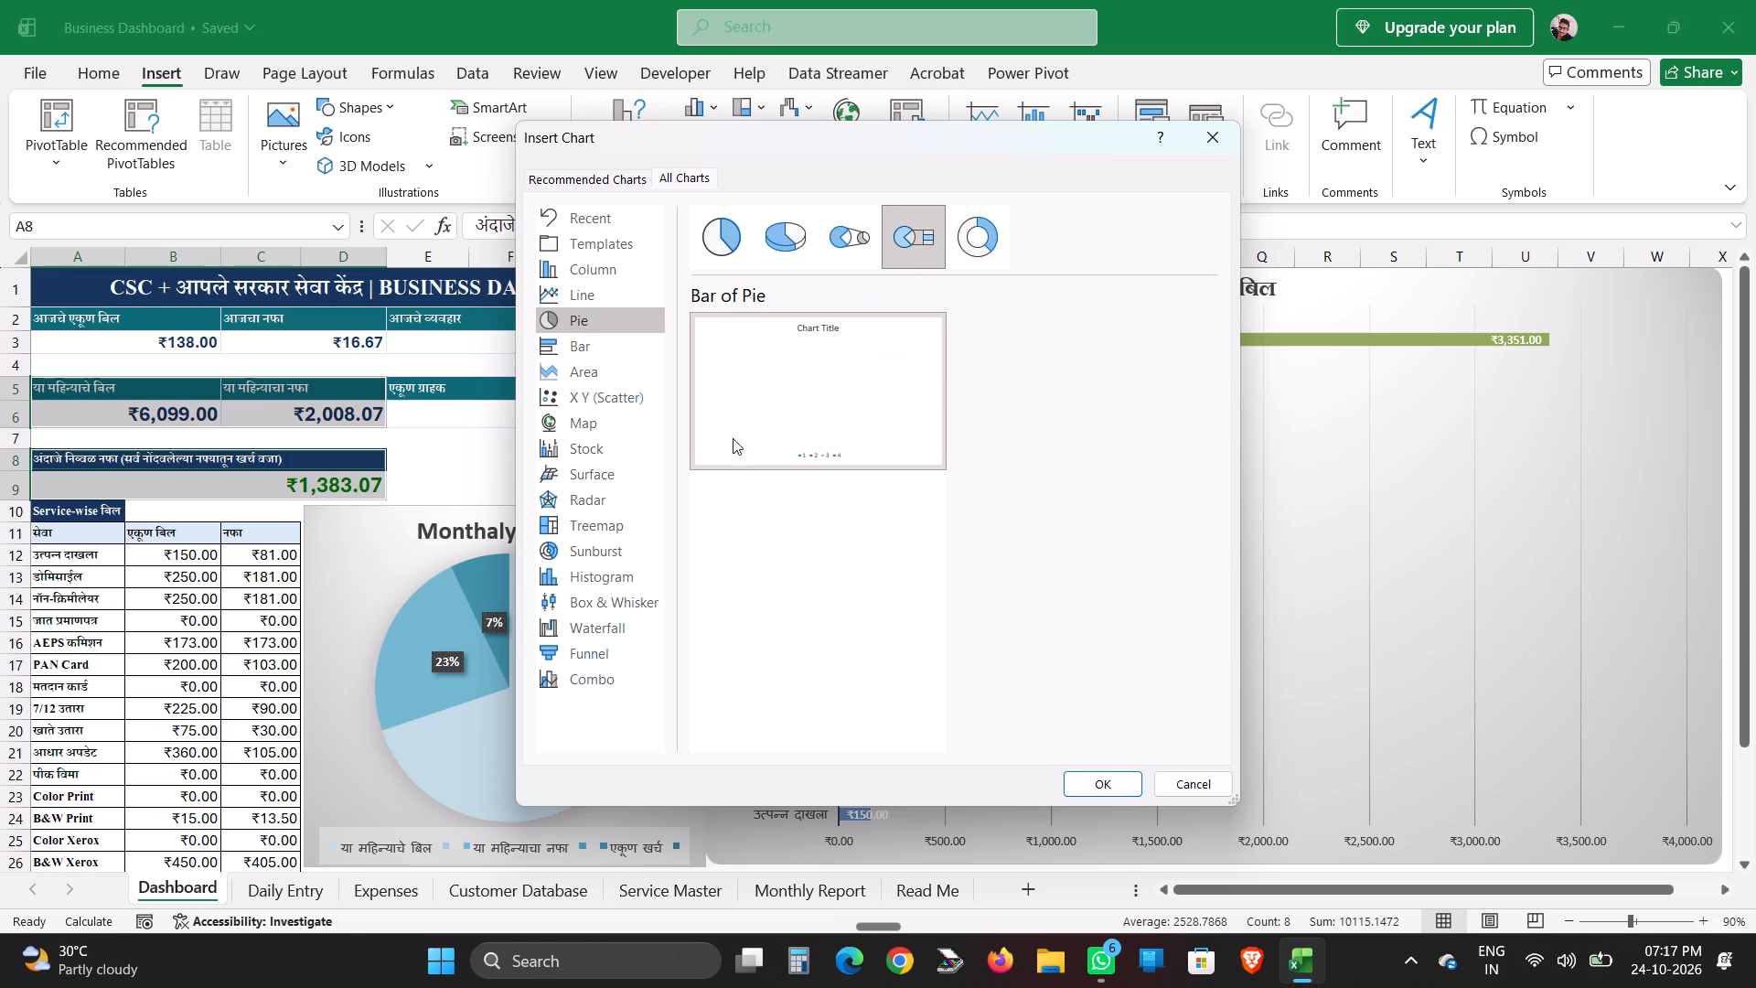
pyautogui.click(789, 248)
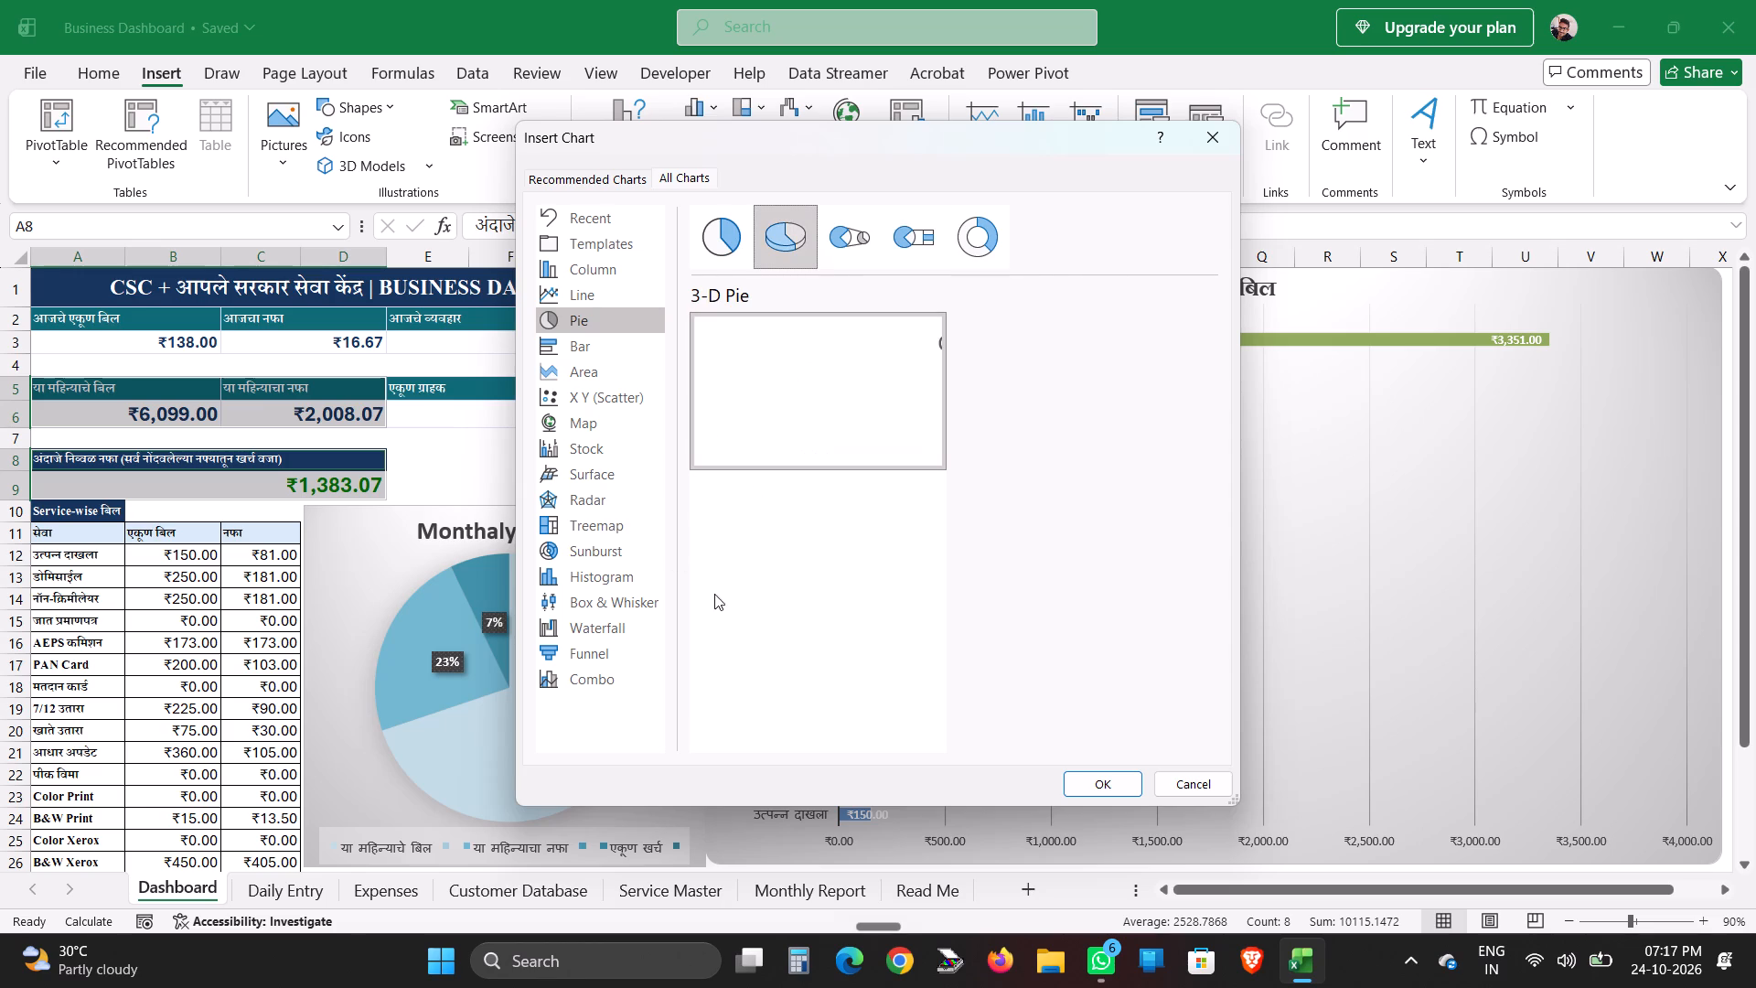
pyautogui.click(1213, 143)
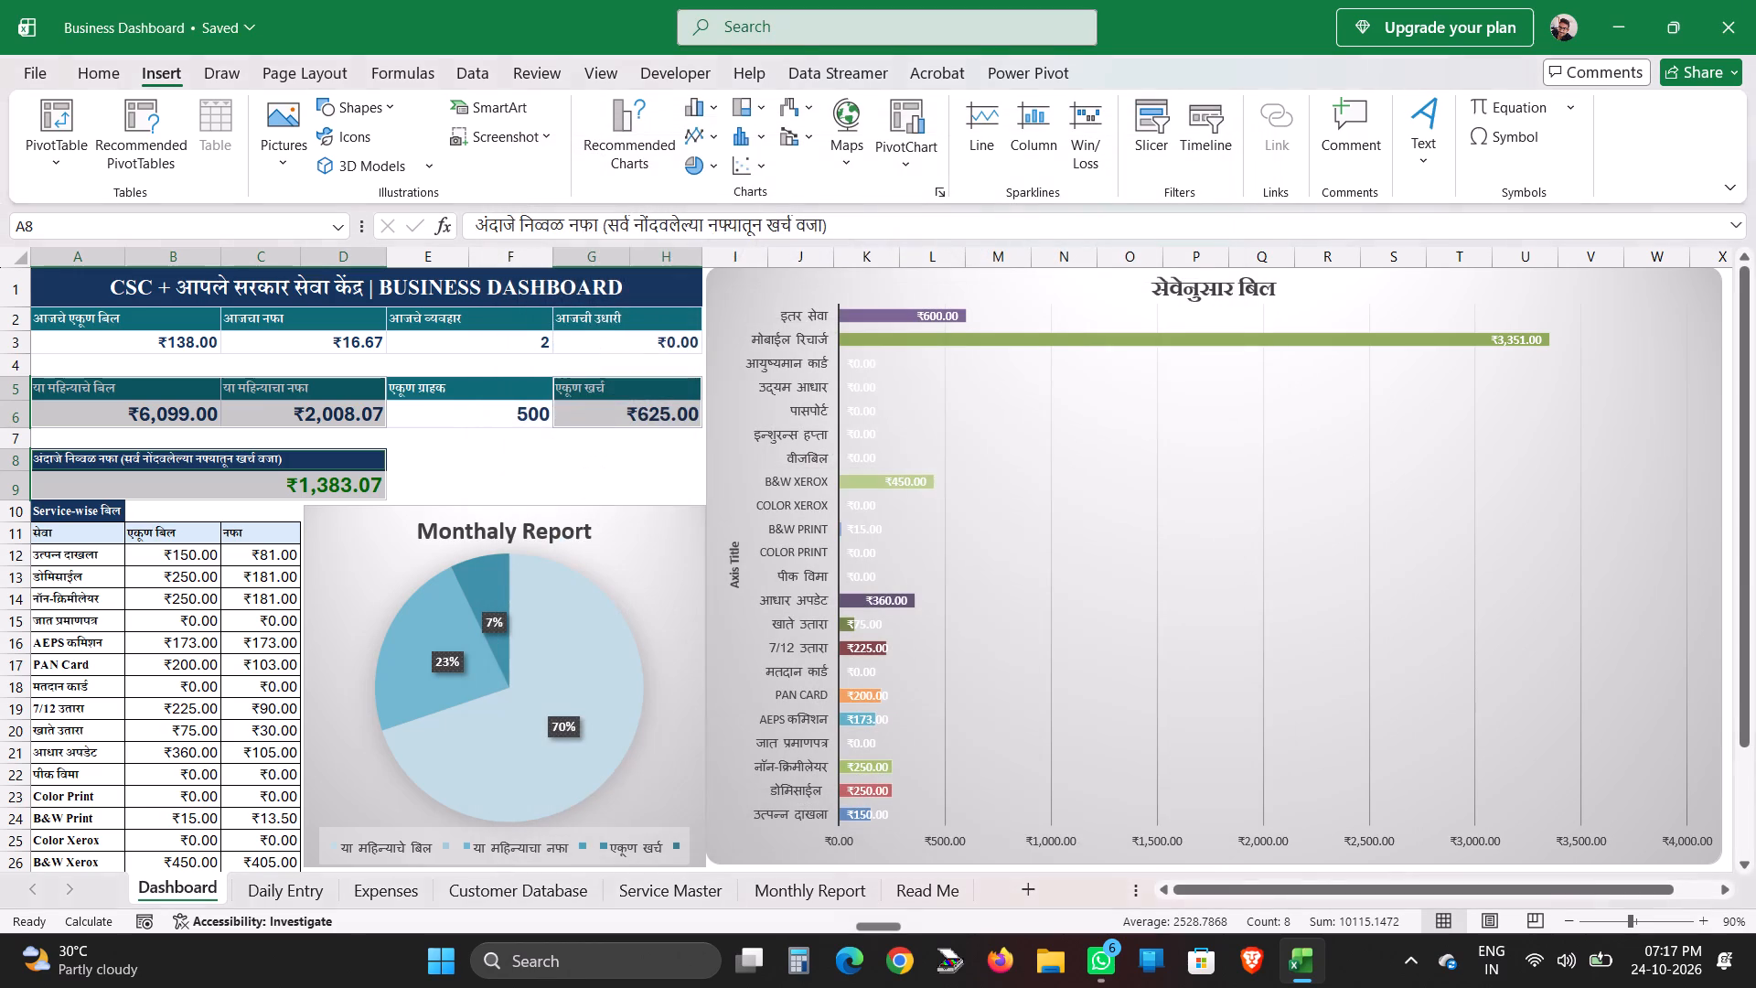